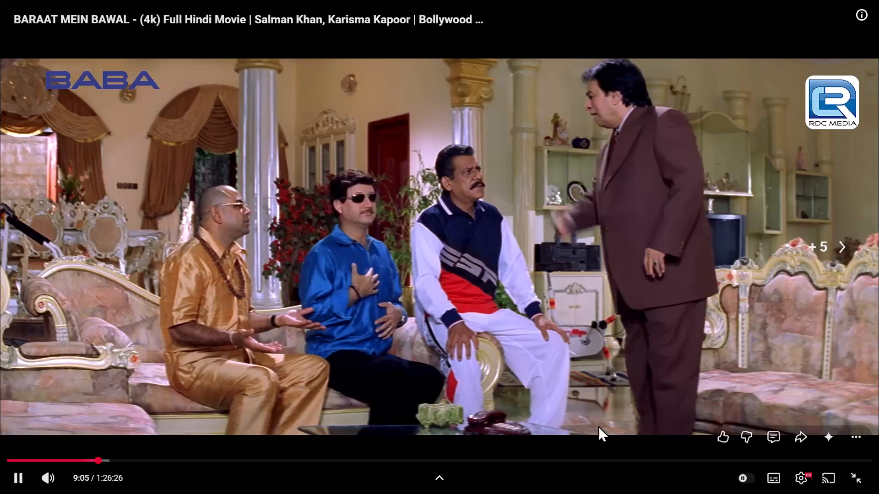
Skip forward through the full-screen movie in short jumps to about 10:37.
key(Right)
key(Right)
key(Right)
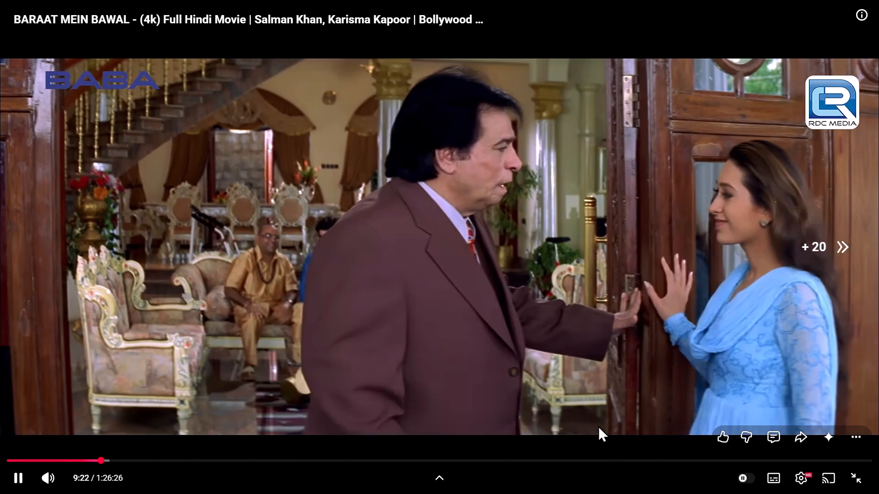
key(Left)
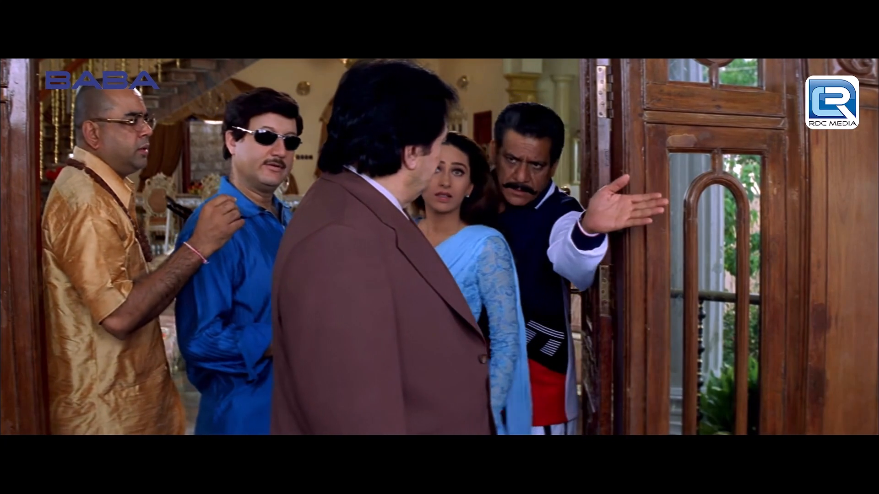
key(Right)
key(Right)
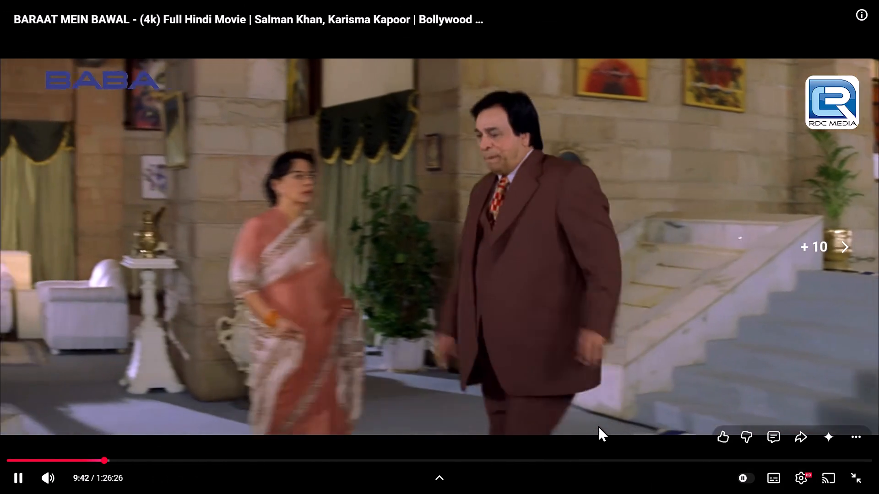
key(Right)
key(Right)
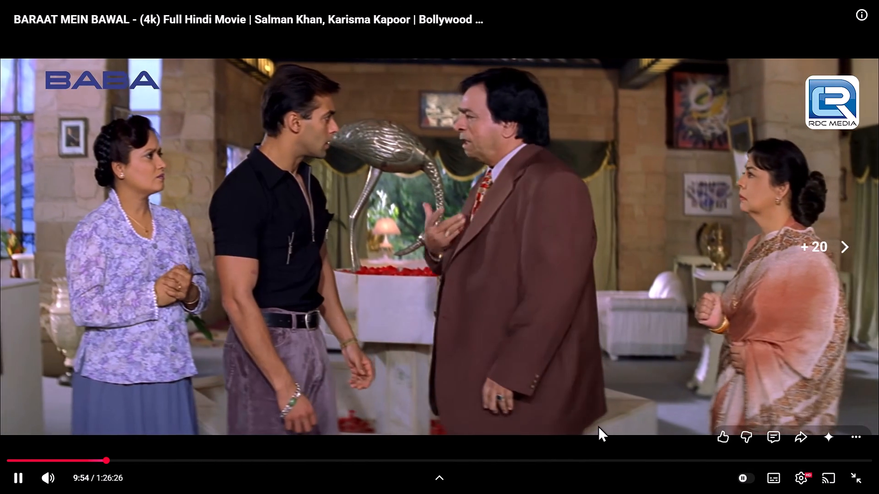
key(Right)
key(Right)
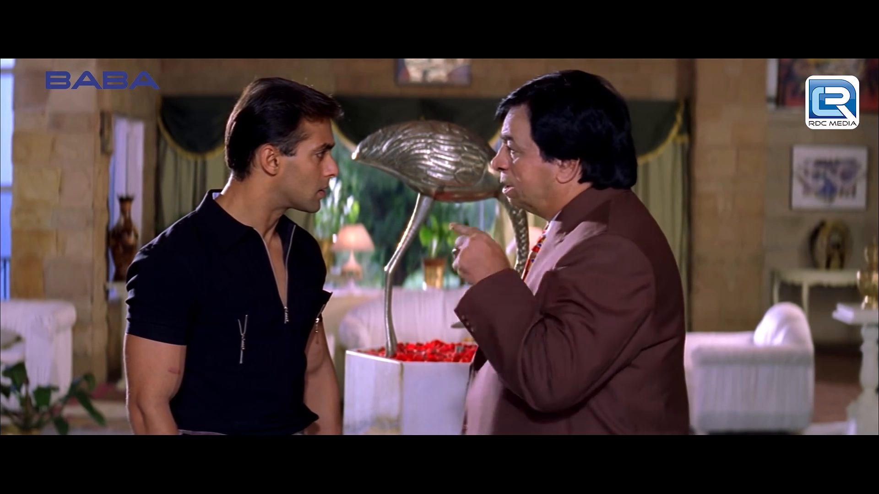
key(Right)
key(Right)
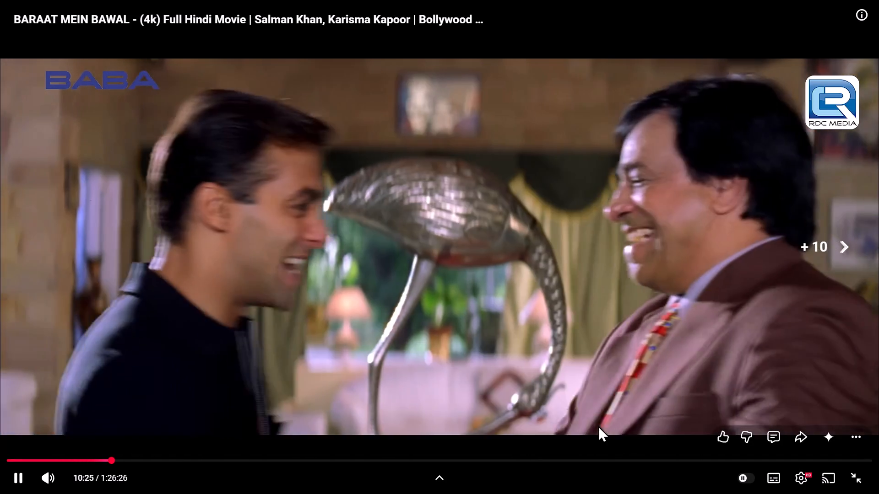
key(Right)
key(Right)
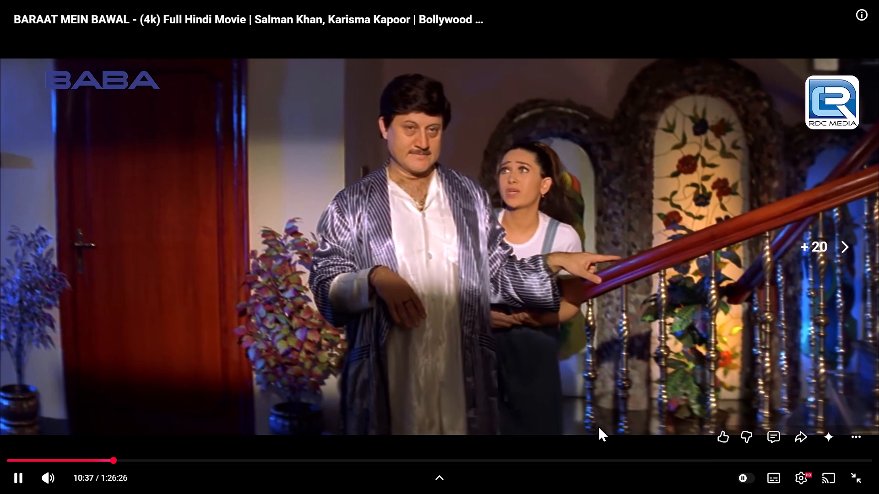
Continue skipping forward through the movie in short jumps to about 12:01.
key(Right)
key(Right)
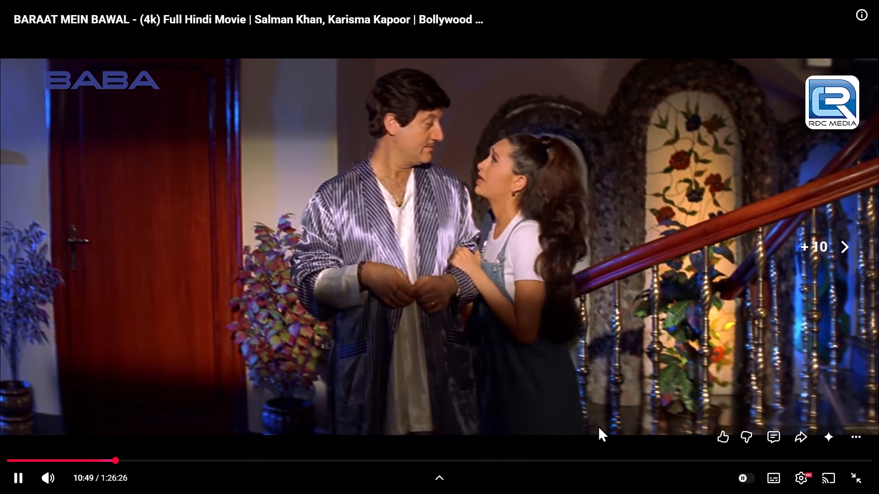
key(Right)
key(Right)
key(Right)
key(Right)
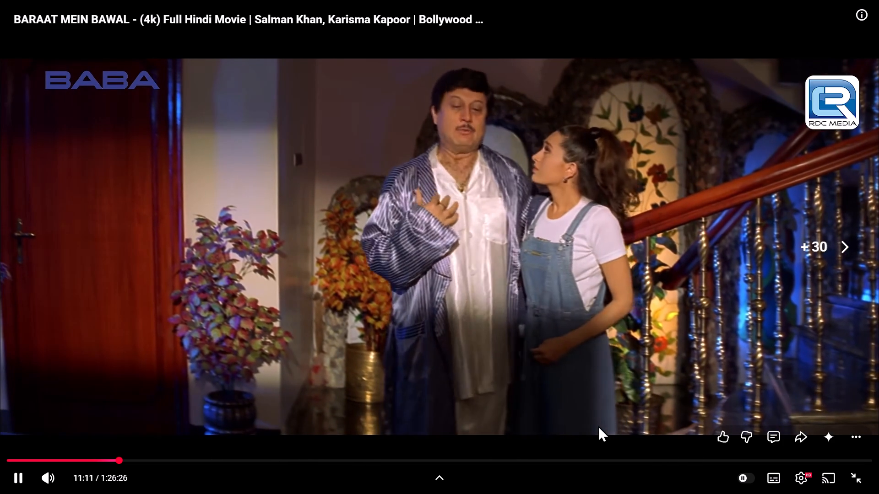
key(Right)
key(Right)
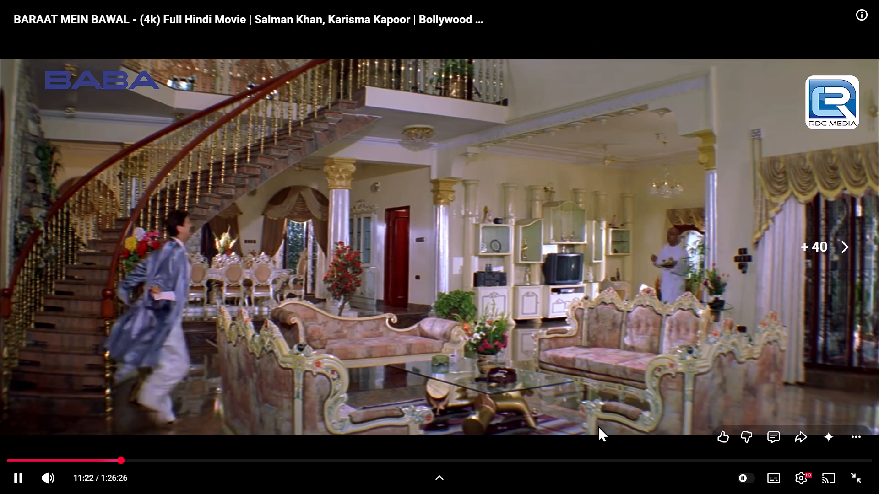
key(Right)
key(Right)
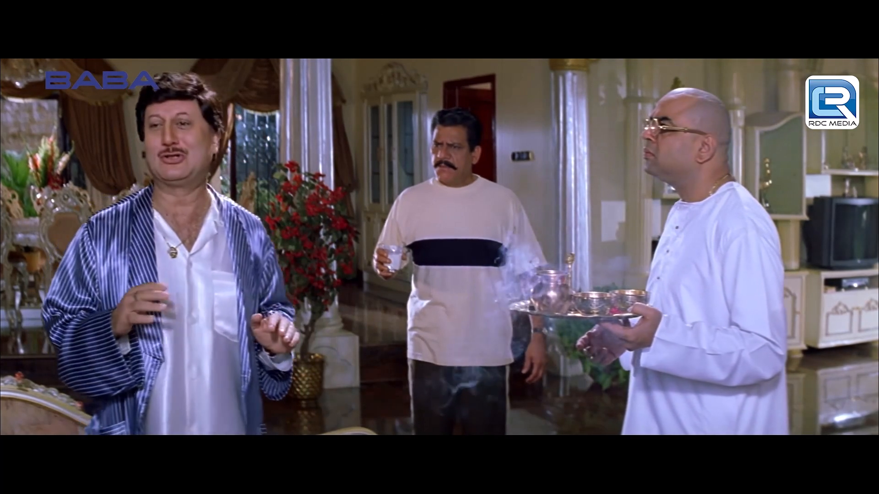
key(Right)
key(Right)
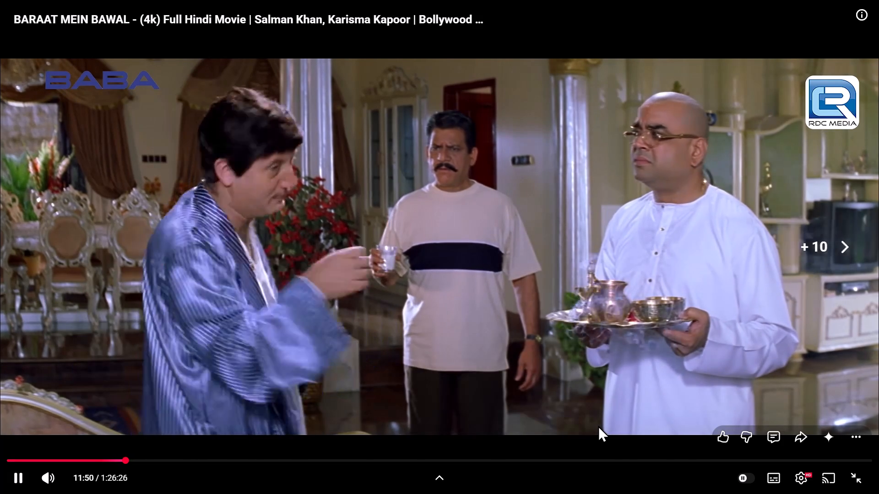
key(Right)
key(Right)
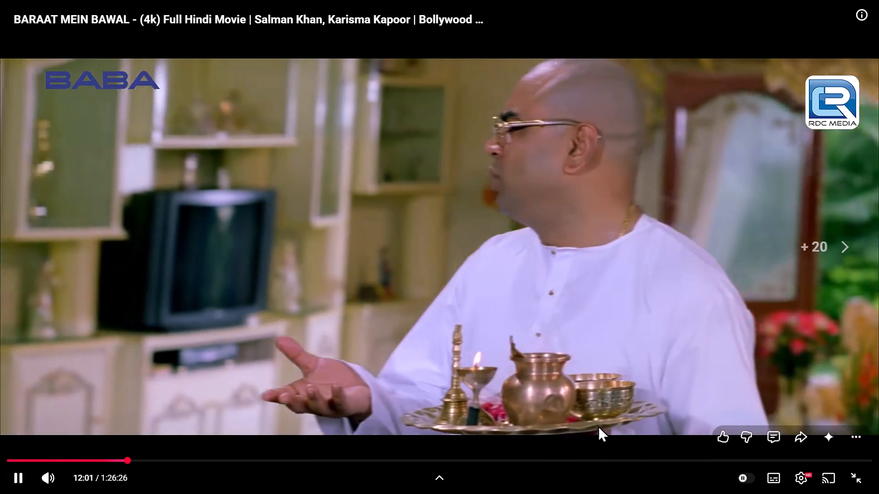
Skip the movie forward to about 13:00 and leave full-screen view.
key(Right)
key(Right)
key(Right)
key(Right)
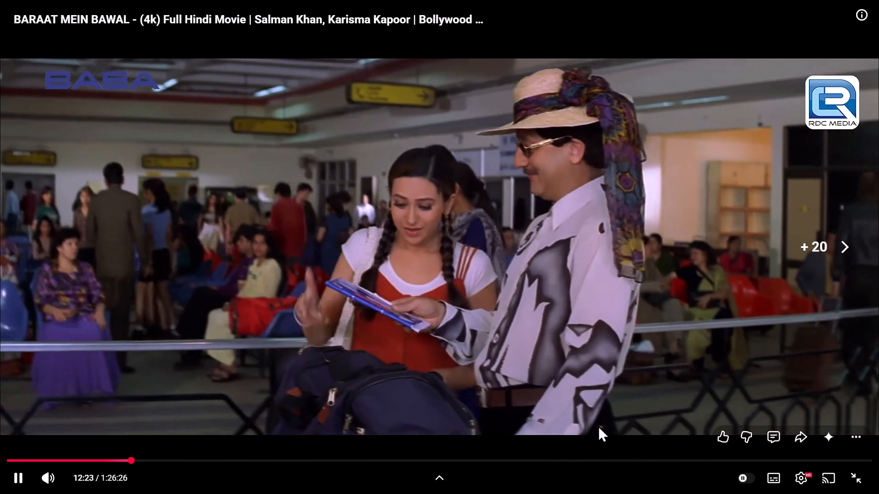
key(Right)
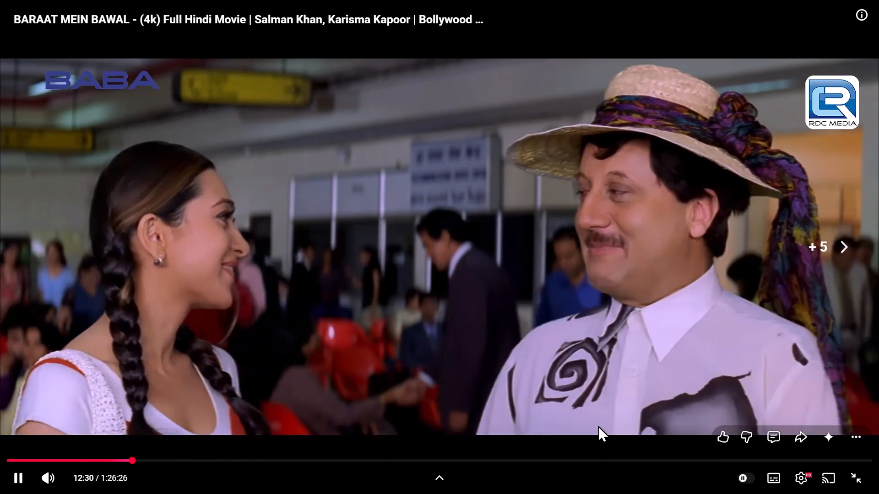
key(Right)
key(Right)
key(Right)
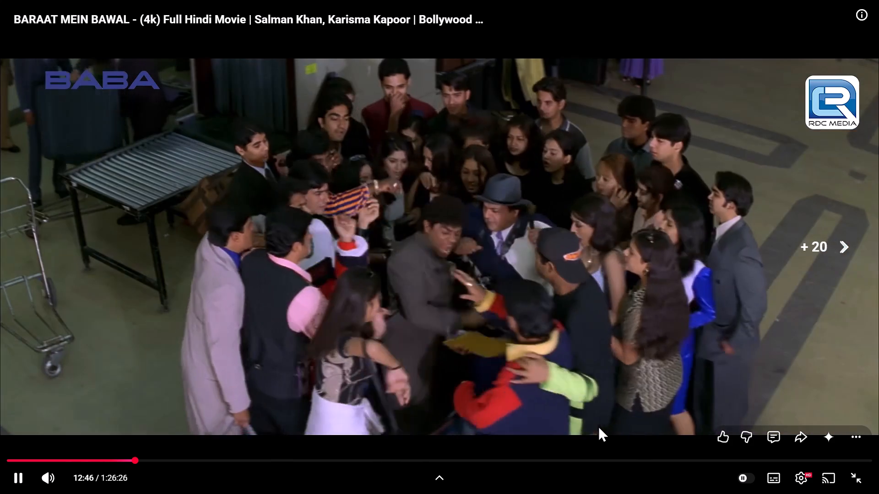
key(Right)
key(Right)
key(Escape)
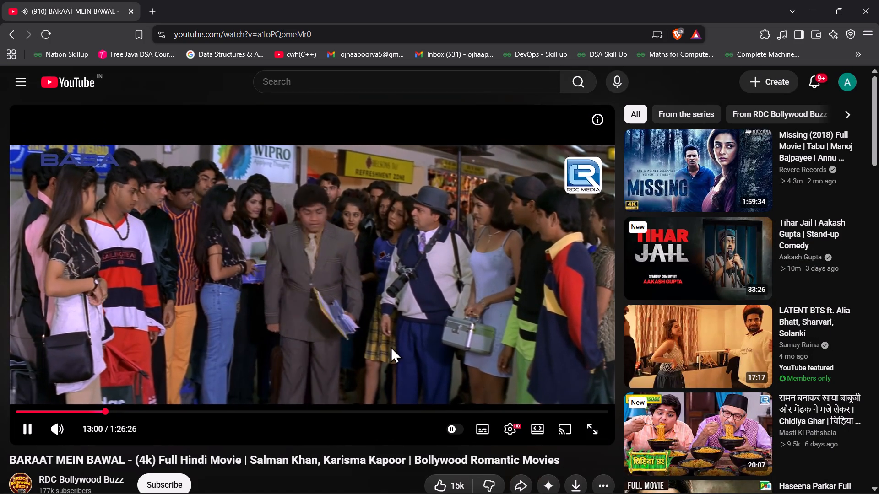
Open a new browser tab alongside the movie.
click(149, 5)
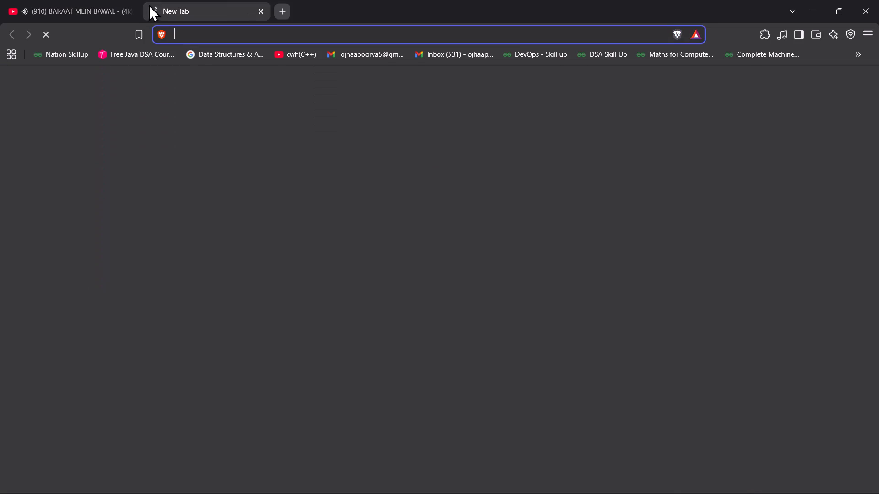
Return to the movie tab, skip forward to about 13:39 and pause playback.
click(70, 0)
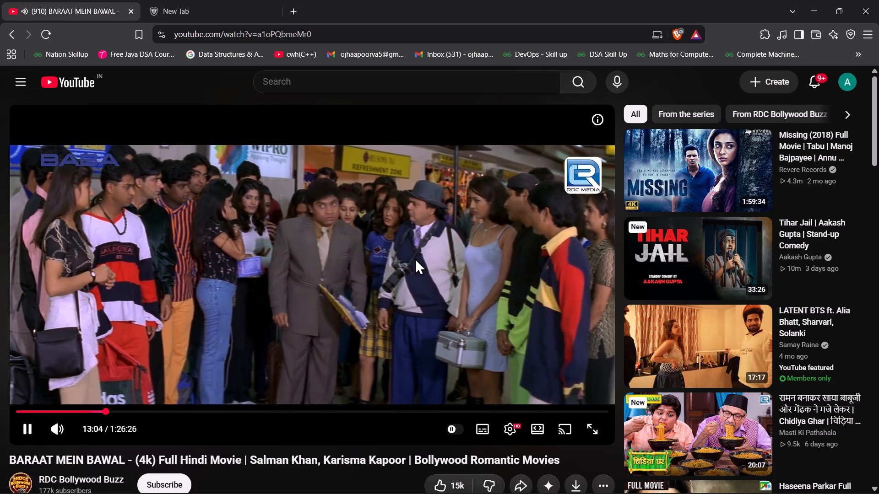
key(Down)
key(Right)
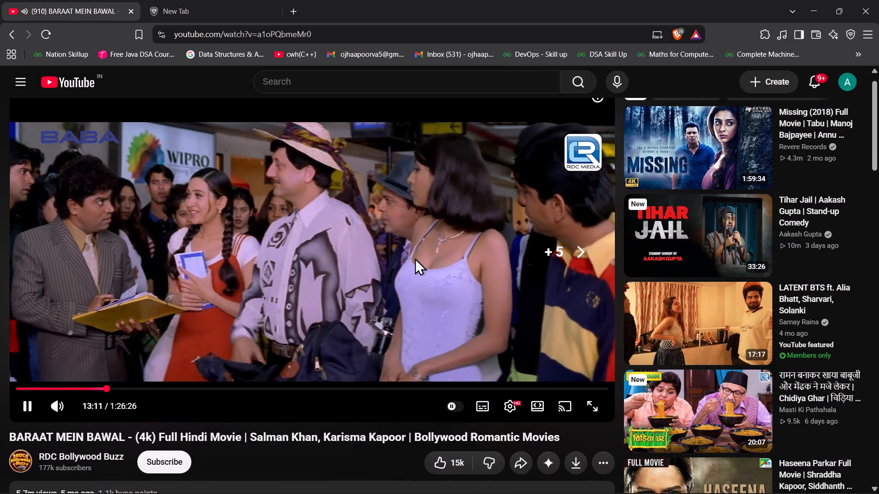
key(Right)
key(Right)
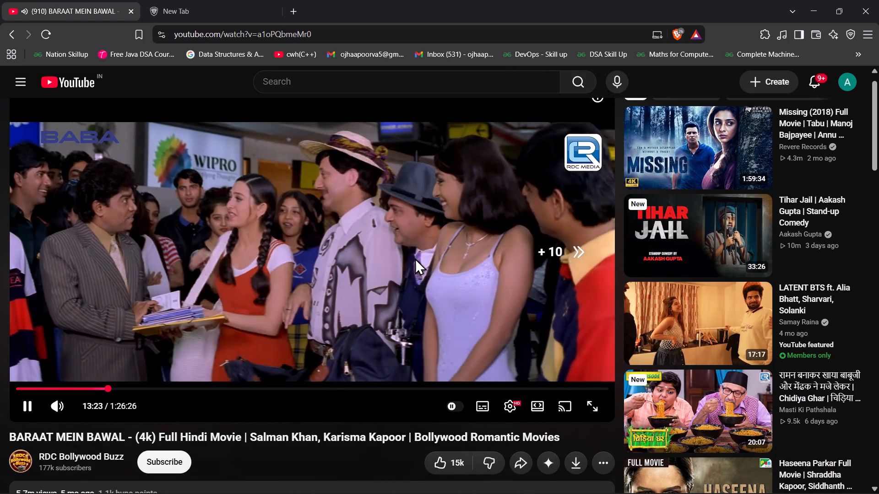
key(Right)
key(Right)
key(Right)
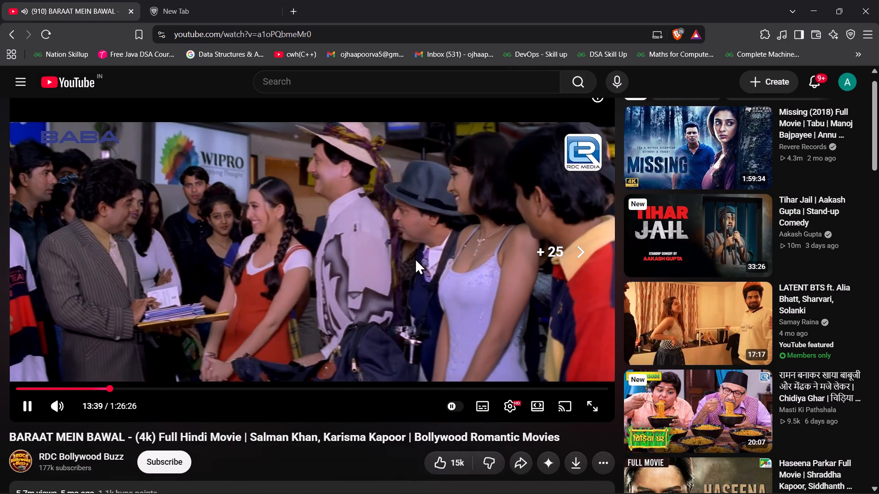
click(313, 268)
In the empty new tab, search for "youtube music" and open the YouTube Music website from the results.
click(220, 13)
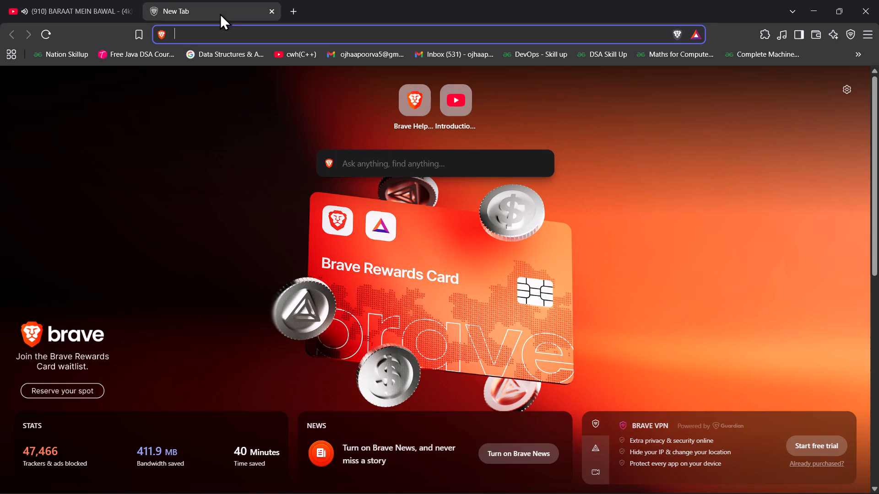
click(409, 167)
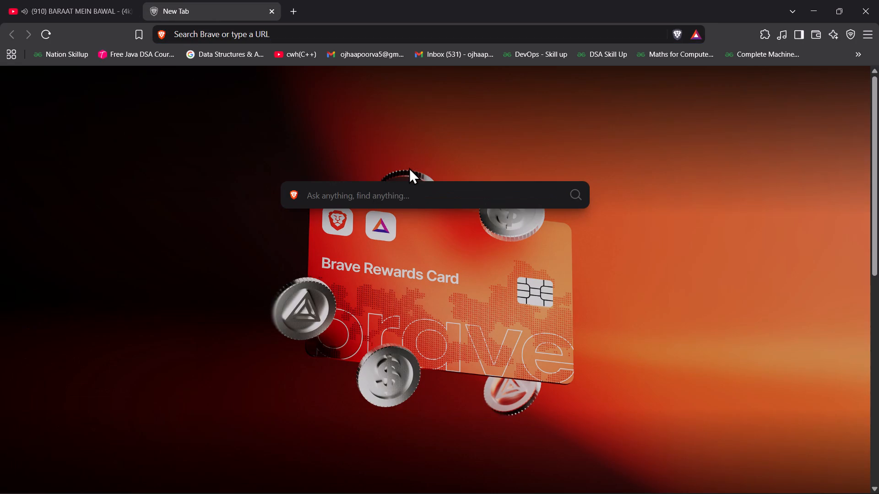
text(youtube)
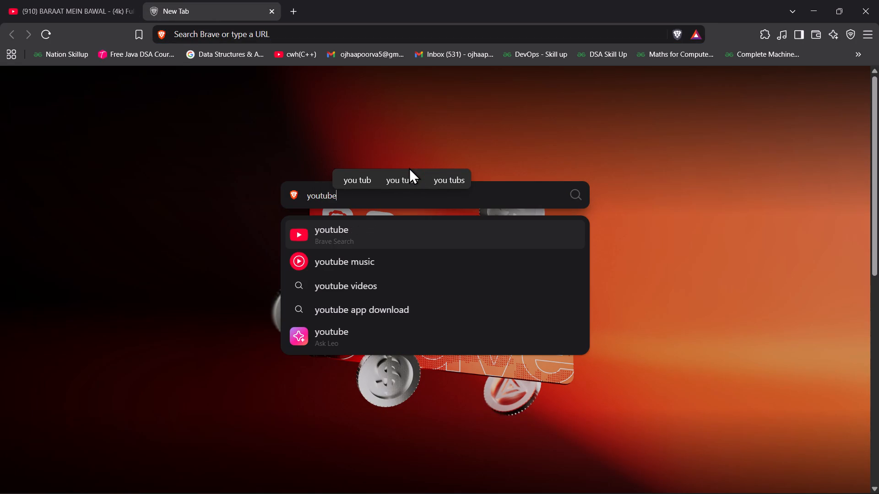
click(392, 264)
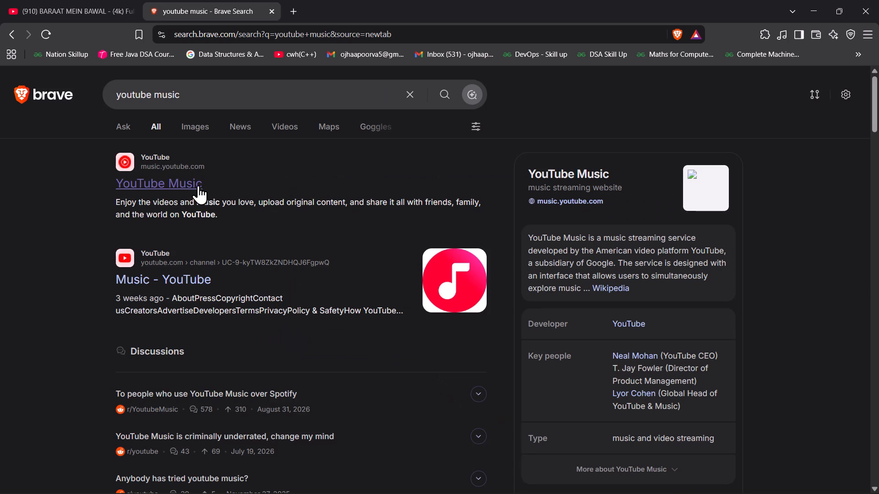
click(184, 182)
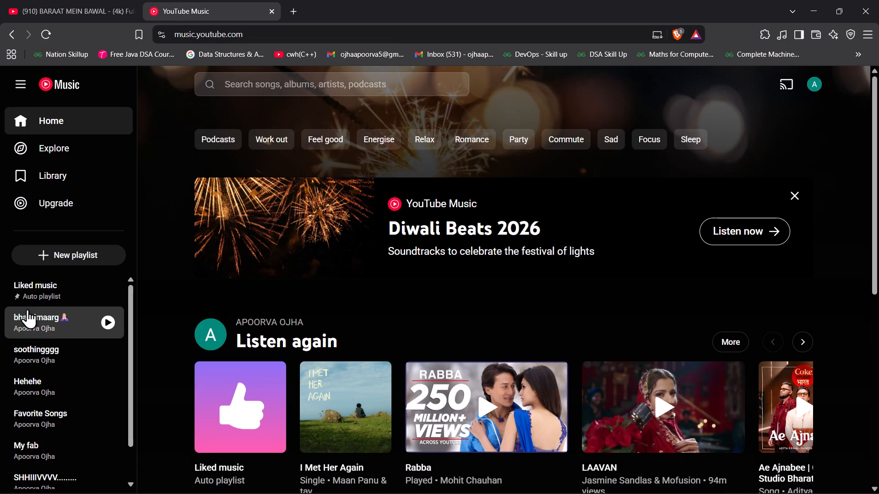
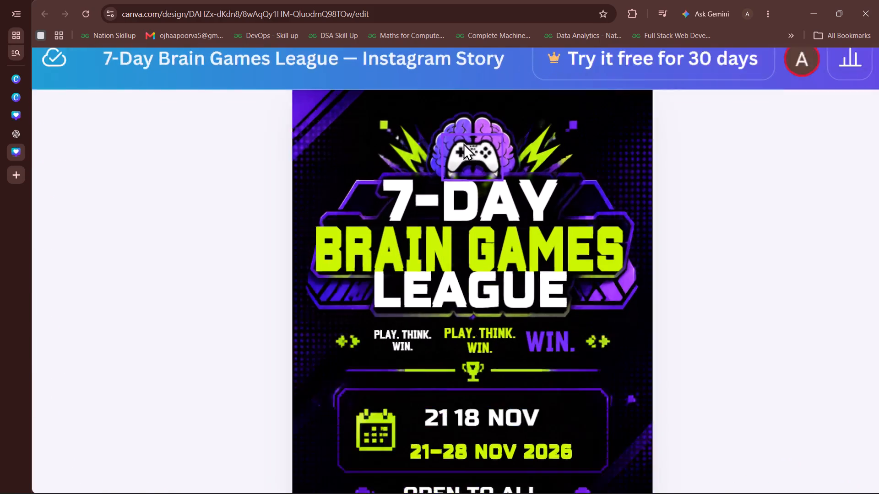
Select the purple frame graphic behind the "7-Day Brain Games League" title and nudge it slightly left.
scroll(463, 143, up, 2)
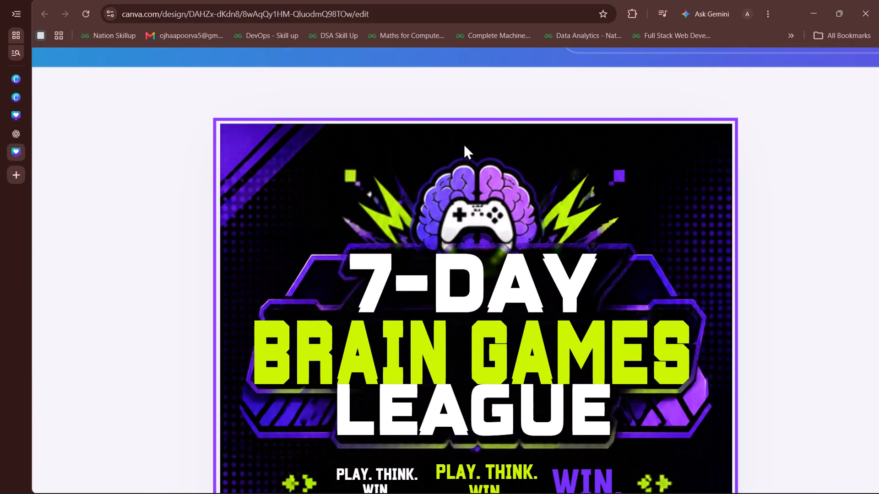
click(629, 259)
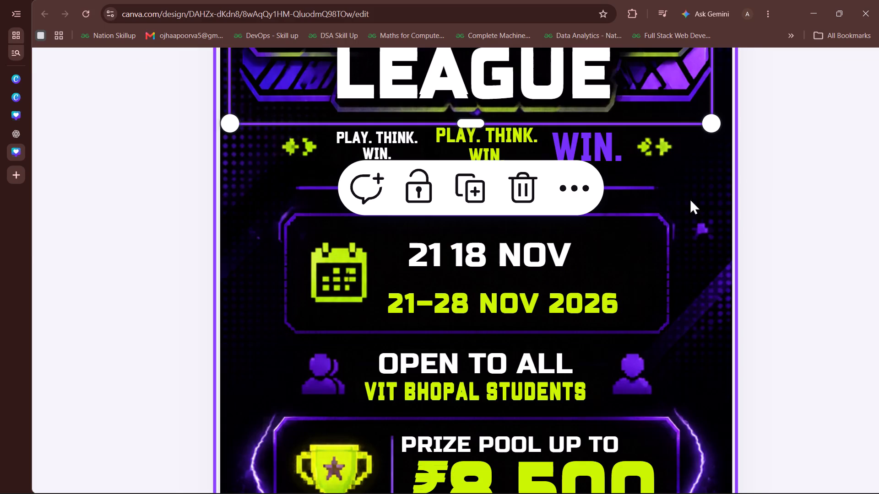
click(787, 144)
scroll(787, 144, up, 7)
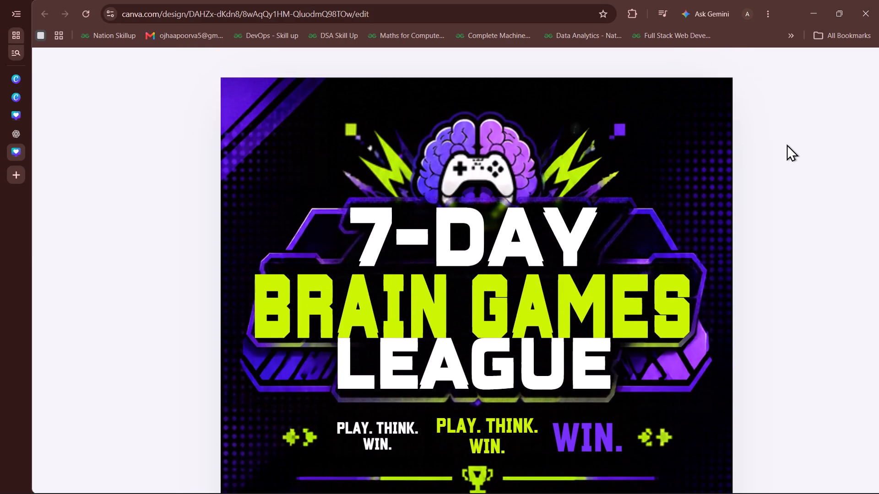
click(667, 236)
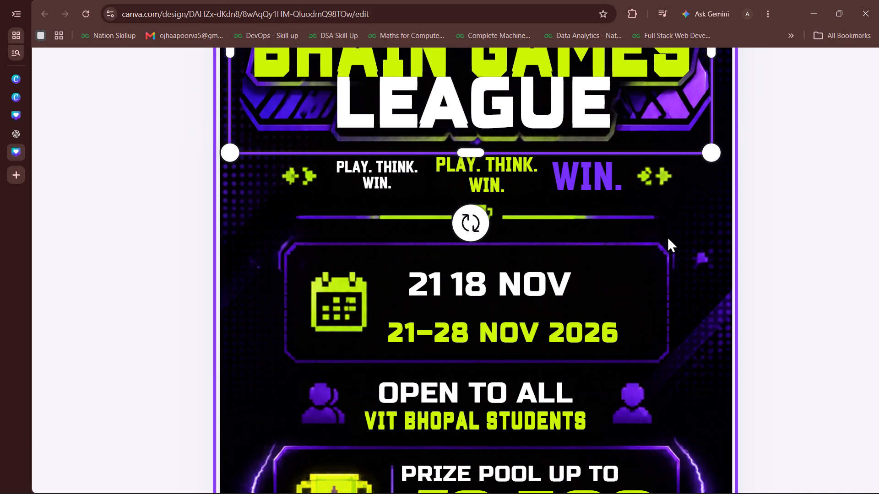
click(662, 109)
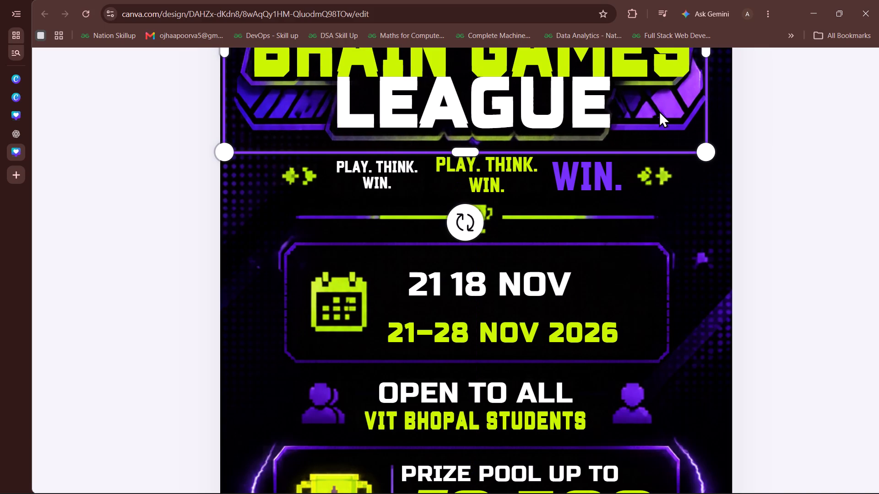
Undo the last move of the purple title frame graphic in the Canva Brain Games League story and deselect it.
key(ctrl+z)
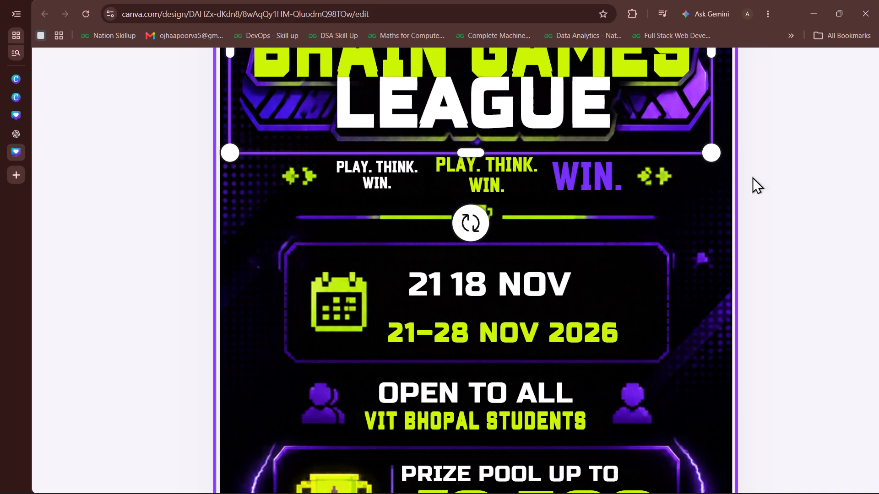
click(756, 200)
Look over the Brain Games League story design, from the title artwork down to the date and student audience sections.
scroll(756, 200, up, 8)
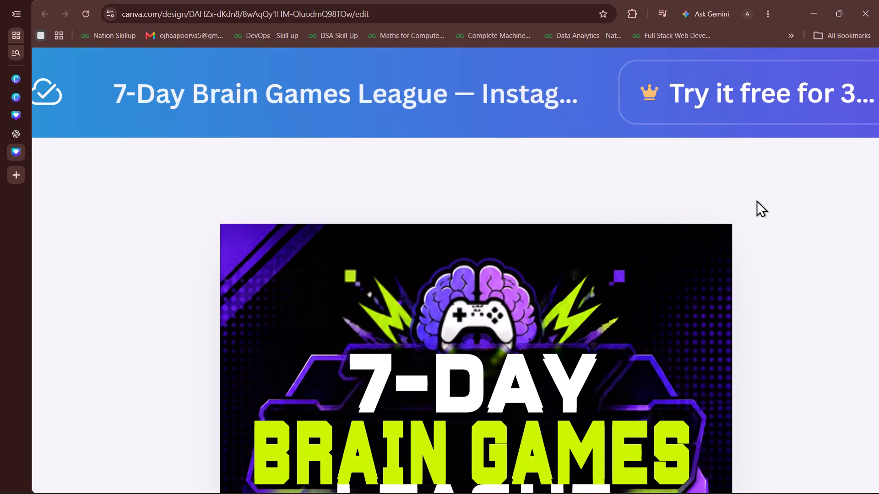
scroll(756, 200, down, 3)
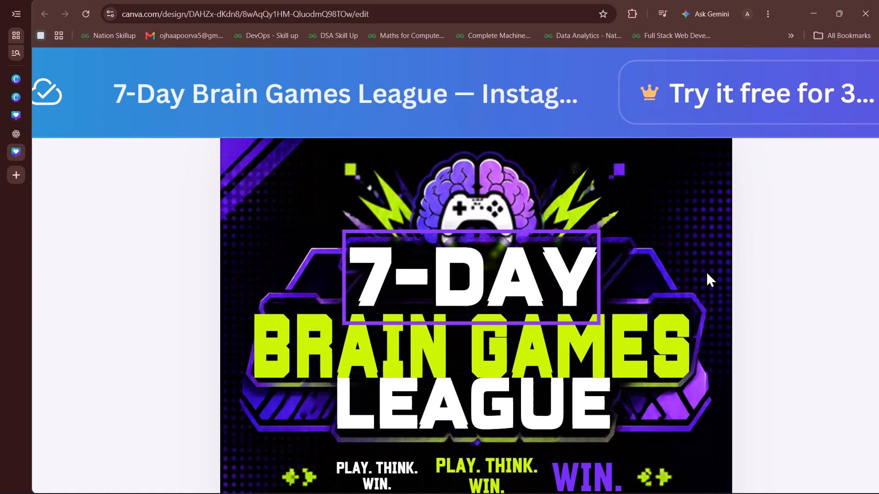
scroll(706, 271, down, 8)
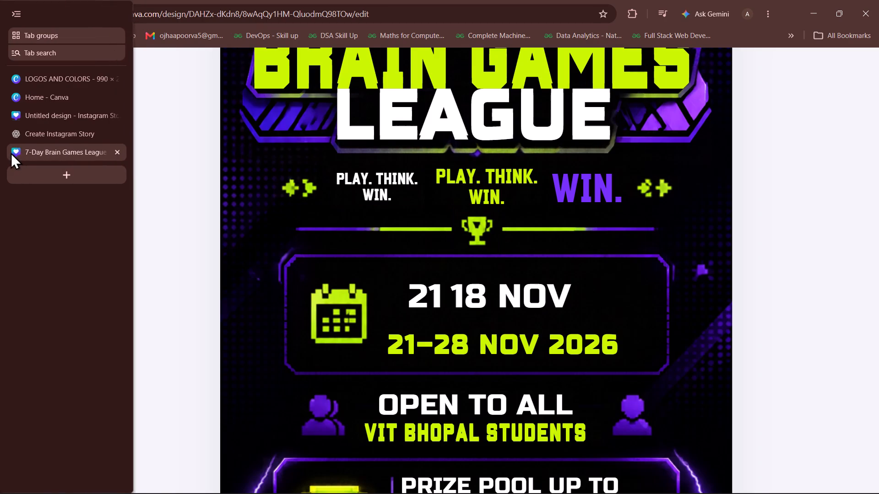
drag(11, 152, 110, 150)
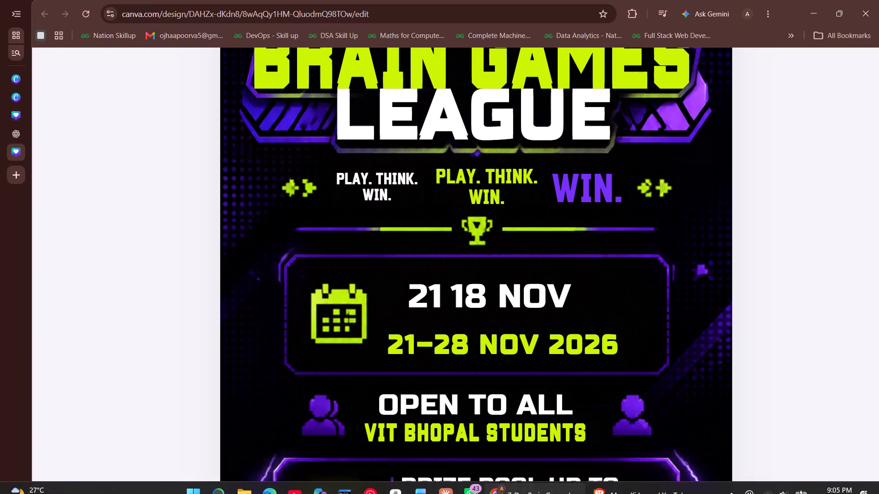
Switch to File Explorer and open the Screenshots folder inside Pictures.
click(250, 475)
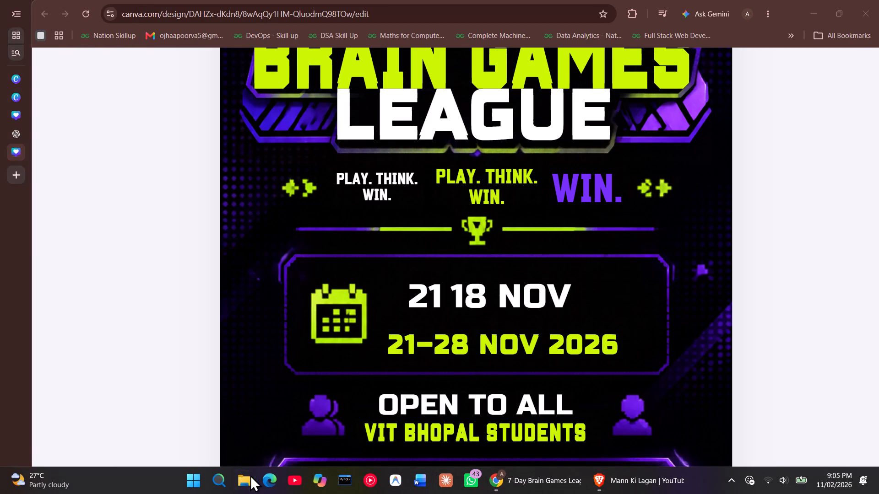
click(56, 209)
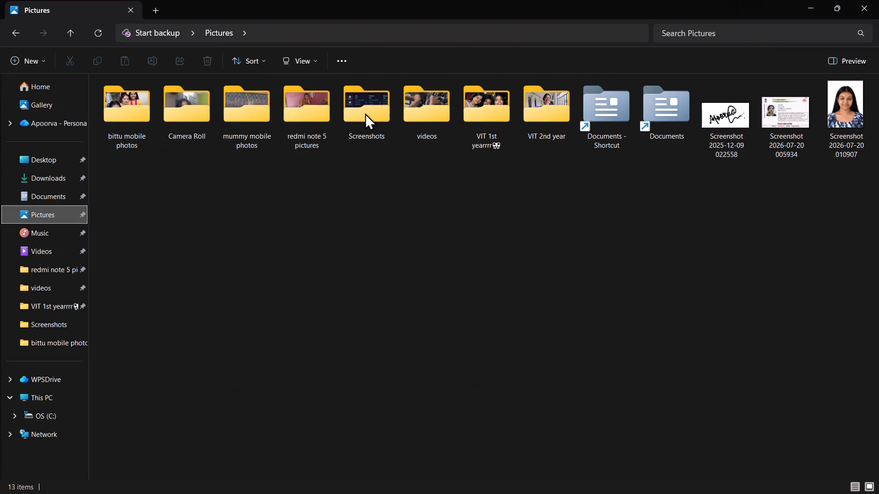
double_click(365, 113)
scroll(408, 355, down, 3)
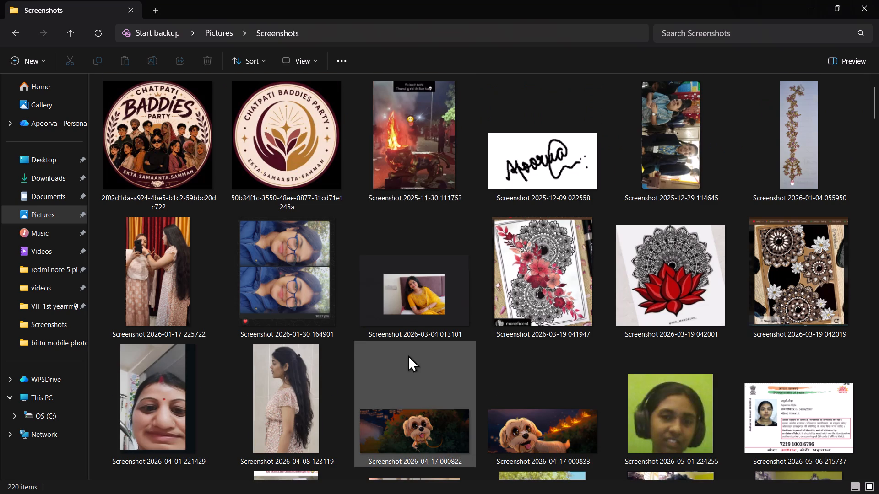
scroll(408, 355, down, 16)
scroll(408, 355, down, 8)
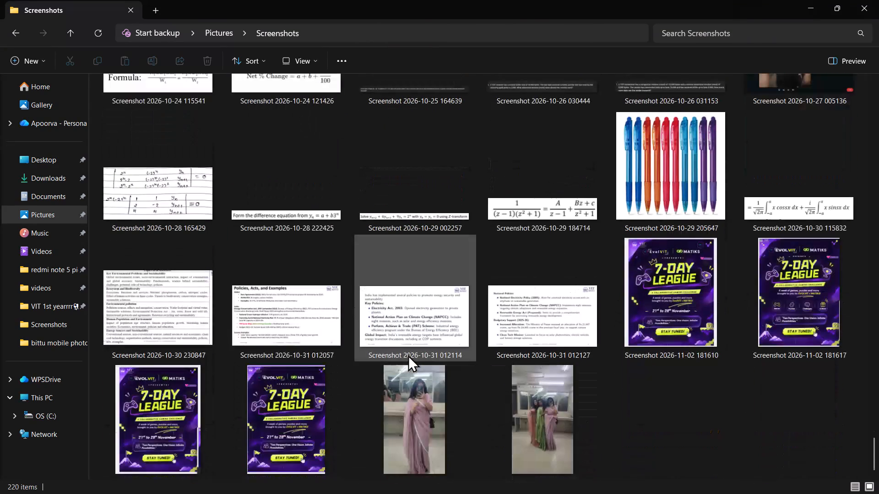
ctrl+scroll(408, 355, down, 6)
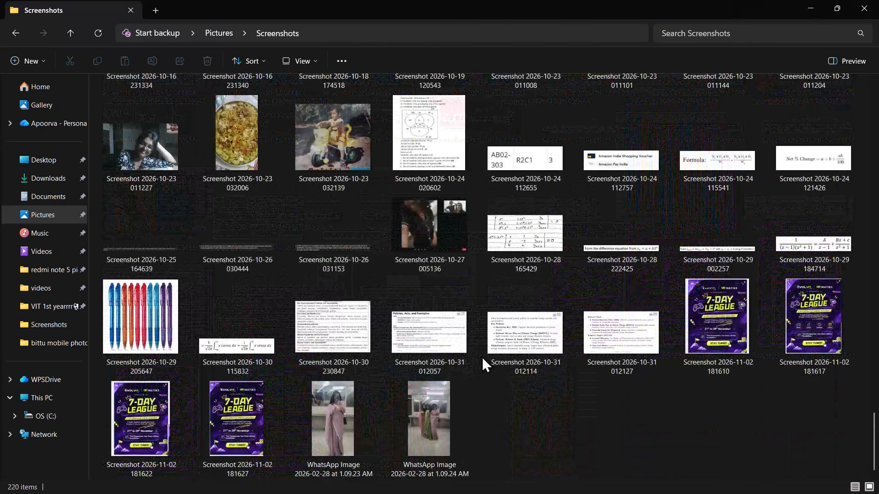
ctrl+scroll(482, 356, down, 3)
drag(708, 392, 443, 403)
key(Return)
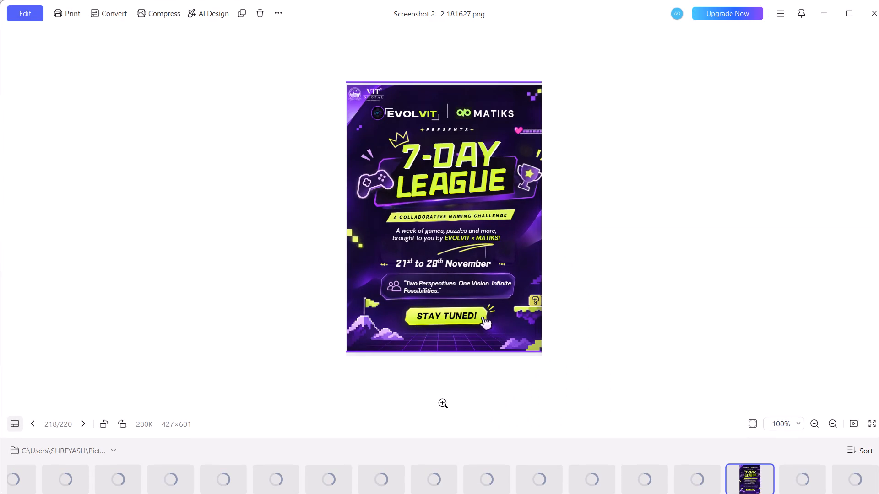
Examine the 7-Day League poster up close and compare it with the earlier poster screenshots, back to 181610.
ctrl+scroll(453, 258, up, 3)
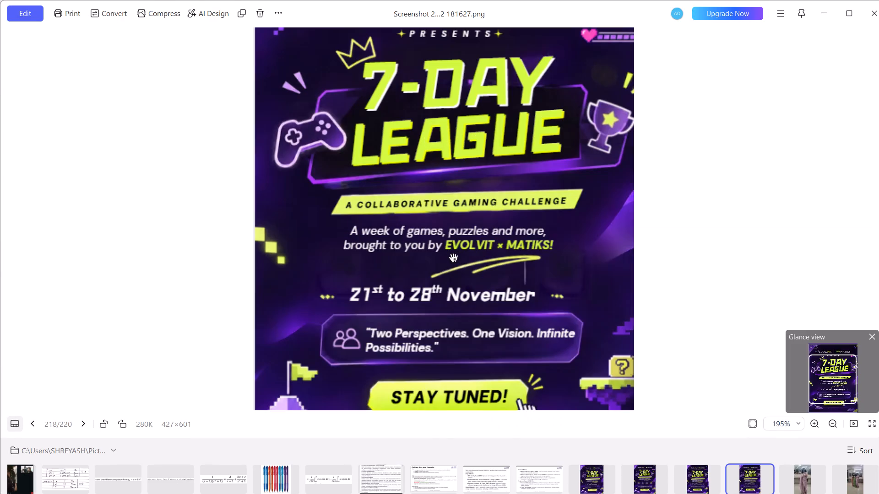
ctrl+scroll(453, 258, down, 6)
ctrl+scroll(453, 258, up, 6)
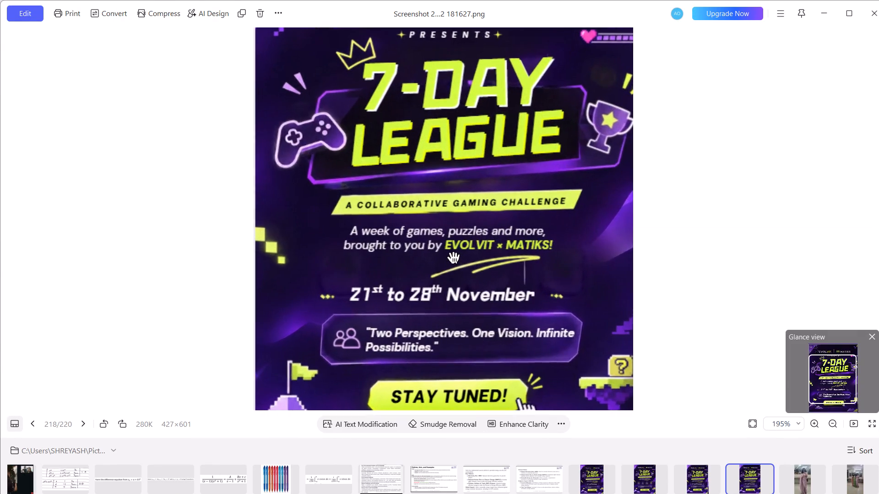
key(Right)
key(Left)
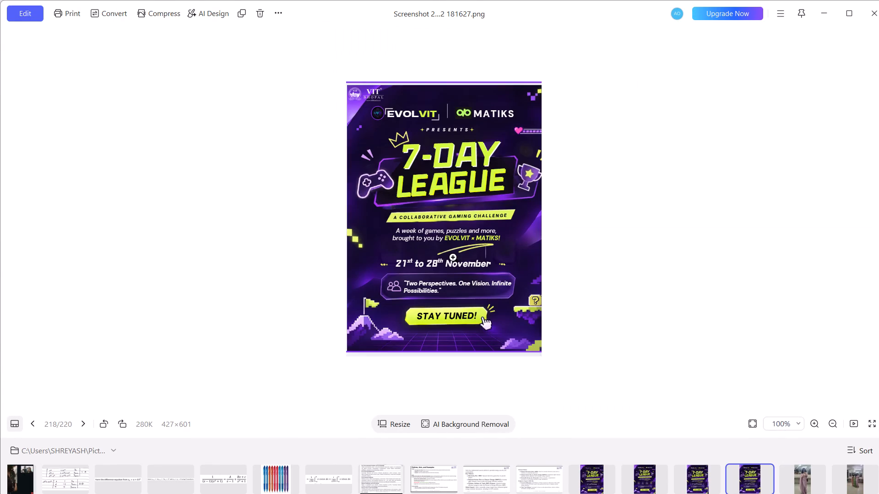
key(Left)
key(Left)
key(Left)
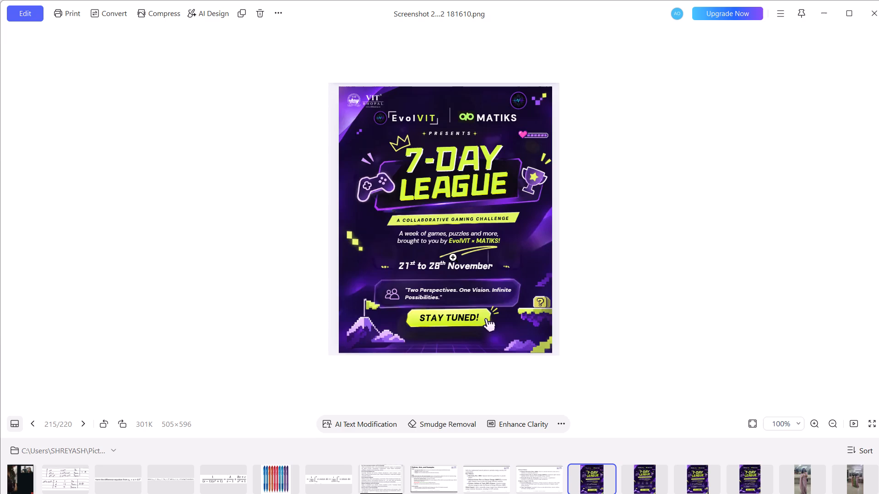
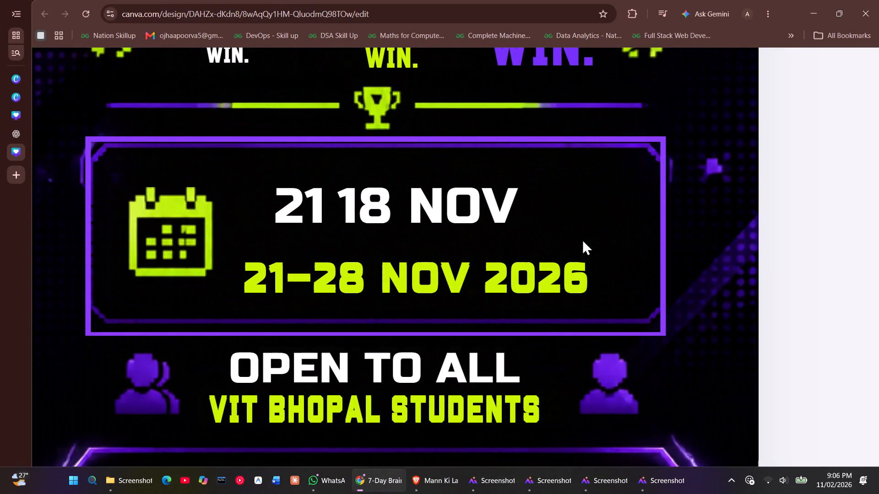
Delete the white "21 18 NOV" text from the date box.
scroll(582, 239, right, 1)
click(419, 246)
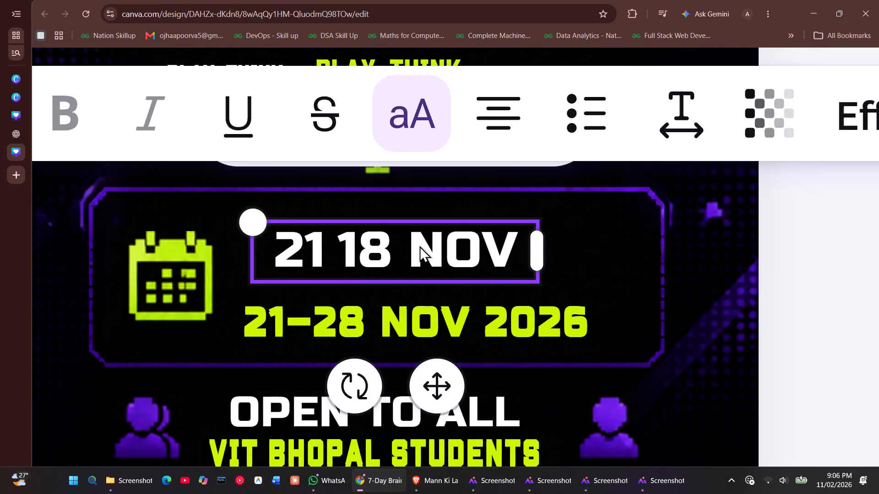
key(Delete)
Reposition the "21–28 NOV 2026" text inside the date box and nudge the calendar icon up slightly.
drag(387, 304, 386, 283)
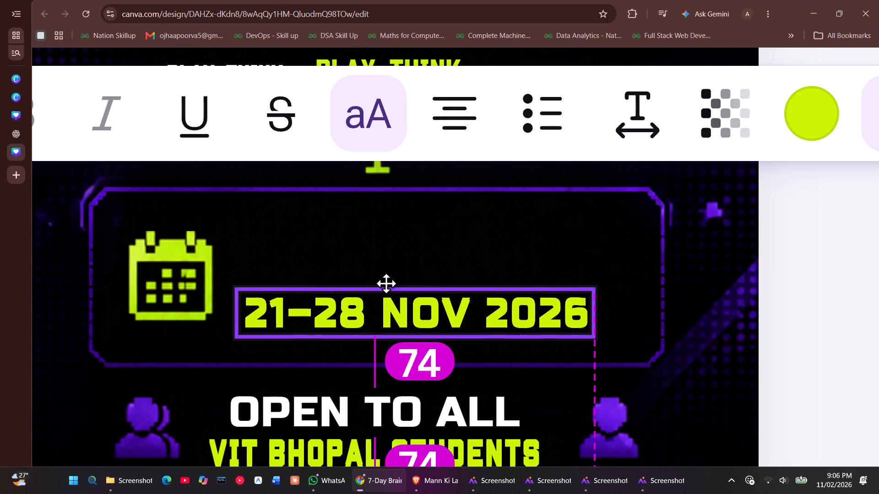
drag(386, 283, 385, 258)
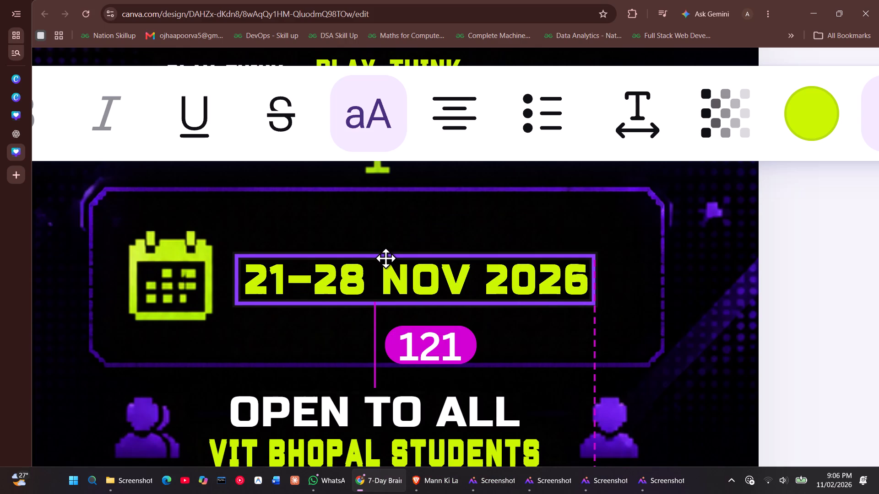
drag(385, 258, 384, 273)
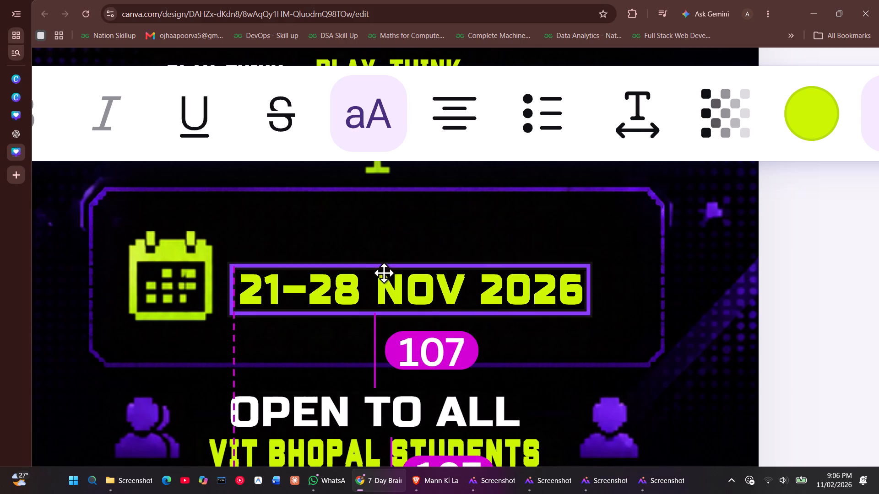
drag(384, 273, 385, 263)
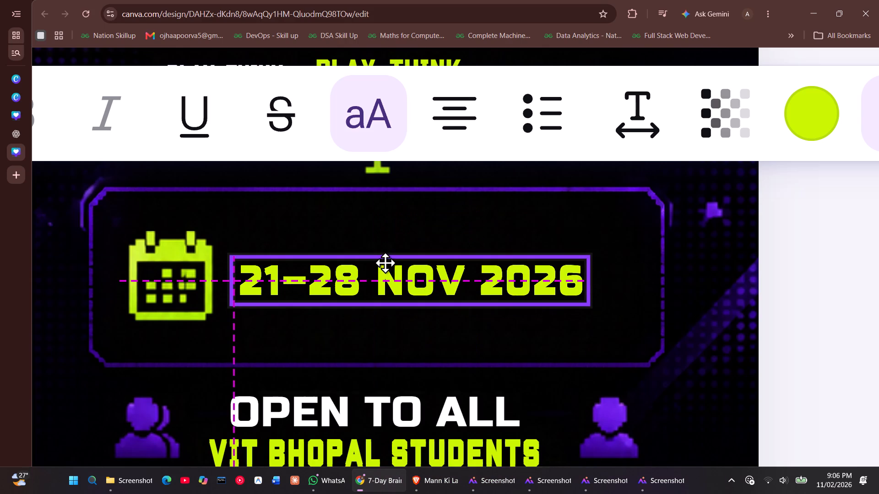
drag(385, 263, 372, 304)
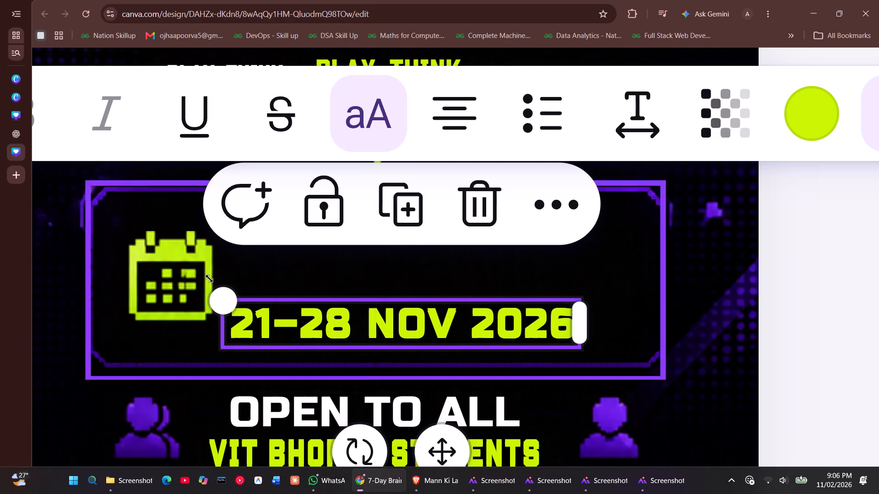
click(171, 261)
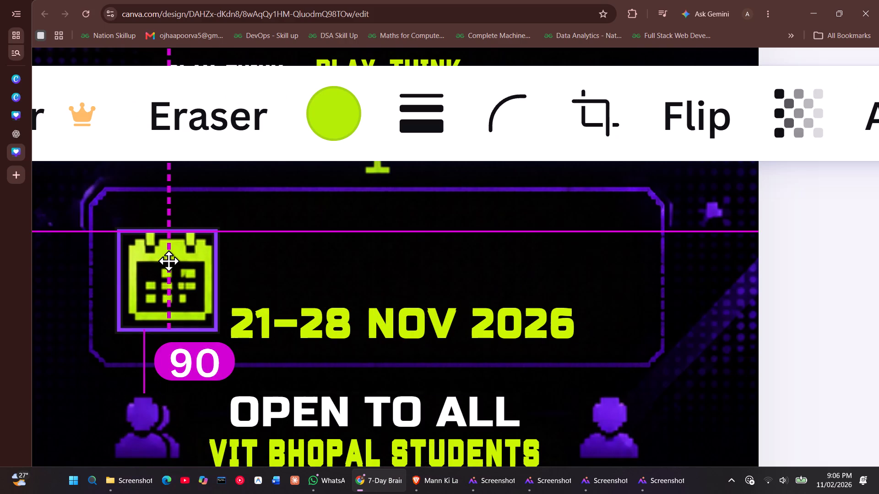
click(375, 323)
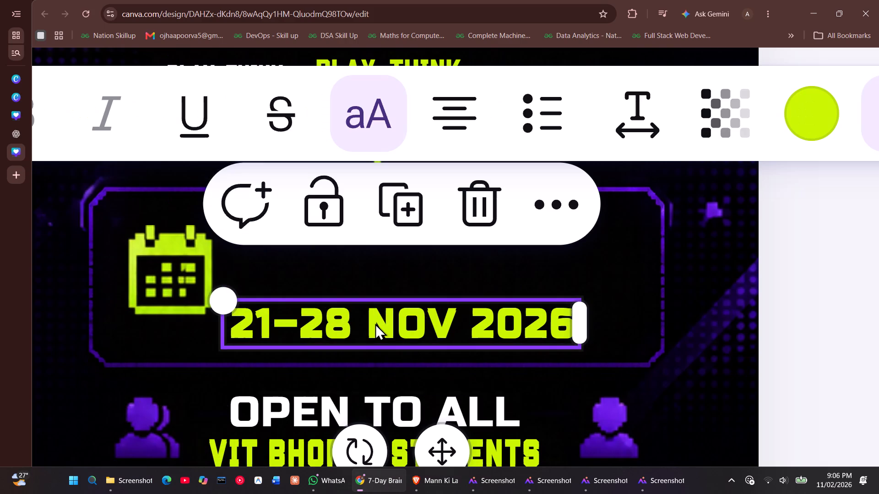
drag(375, 323, 383, 310)
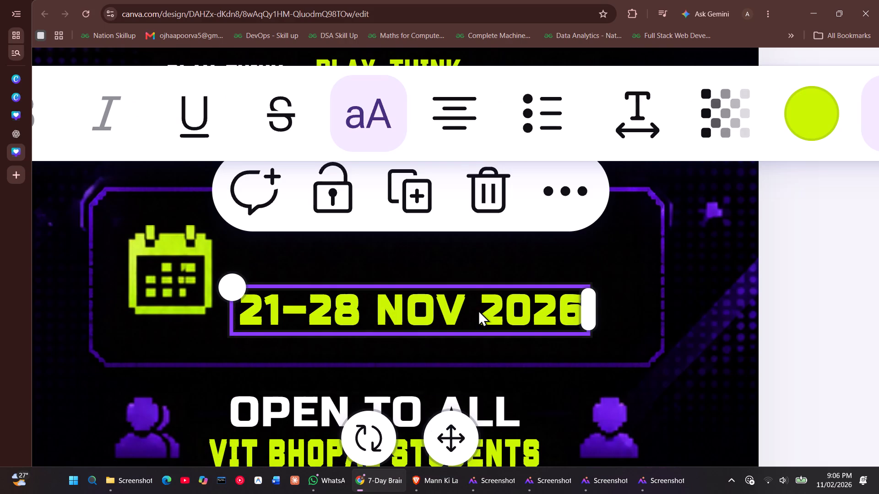
Break the date text into two lines, "21–28" above "NOV 2026".
click(478, 310)
click(478, 310)
key(Return)
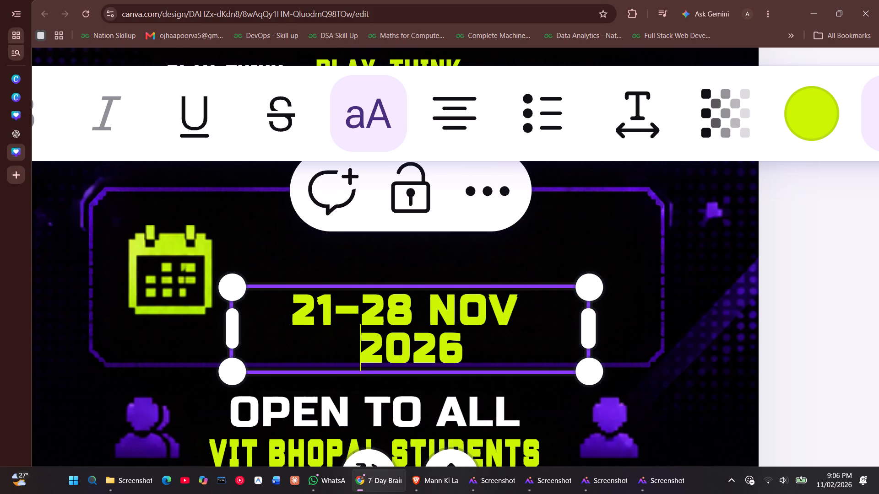
click(422, 307)
key(Return)
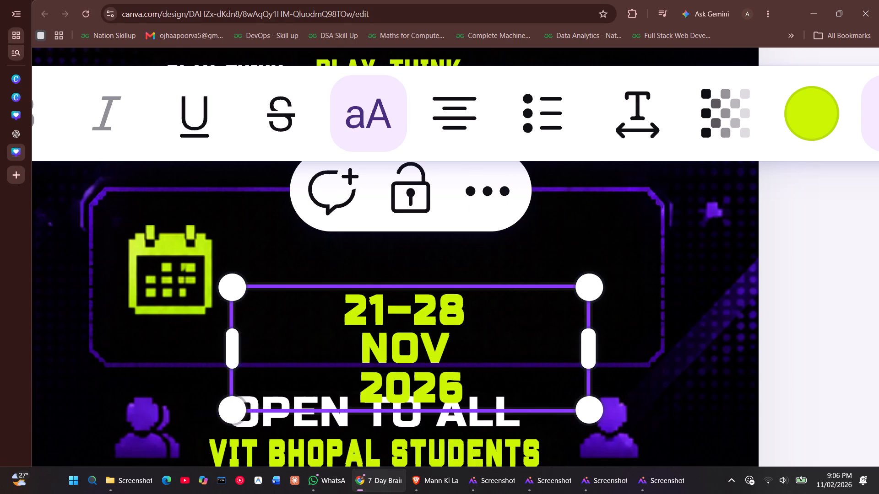
key(ctrl+Right)
key(Delete)
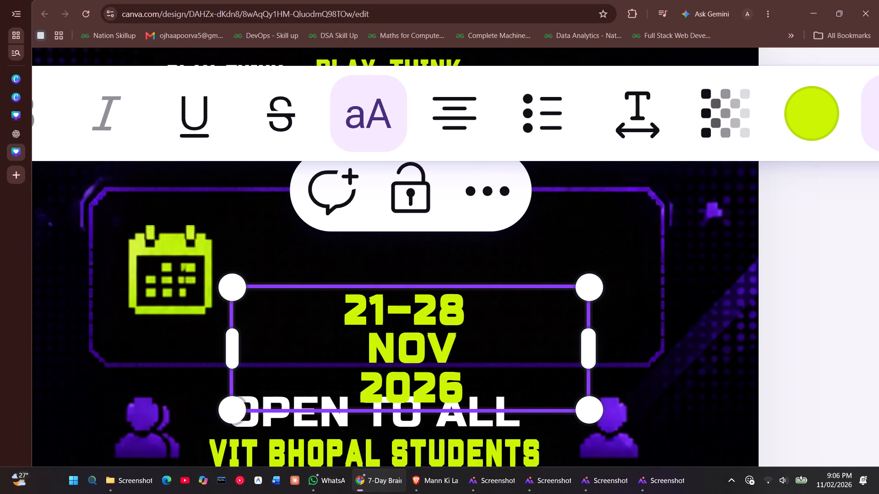
key(Delete)
key(space)
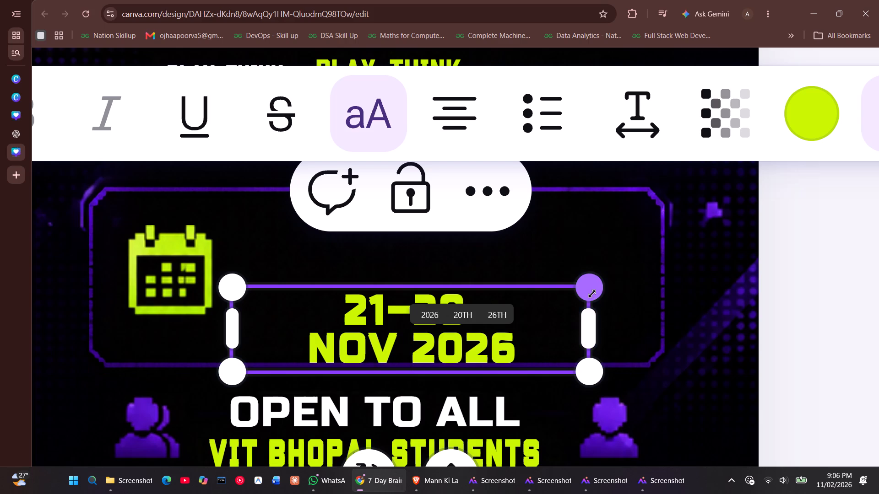
Scale up the two-line date text to a font size of 48.8.
drag(592, 294, 649, 256)
click(572, 321)
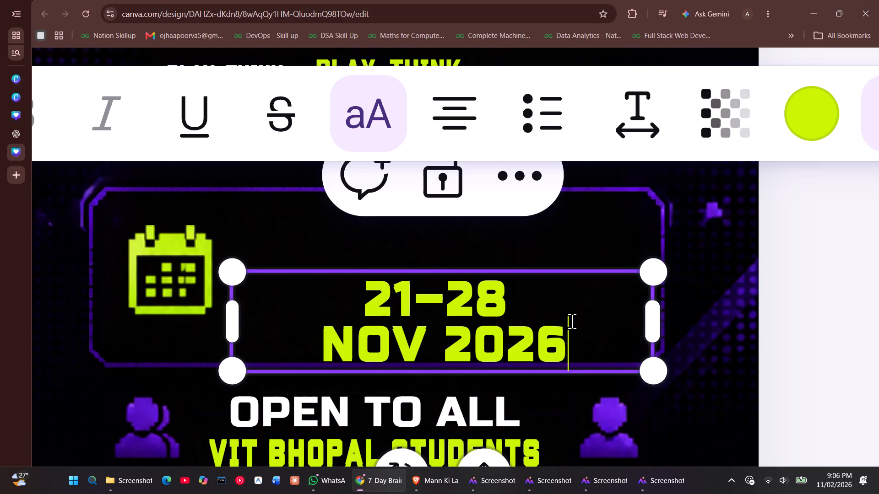
click(593, 223)
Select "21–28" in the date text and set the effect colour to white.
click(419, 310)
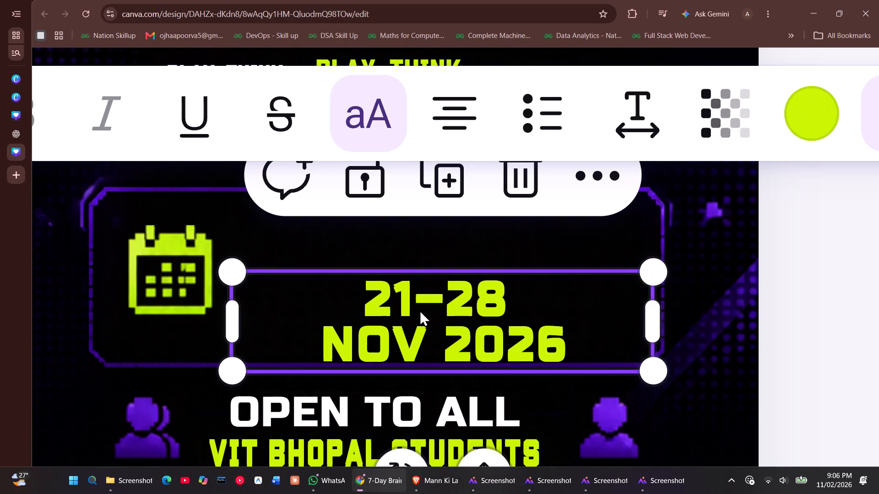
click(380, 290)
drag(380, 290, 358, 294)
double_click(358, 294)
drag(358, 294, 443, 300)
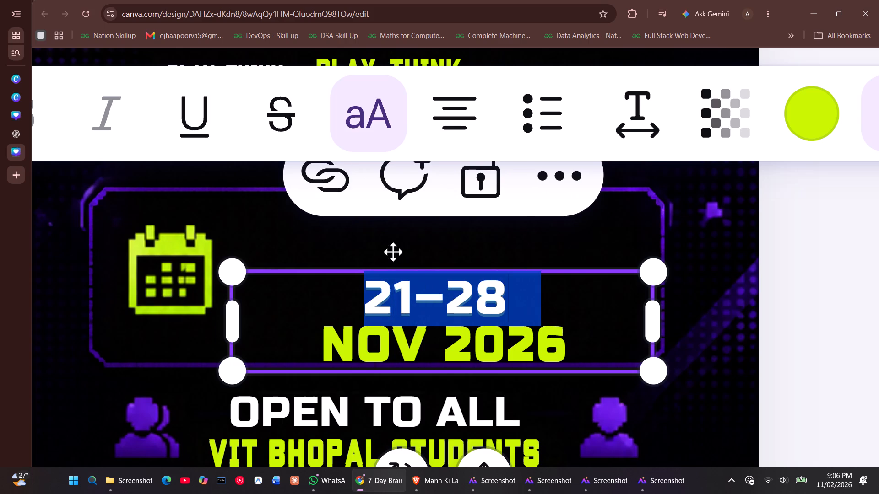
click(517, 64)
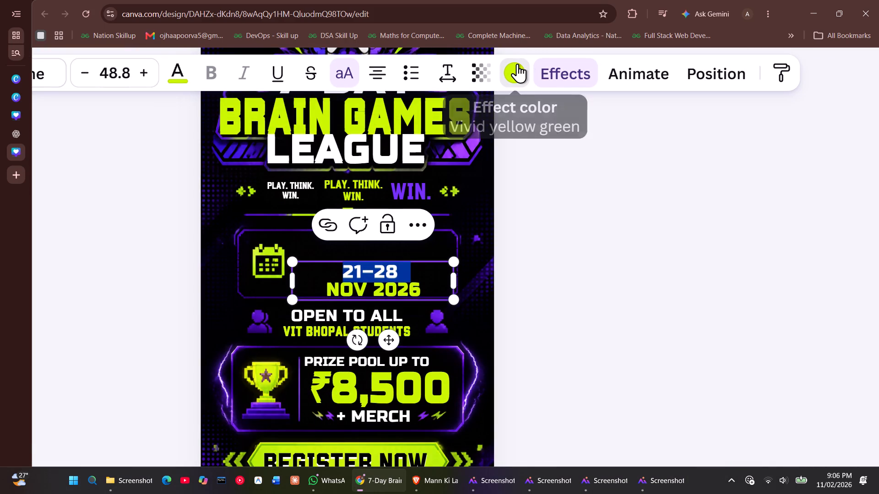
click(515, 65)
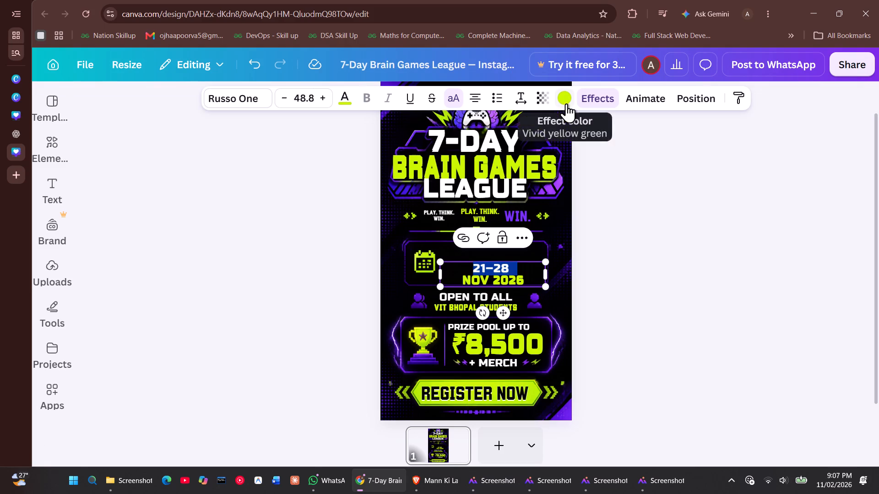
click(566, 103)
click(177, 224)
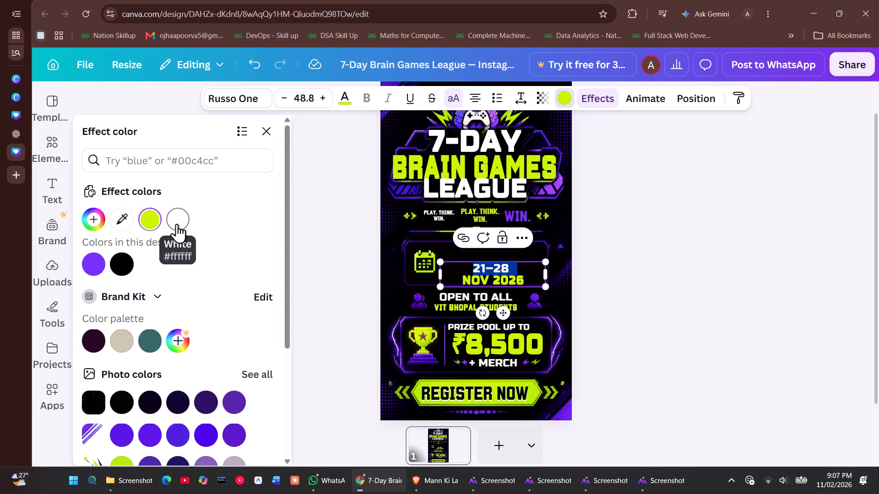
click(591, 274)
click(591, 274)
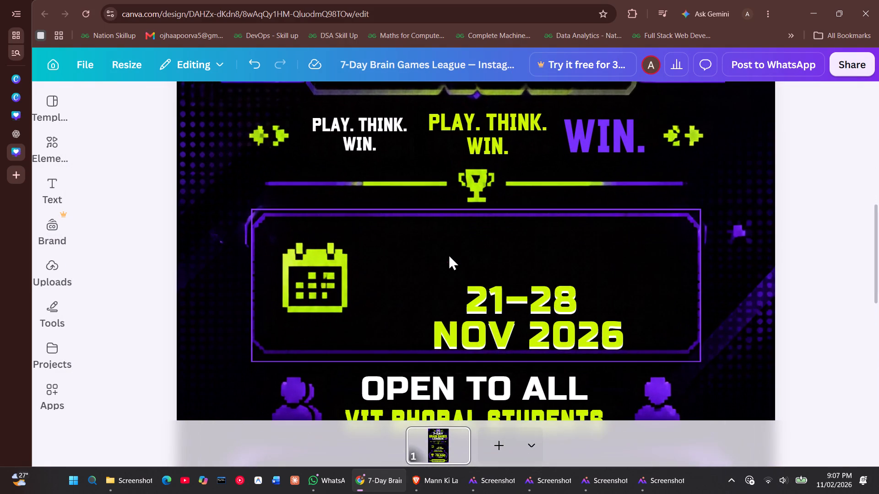
Select both lines of the date text and set the effect colour to the design's purple.
click(500, 313)
double_click(500, 313)
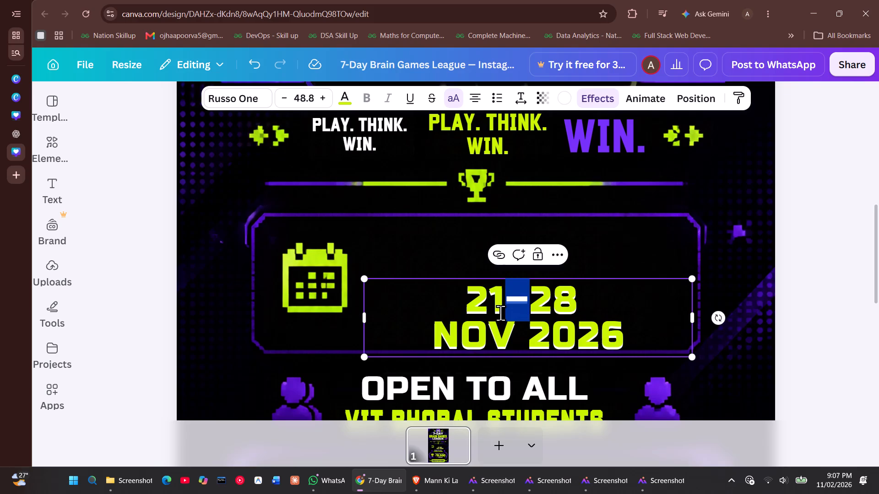
click(479, 312)
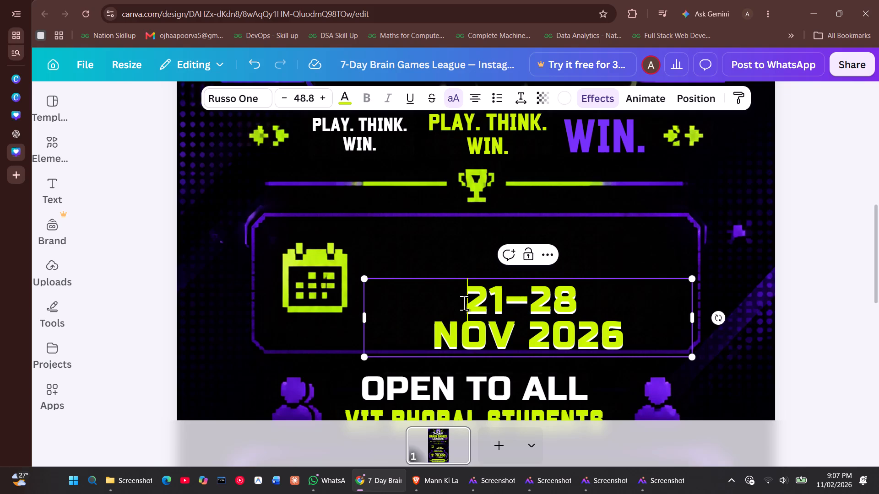
double_click(464, 303)
drag(464, 303, 612, 325)
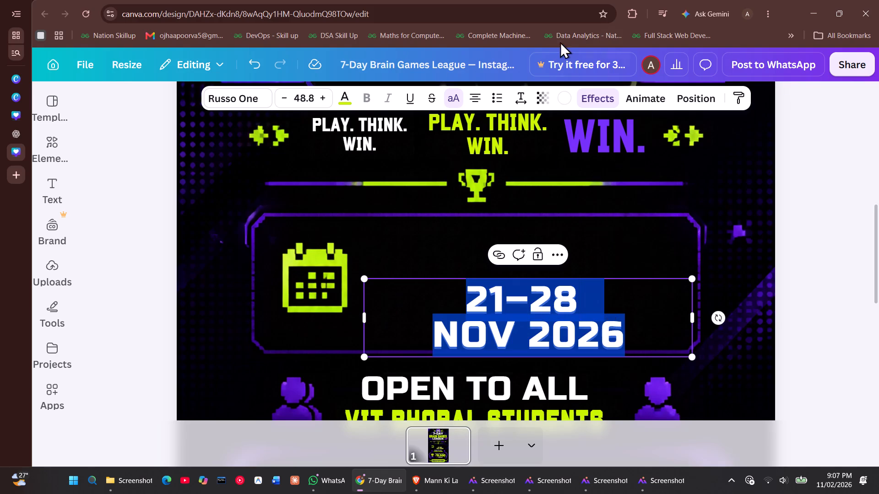
click(564, 98)
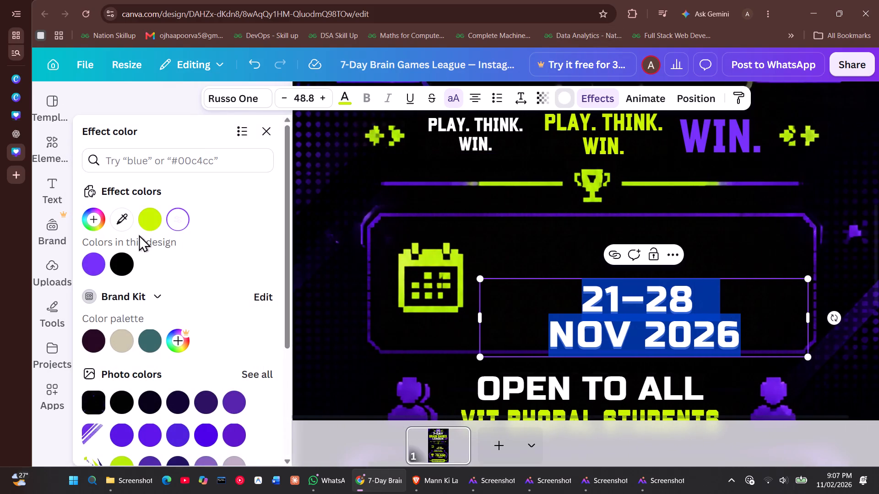
click(103, 260)
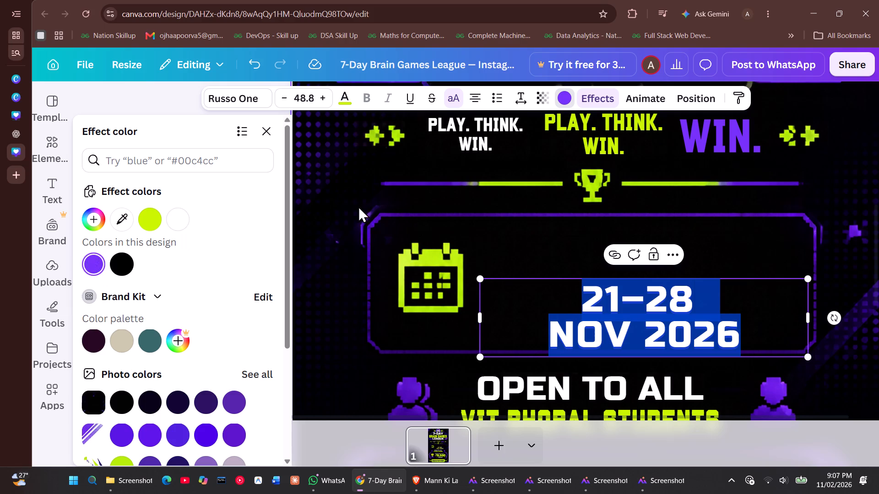
click(329, 228)
Move the date text higher in its box and set the text colour of the "21–28" line to white.
drag(535, 322, 511, 291)
click(511, 291)
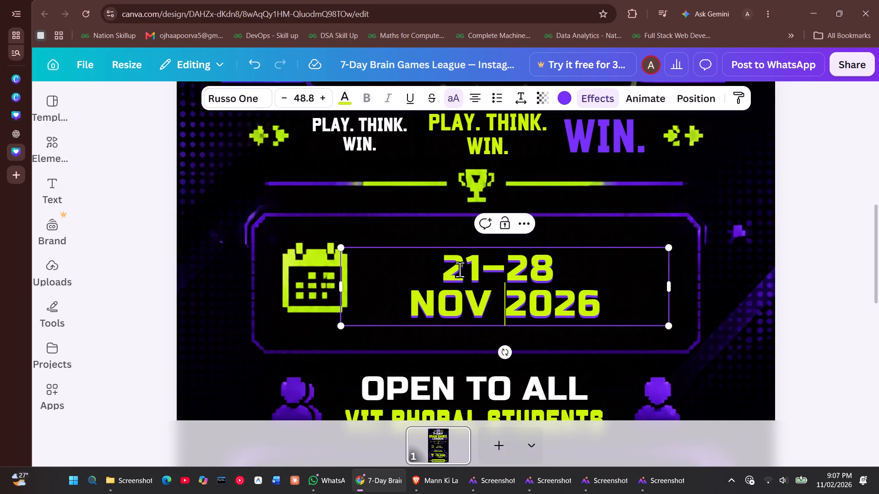
drag(445, 269, 582, 268)
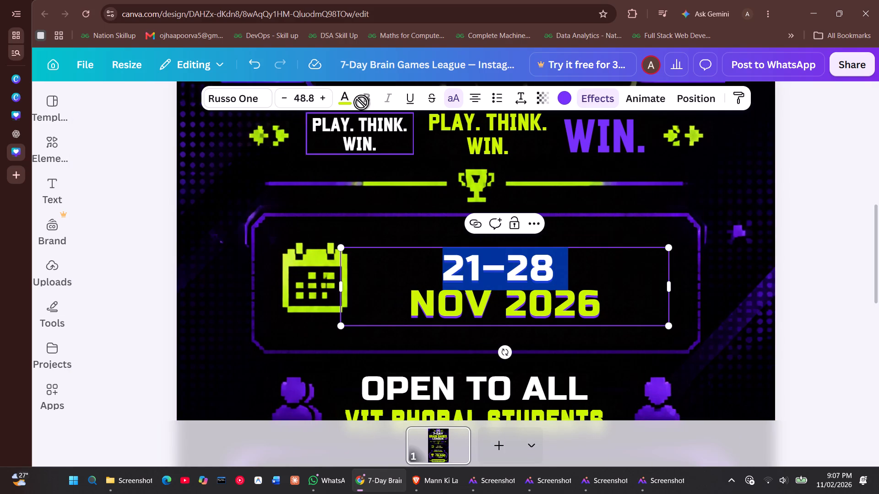
click(350, 100)
click(202, 218)
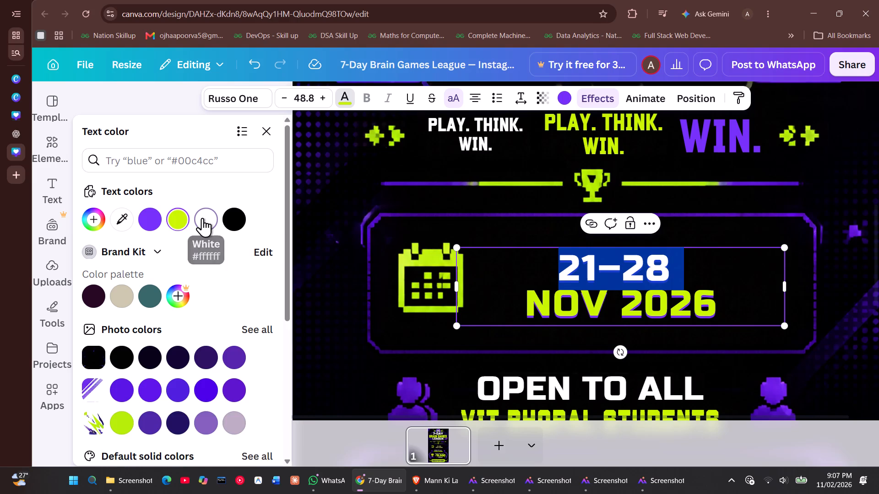
click(330, 200)
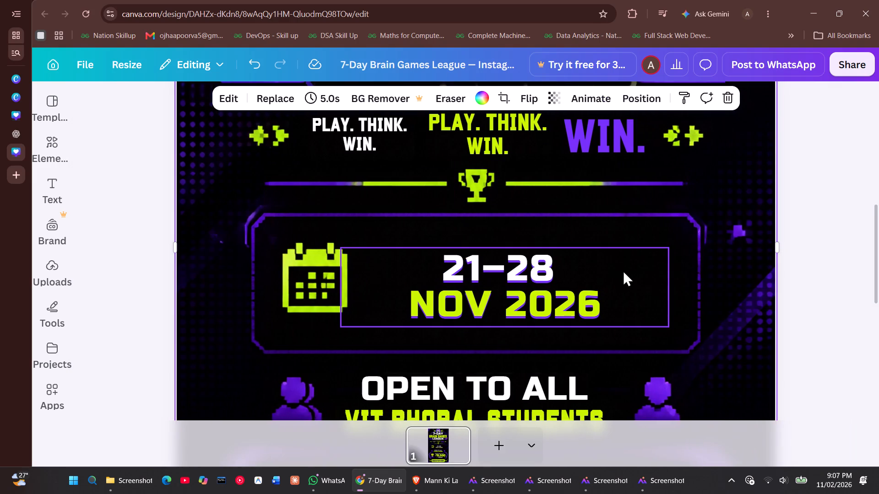
Shift the date text closer to the calendar icon and increase its font size to 53.8.
drag(553, 292, 559, 284)
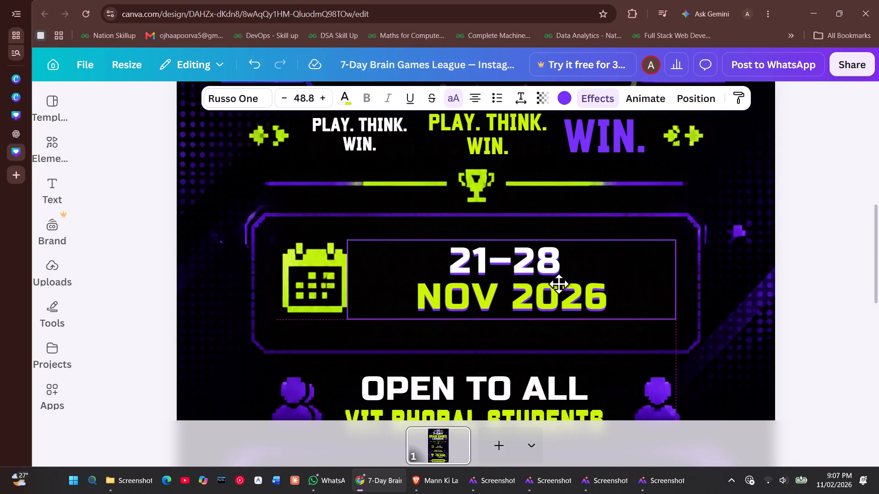
drag(559, 284, 539, 286)
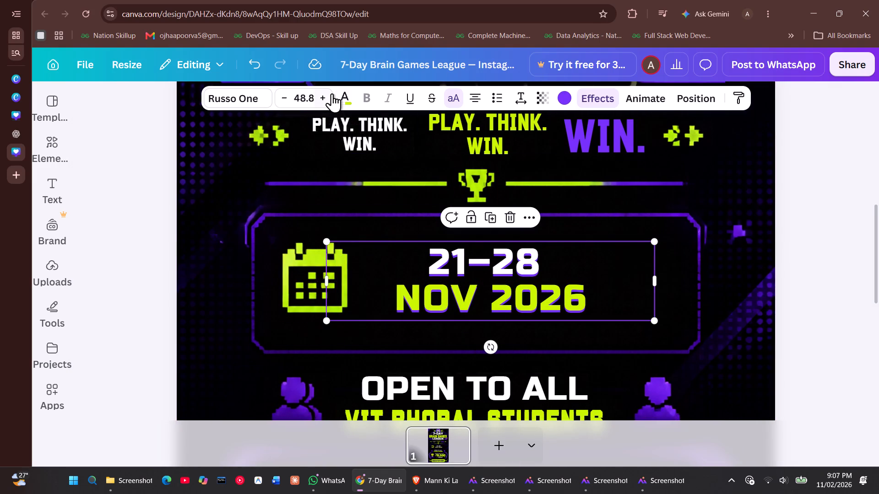
triple_click(332, 93)
double_click(332, 93)
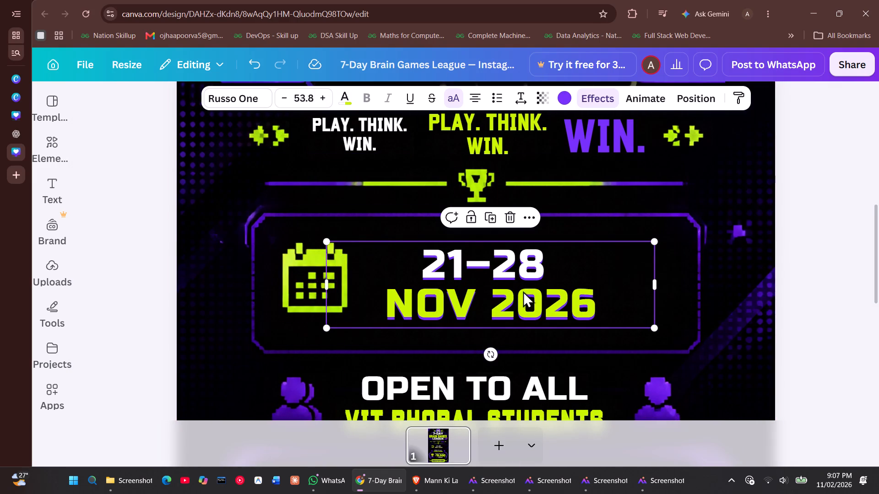
Align the enlarged date text vertically with the calendar icon and move the icon slightly closer to the text.
click(522, 292)
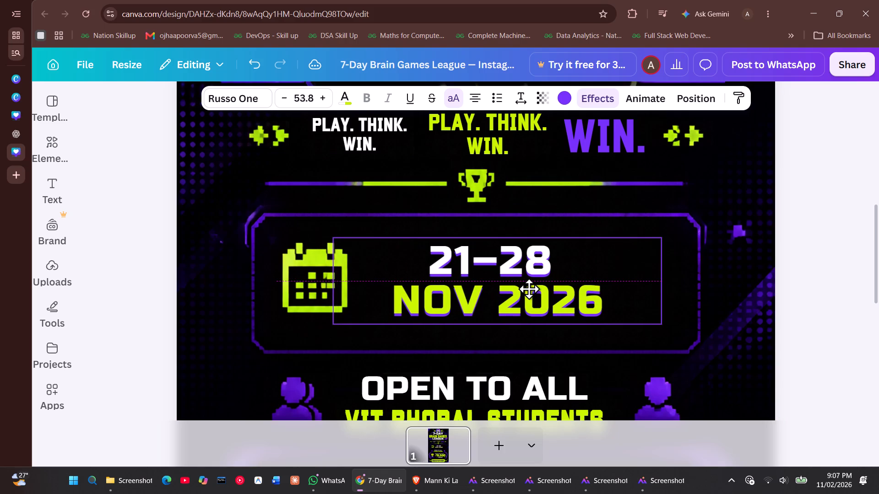
click(310, 281)
drag(310, 281, 320, 282)
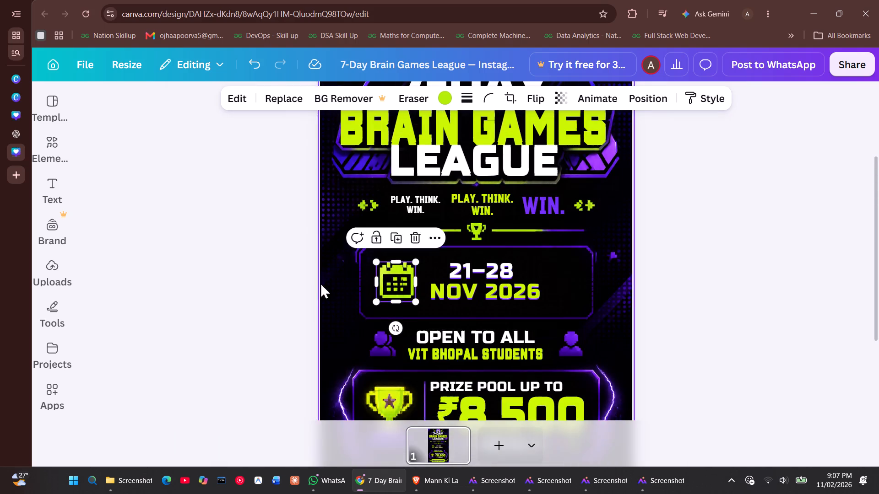
click(659, 252)
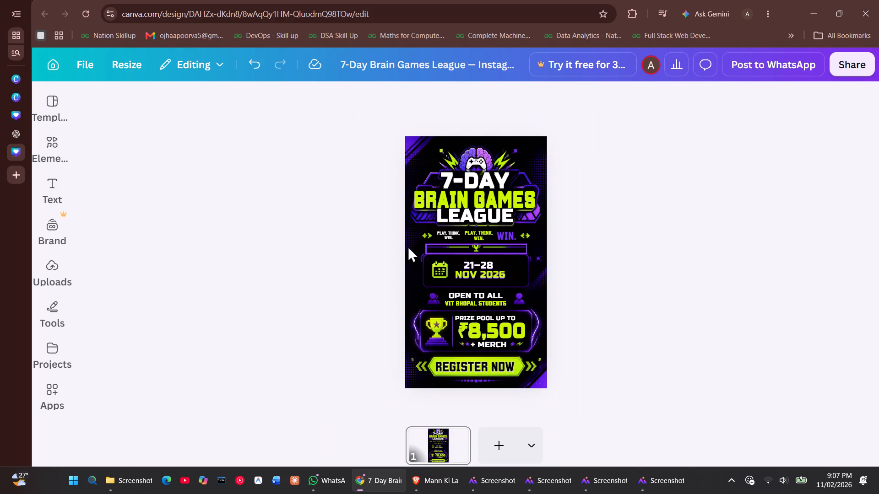
Shrink the purple frame around the date and reposition it so it surrounds the calendar icon and date text evenly.
click(640, 270)
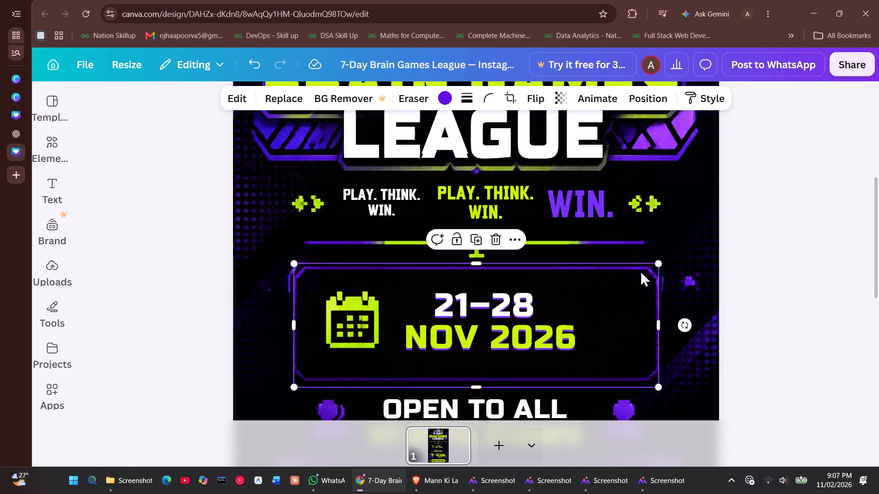
drag(660, 264, 649, 279)
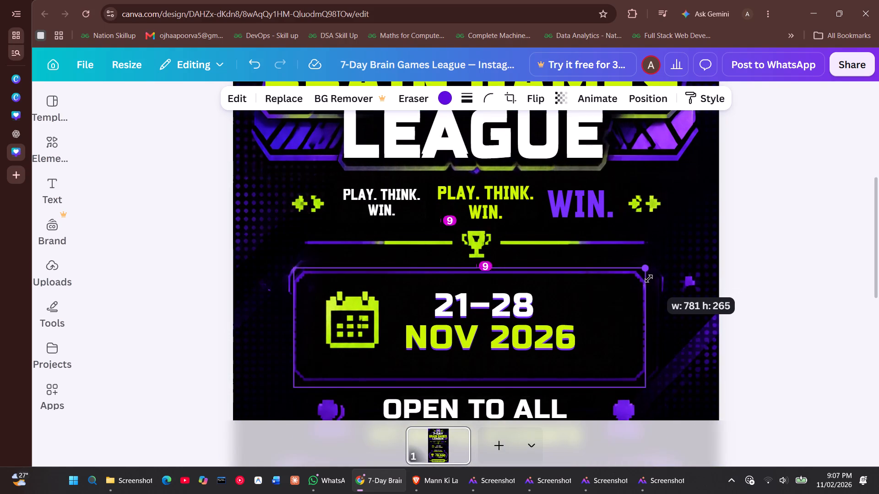
drag(649, 279, 642, 291)
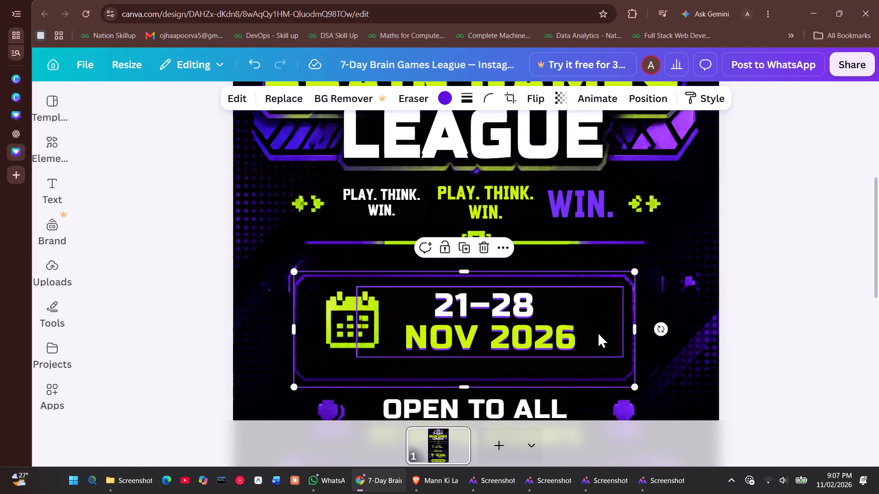
click(597, 332)
click(595, 372)
drag(595, 372, 602, 363)
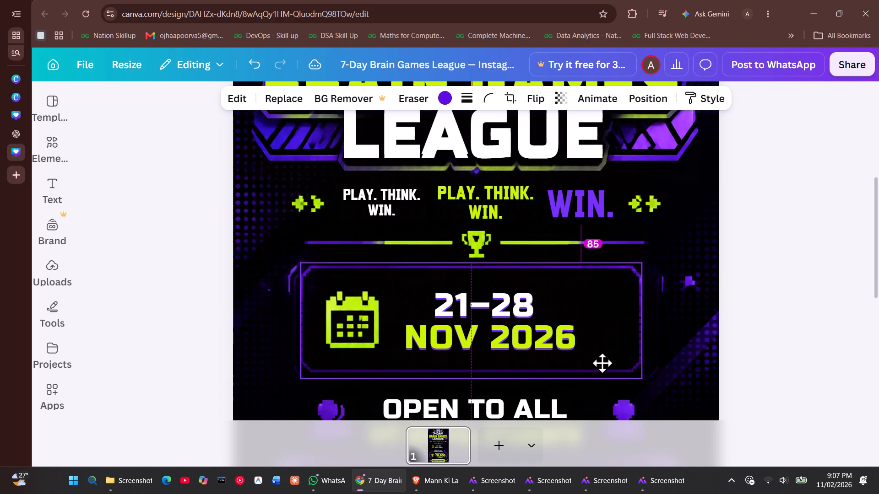
drag(602, 363, 600, 362)
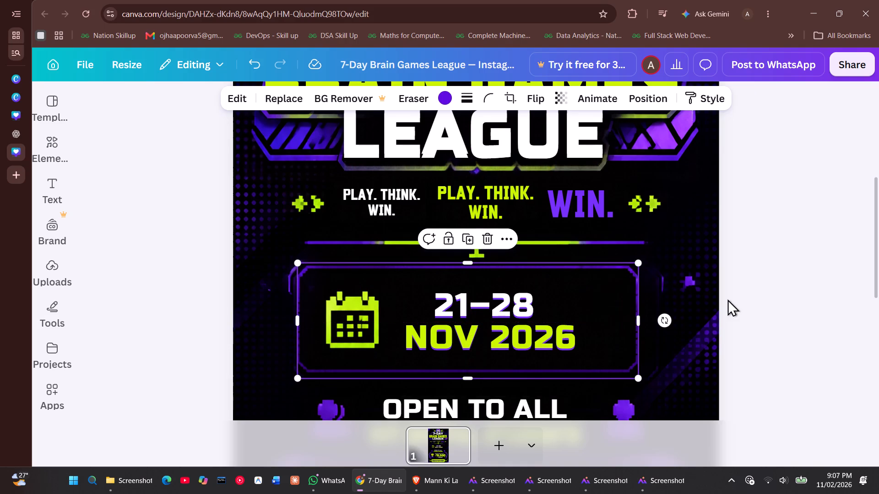
click(758, 284)
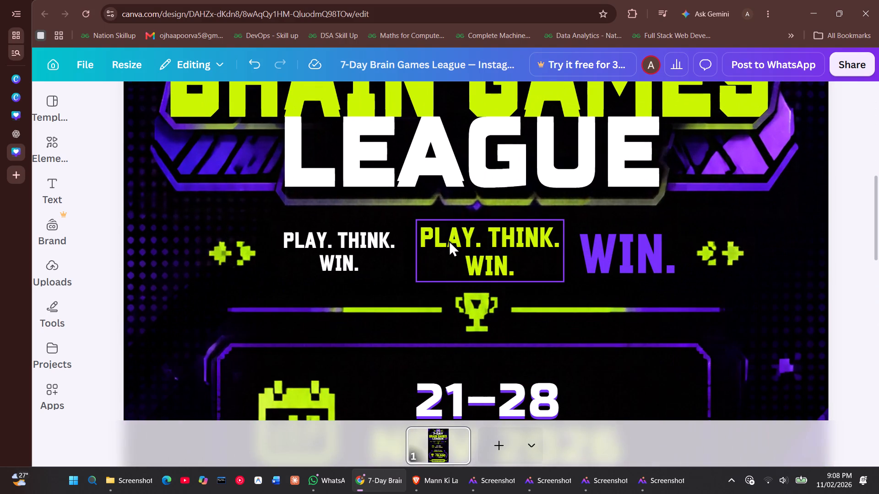
Replace the white "PLAY. THINK. WIN." tagline text with "play" and the lime-green one with "think".
click(354, 244)
double_click(354, 244)
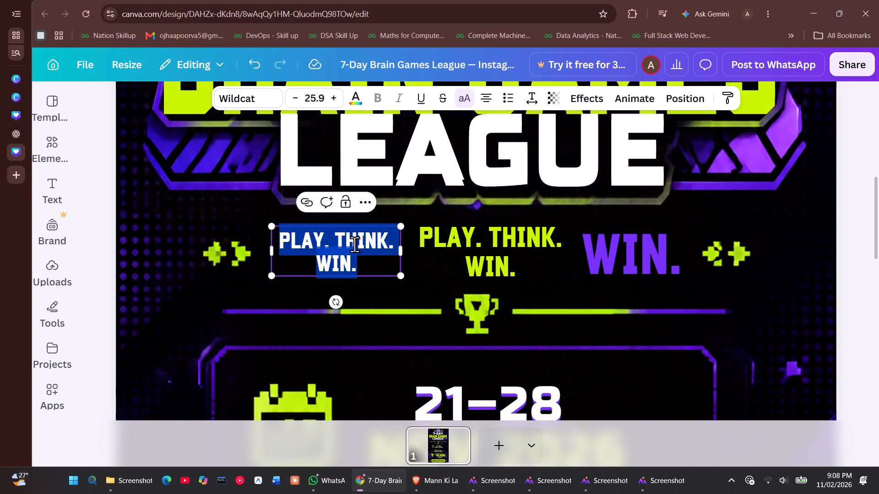
text(play)
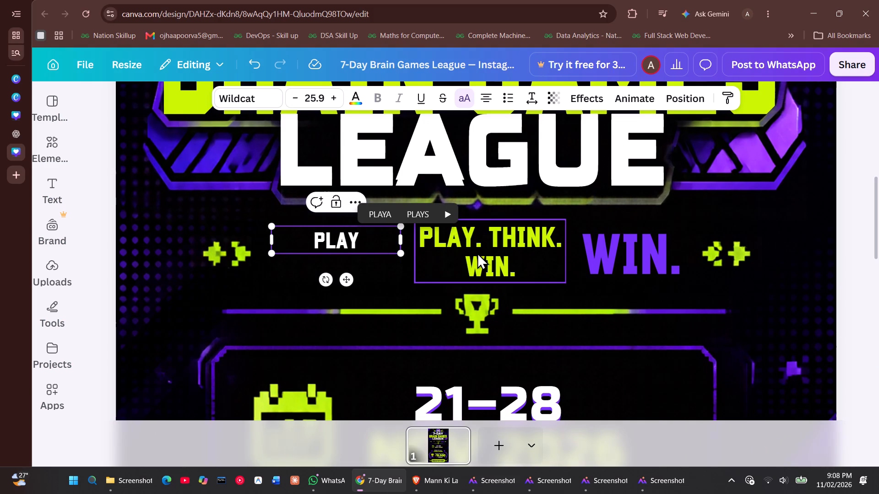
click(477, 252)
double_click(477, 252)
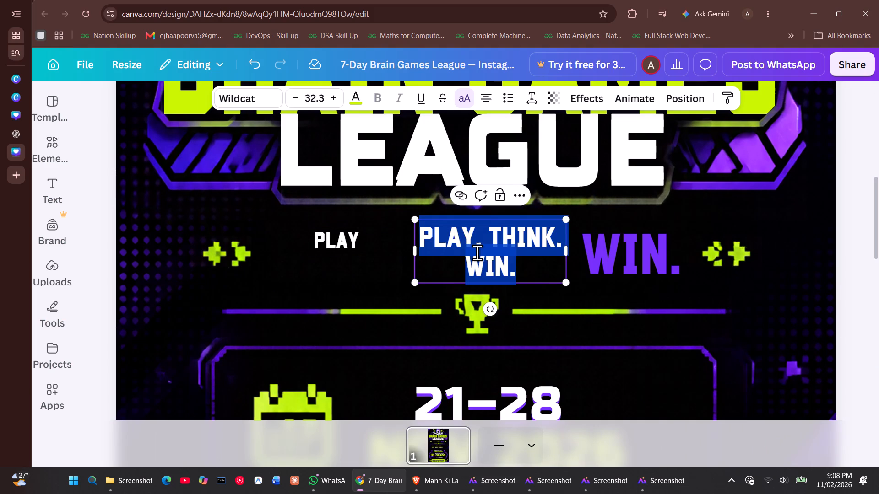
text(think)
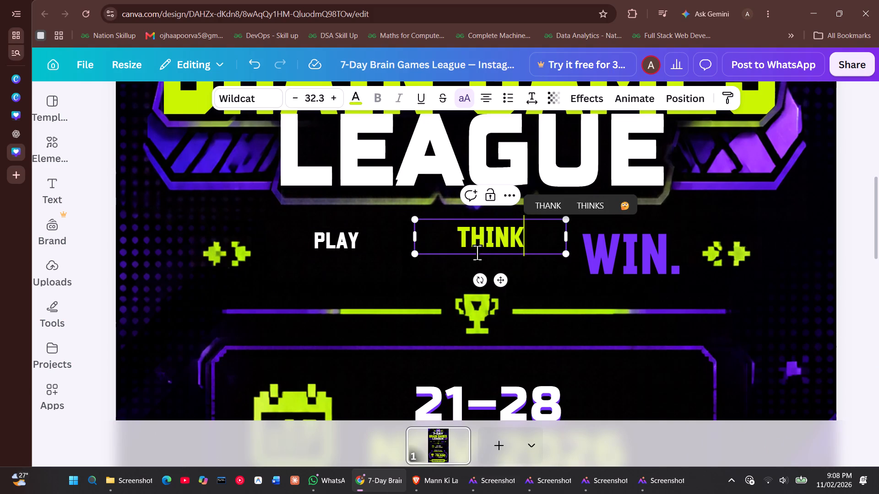
click(592, 247)
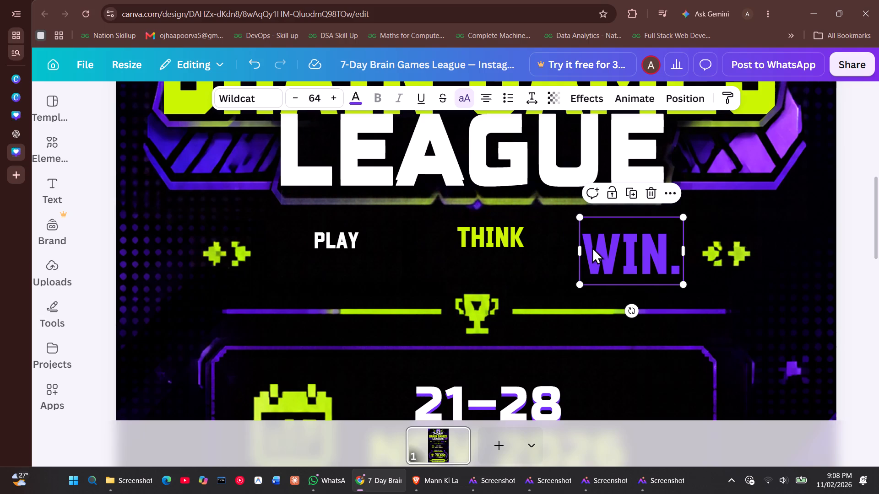
Add a full stop after both "PLAY" and "THINK" in the tagline.
click(352, 244)
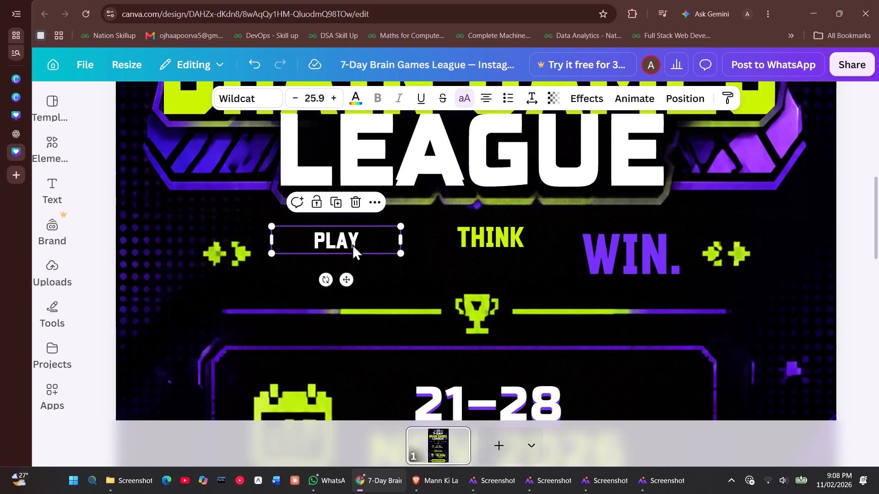
click(366, 244)
key(period)
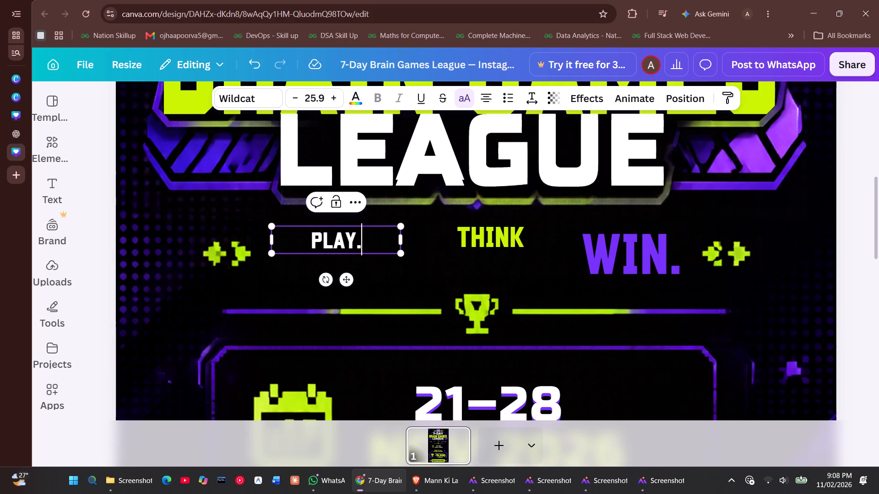
click(517, 231)
click(534, 245)
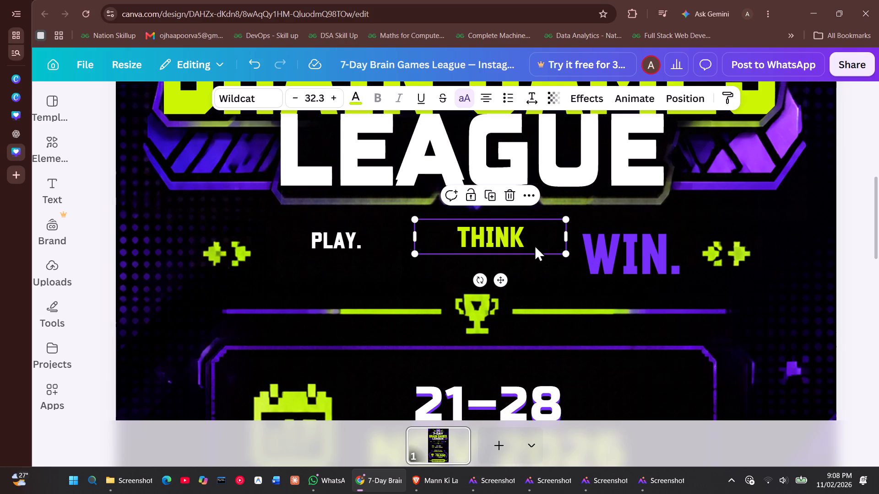
key(period)
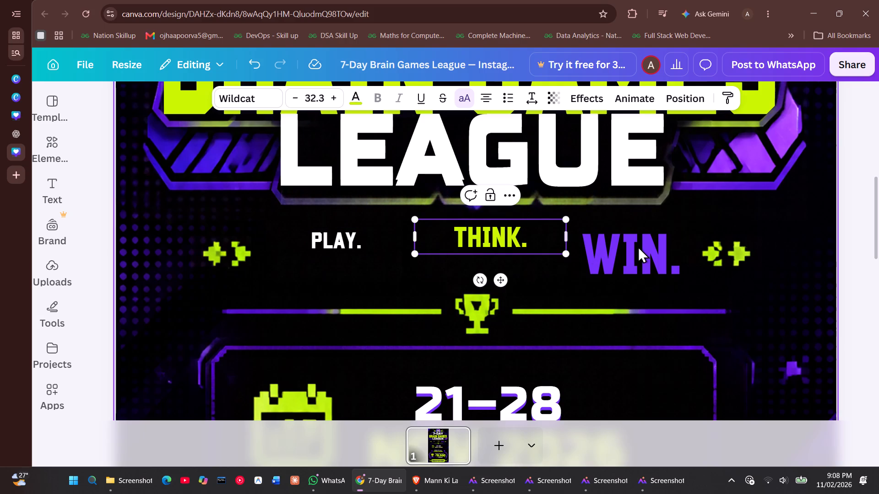
click(652, 248)
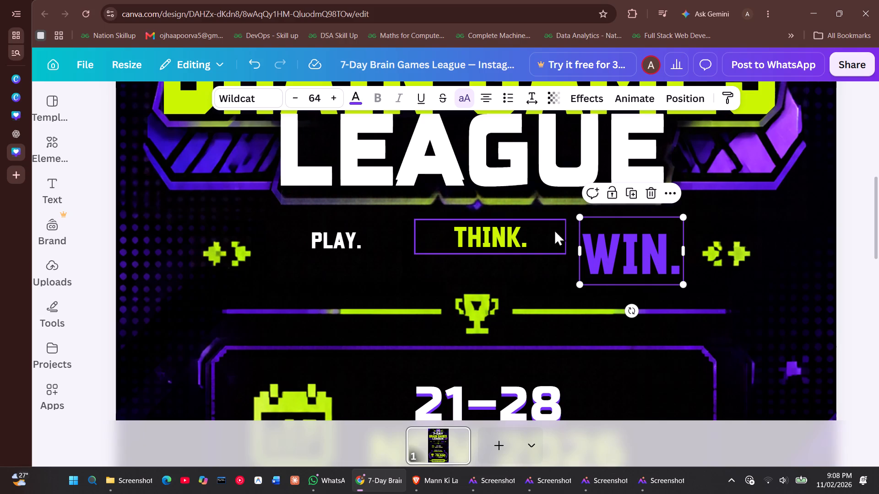
Move "THINK." and "PLAY." down in line with the arrow ornaments, shifting "THINK." slightly closer to "PLAY.".
click(510, 237)
drag(510, 237, 498, 250)
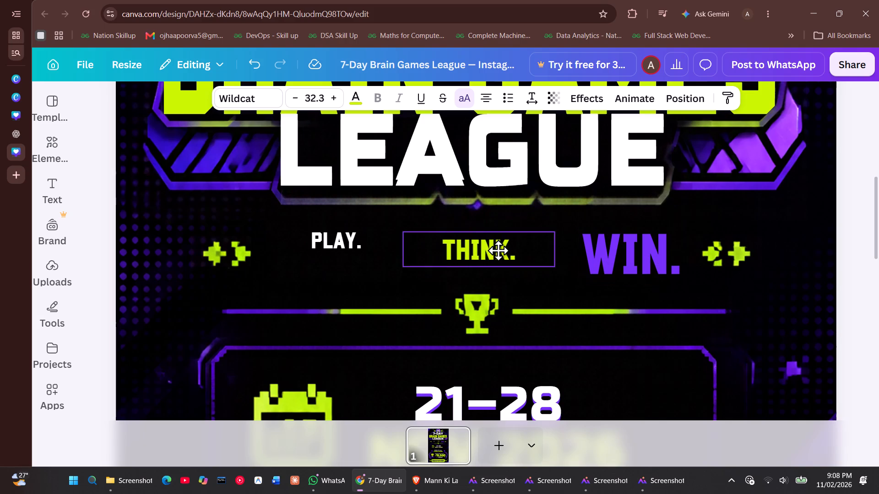
drag(498, 250, 498, 254)
drag(346, 240, 347, 254)
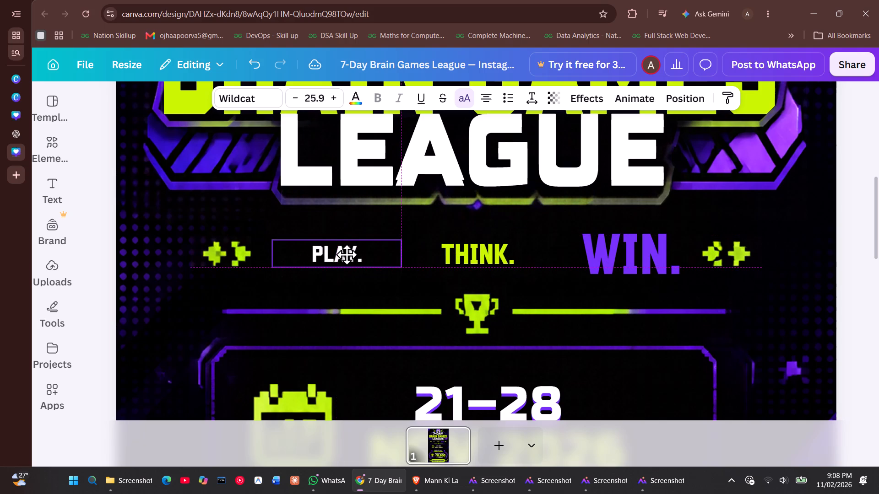
drag(347, 254, 347, 253)
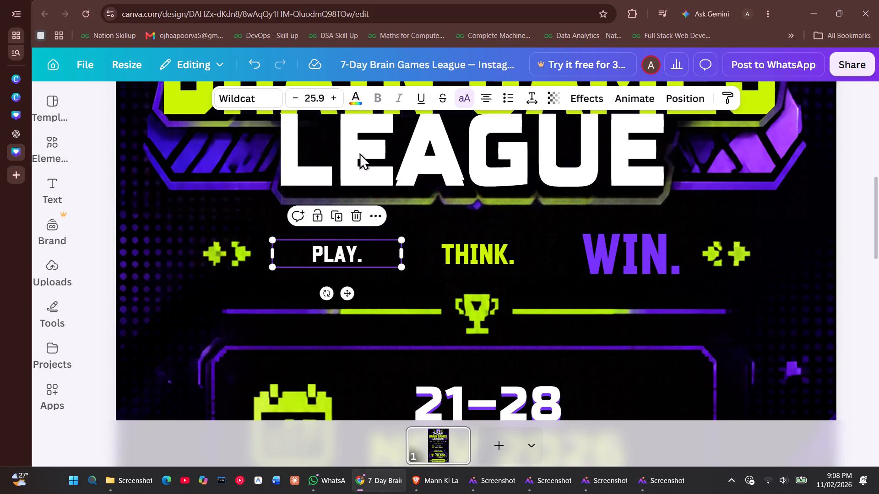
Set the font size of the tagline words "PLAY.", "THINK." and "WIN." to 64.
click(317, 94)
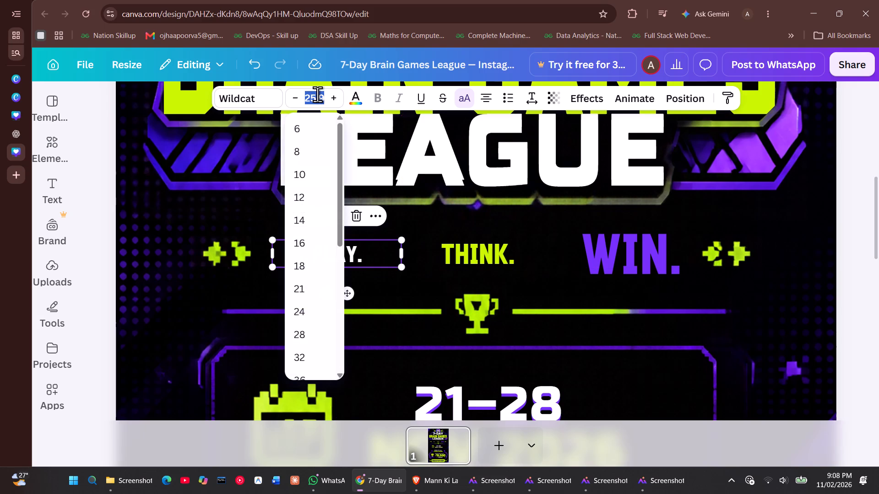
text(64)
key(Return)
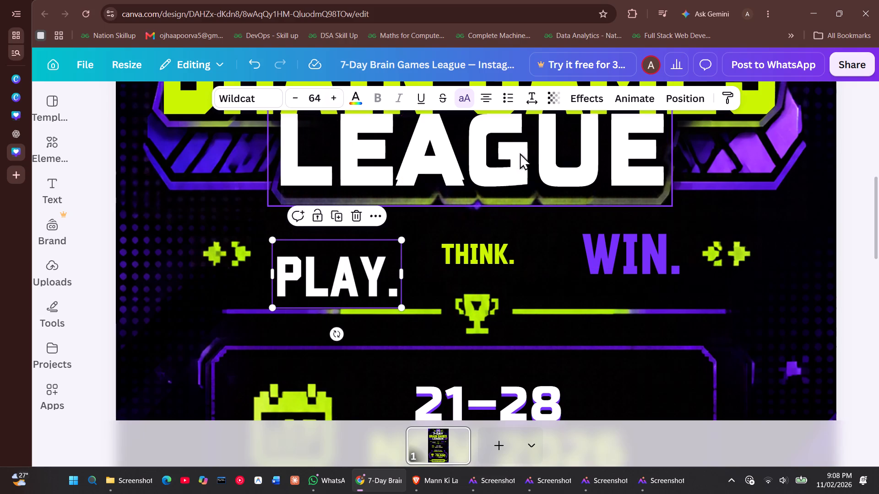
click(496, 244)
double_click(496, 244)
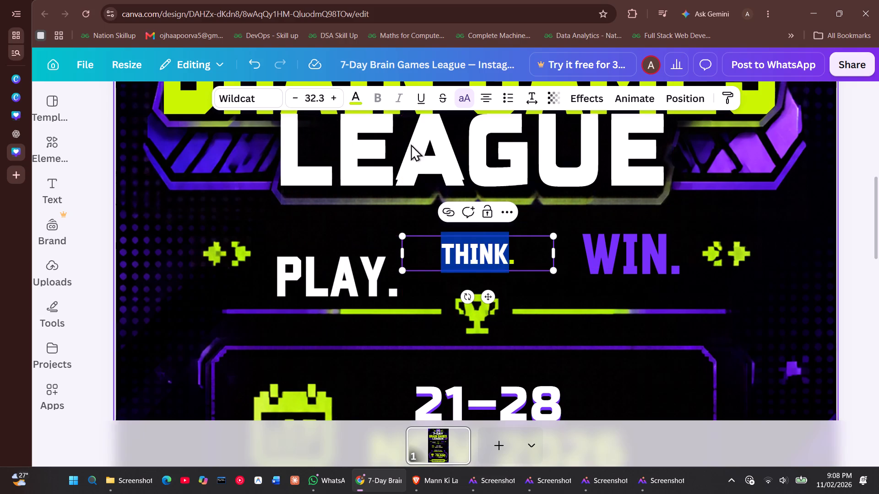
click(548, 276)
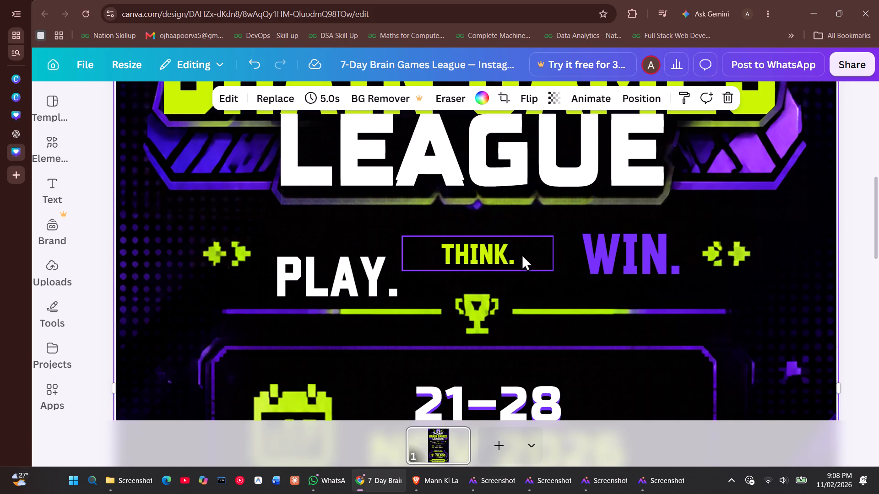
click(521, 254)
click(316, 93)
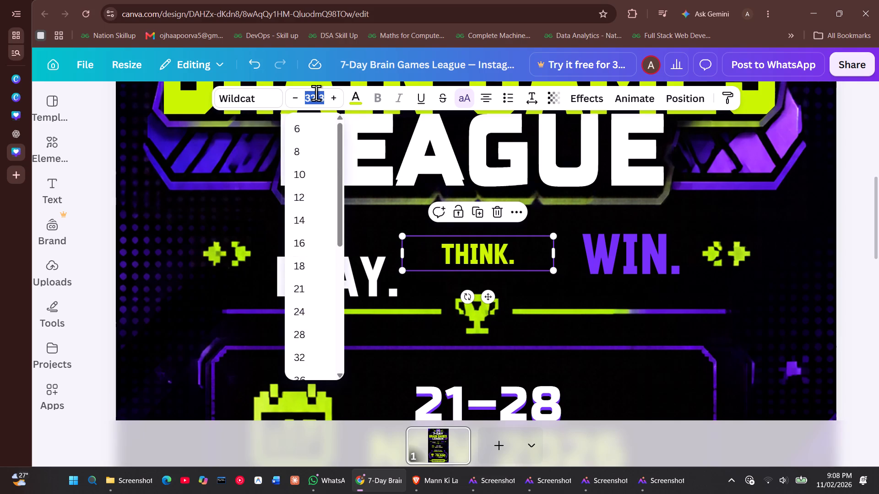
text(64)
key(Return)
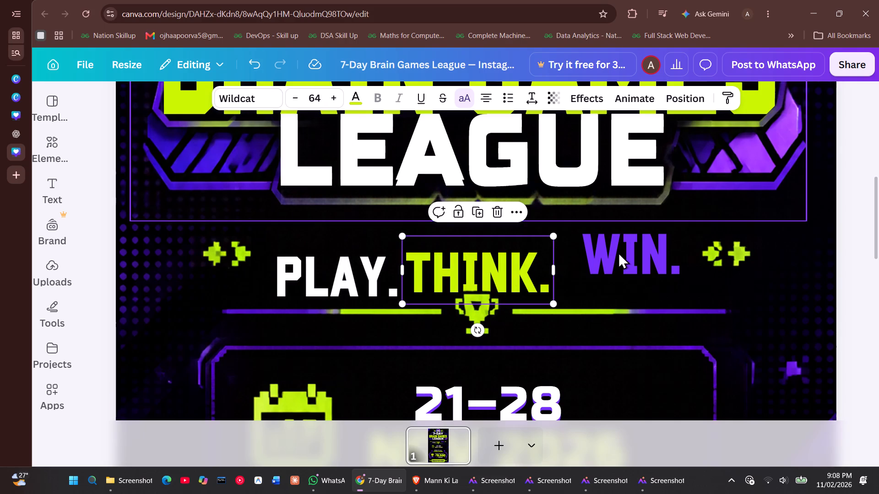
click(625, 252)
click(318, 100)
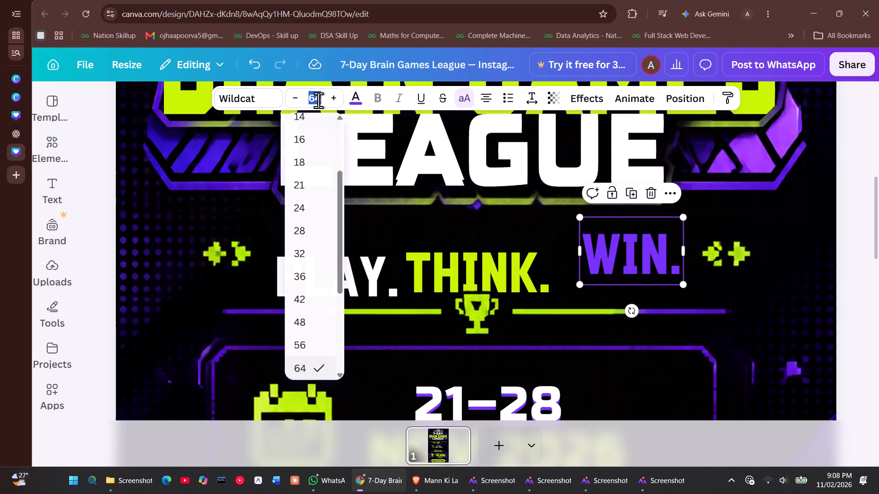
text(64)
key(Return)
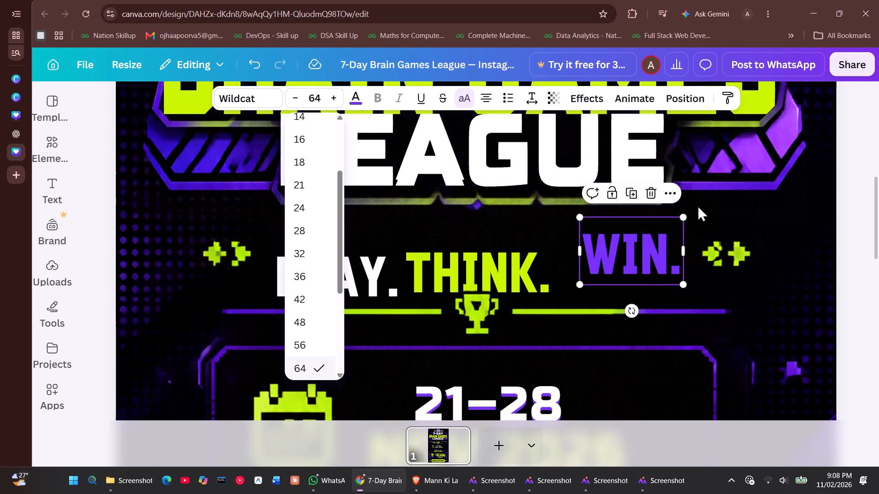
Align "PLAY." and "THINK." vertically with "WIN." and move "WIN." directly beside "THINK." so the tagline forms one row.
drag(484, 277, 489, 259)
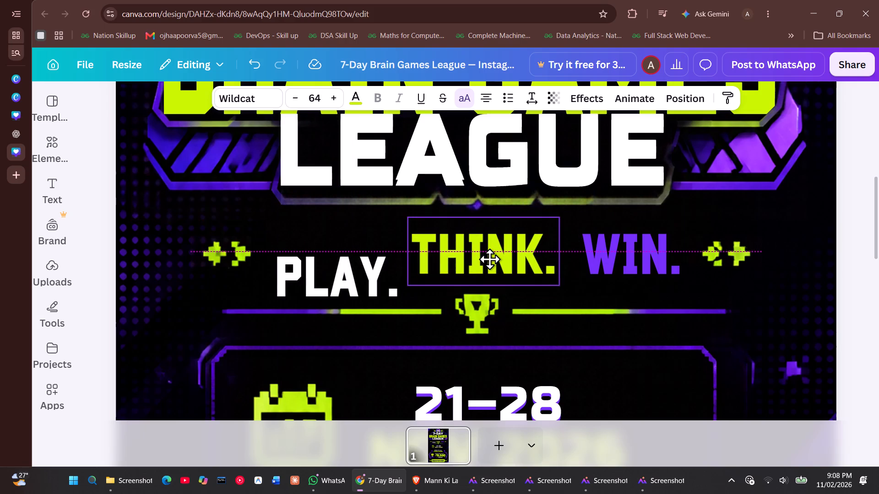
drag(489, 259, 486, 258)
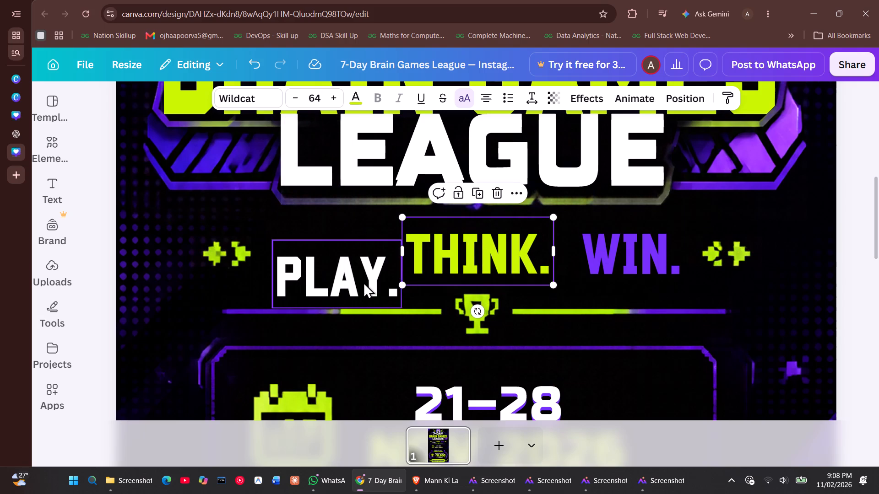
drag(363, 282, 362, 258)
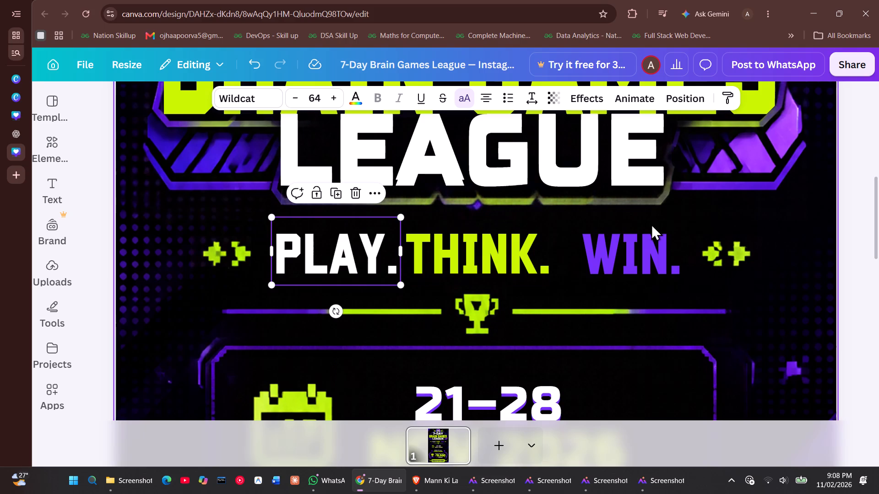
drag(640, 235, 617, 235)
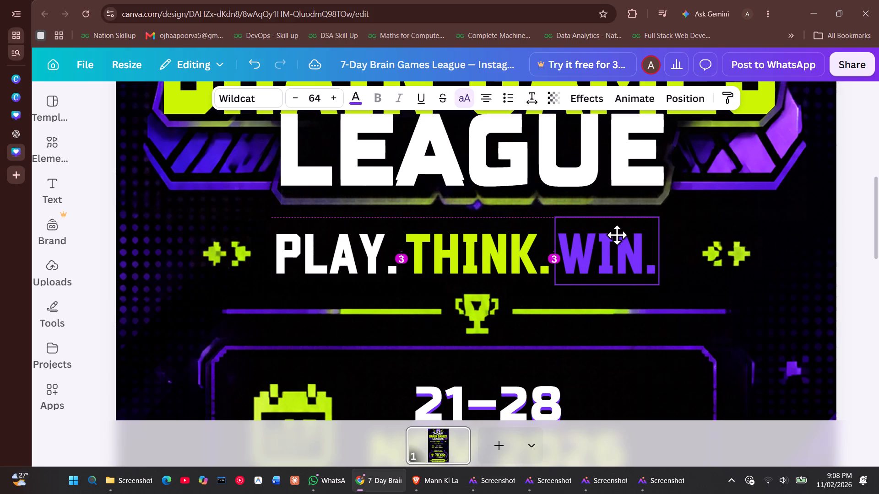
drag(617, 235, 614, 234)
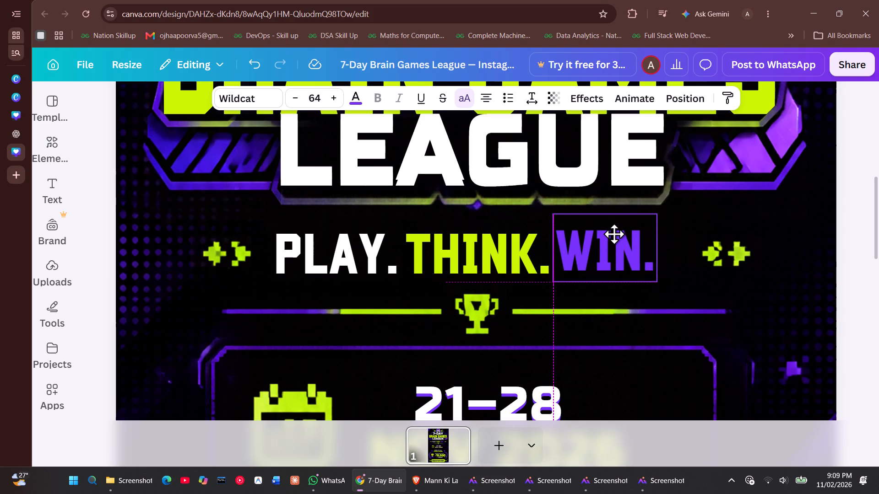
drag(614, 234, 613, 235)
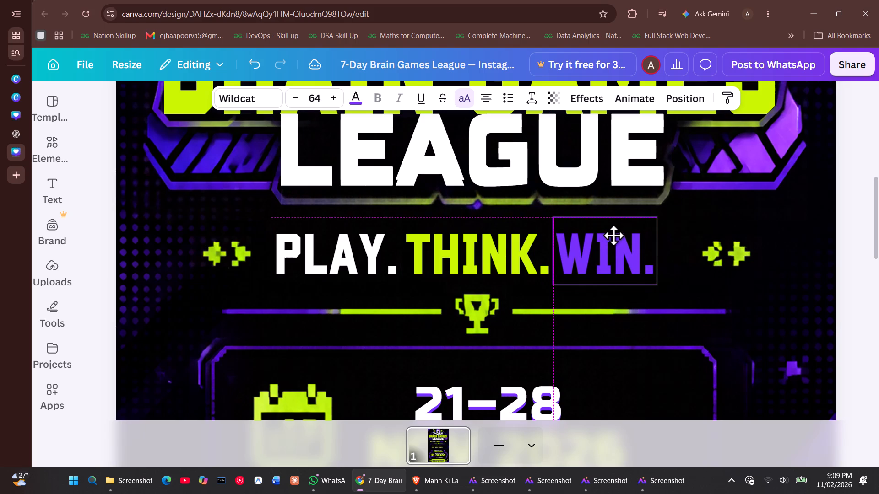
drag(613, 235, 614, 235)
click(716, 225)
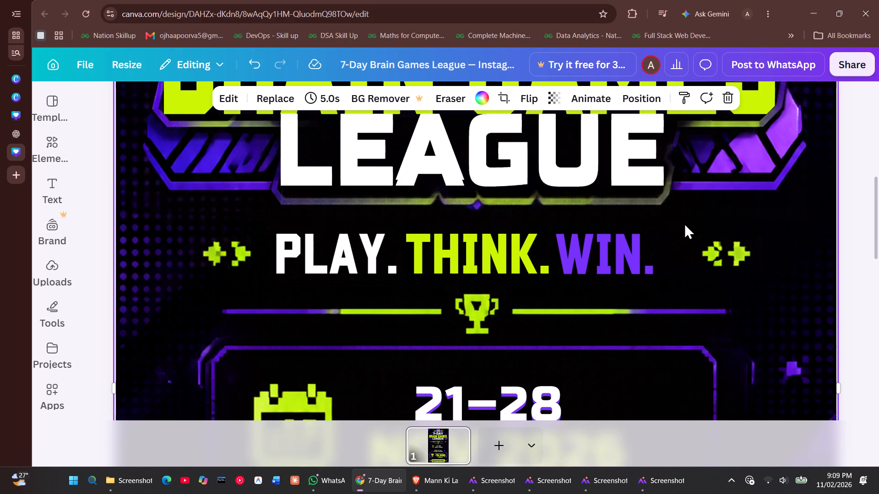
Group the tagline words "PLAY.", "THINK." and "WIN." and shift the group slightly right to centre it between the arrow ornaments.
drag(669, 234, 403, 257)
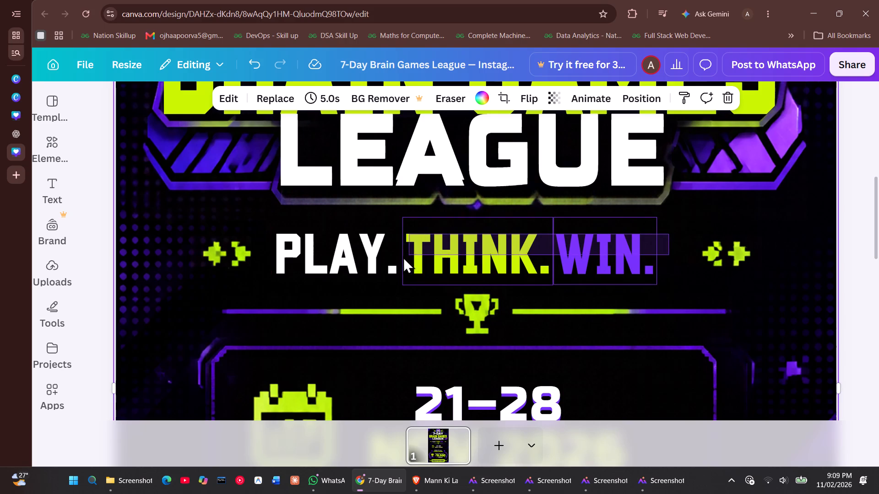
drag(403, 257, 368, 262)
click(425, 191)
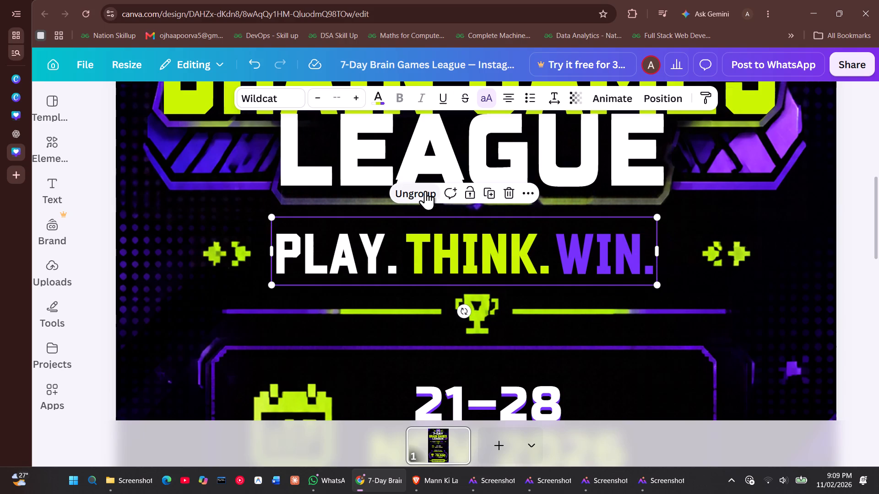
drag(420, 260, 430, 261)
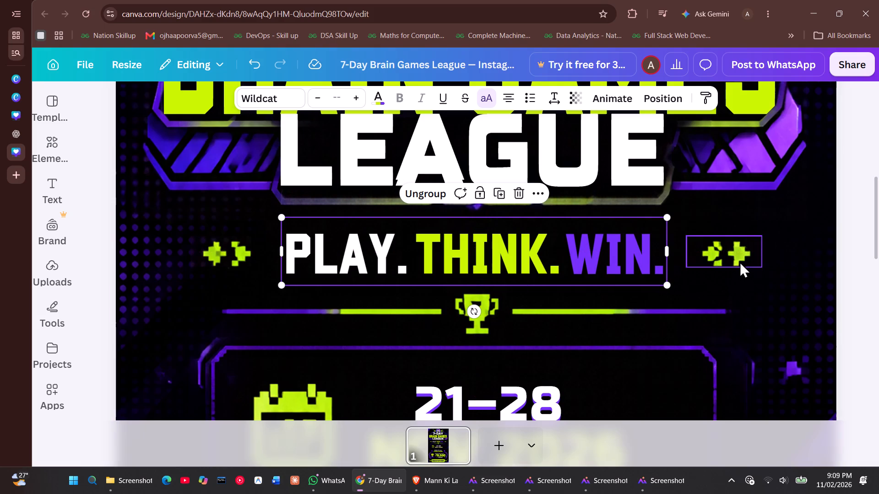
click(739, 261)
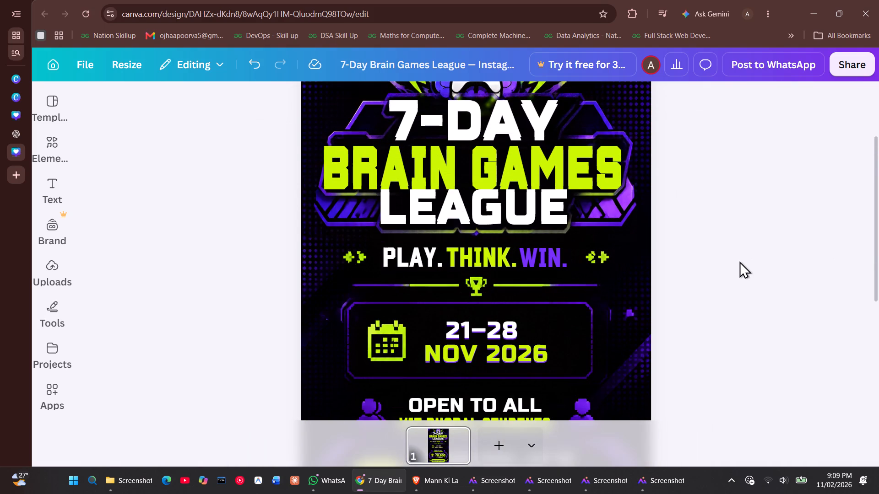
Scale down the title block slightly, including its frame, brain emblem and lightning bolts, keeping its lower-left corner in place.
scroll(739, 261, down, 4)
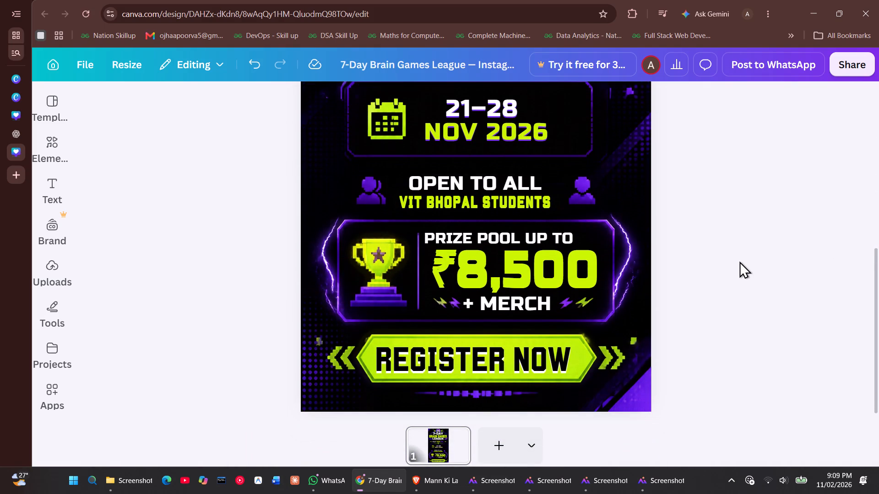
scroll(739, 261, down, 1)
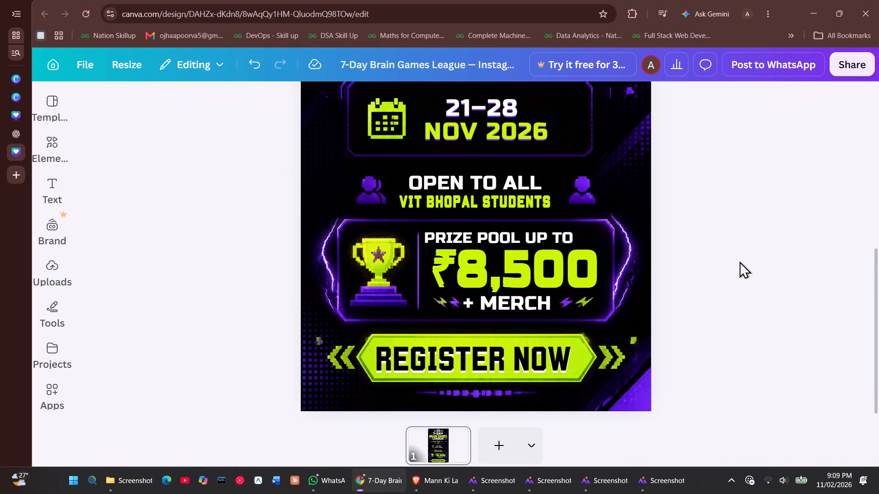
scroll(739, 261, up, 6)
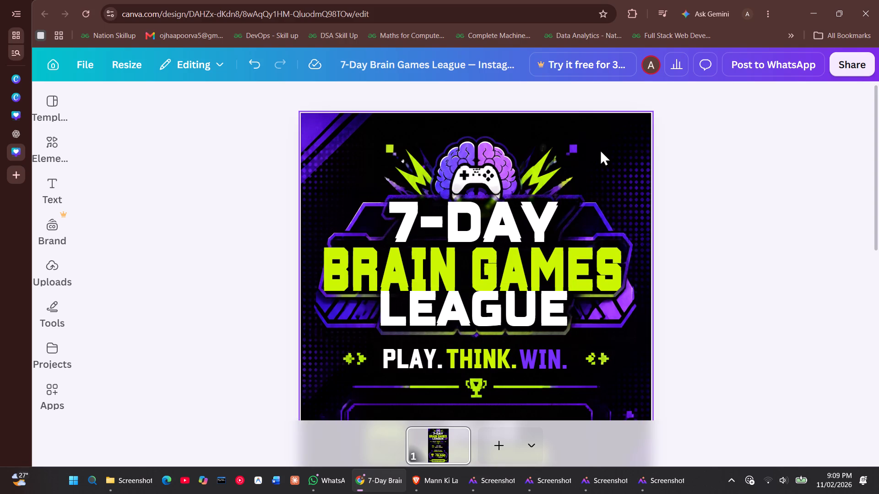
drag(599, 147, 475, 227)
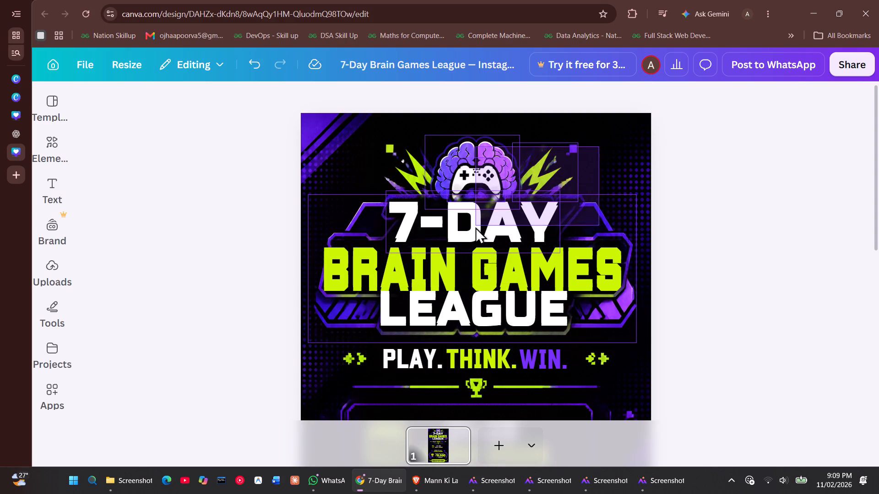
drag(475, 227, 386, 312)
scroll(450, 241, up, 1)
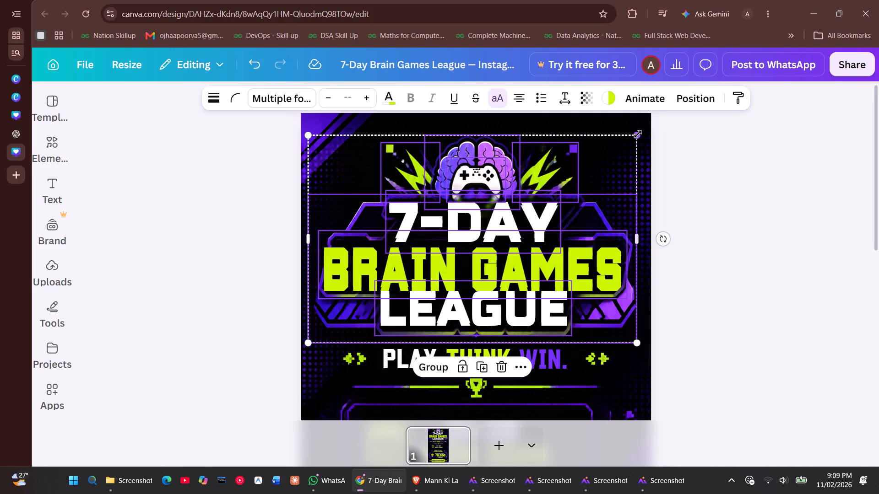
drag(638, 134, 634, 143)
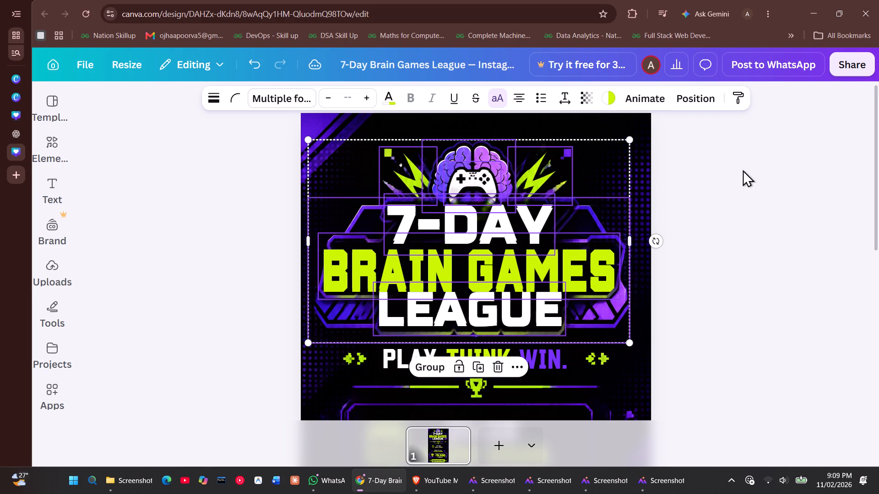
click(743, 170)
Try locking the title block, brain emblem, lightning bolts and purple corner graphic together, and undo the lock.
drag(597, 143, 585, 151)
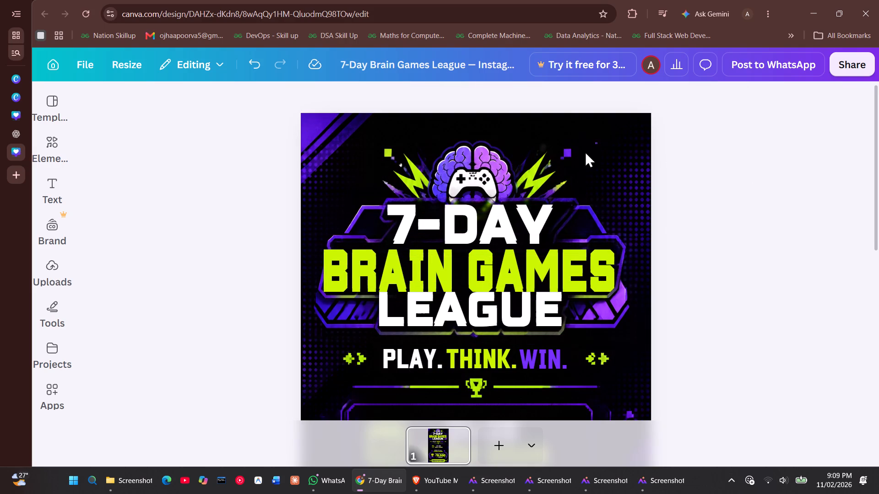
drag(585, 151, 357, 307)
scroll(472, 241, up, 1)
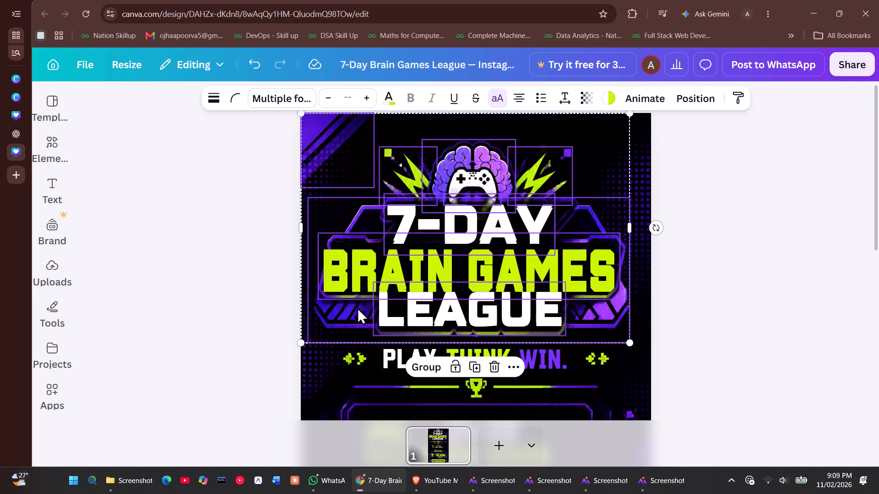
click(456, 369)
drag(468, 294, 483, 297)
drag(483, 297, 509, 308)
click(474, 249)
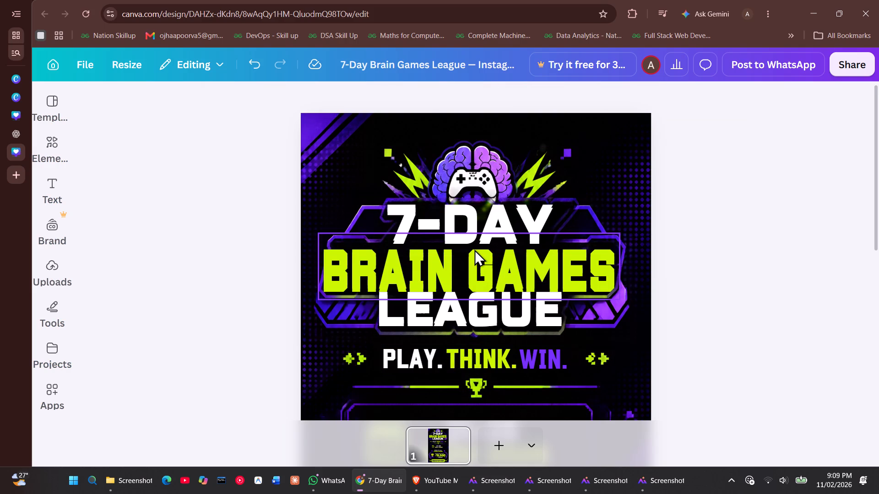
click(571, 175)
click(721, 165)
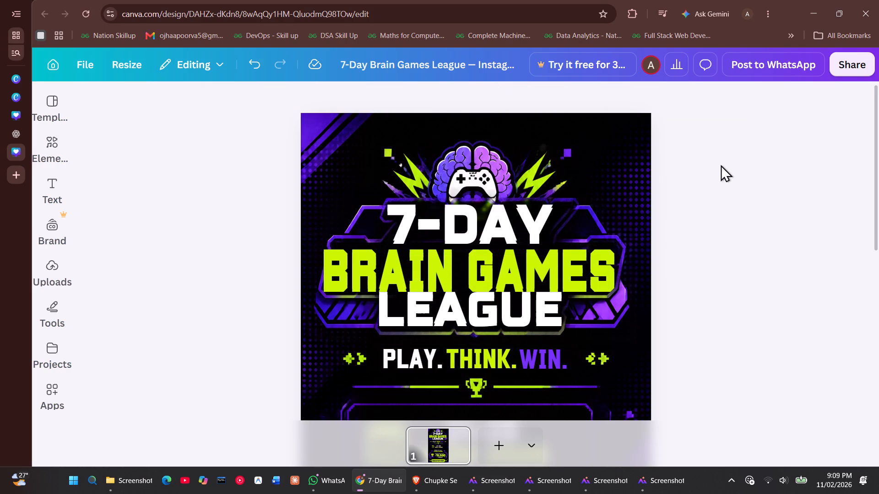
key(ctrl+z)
Move the title block, its emblem and bolts, and the purple corner graphic slightly right to centre the title on the page.
click(412, 280)
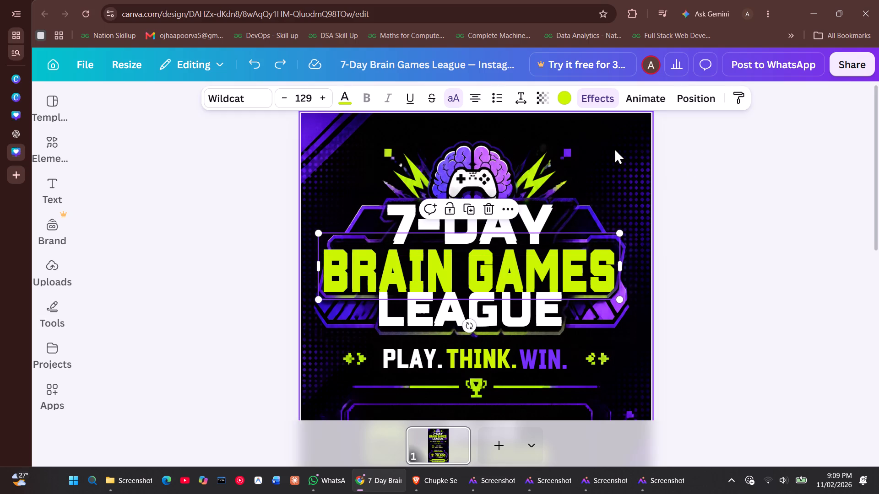
drag(614, 148, 313, 341)
scroll(378, 269, left, 1)
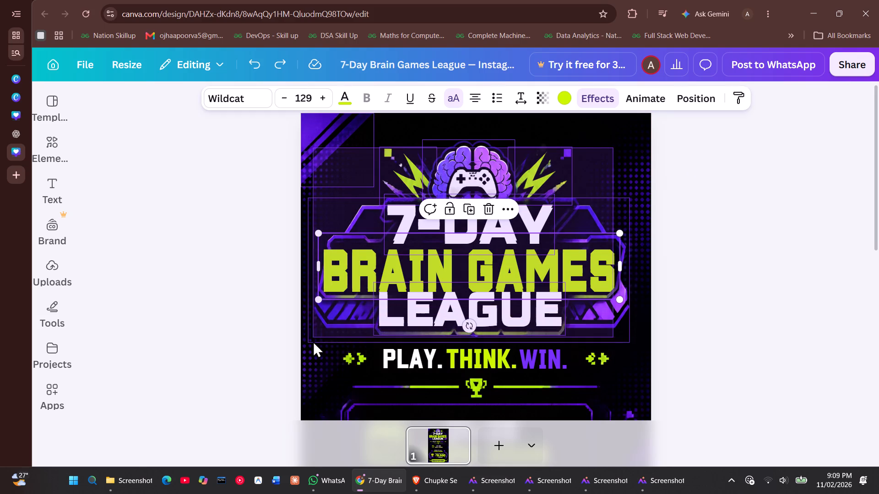
drag(313, 341, 318, 335)
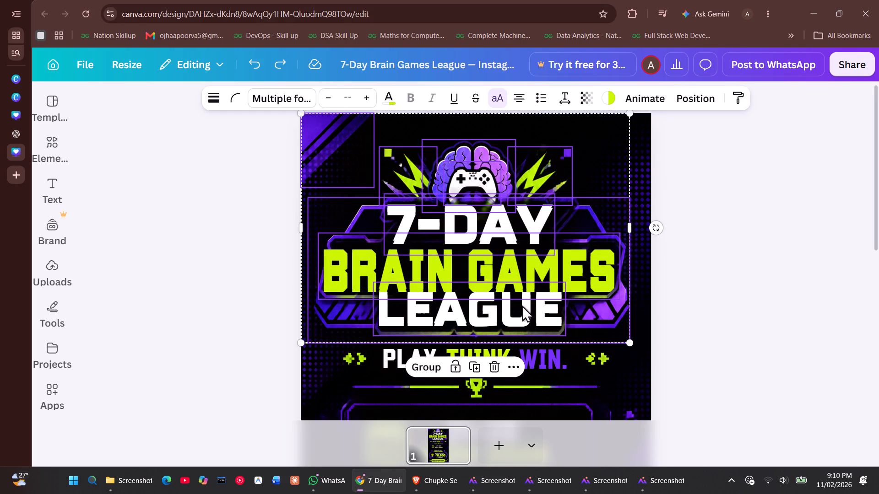
drag(605, 337, 612, 337)
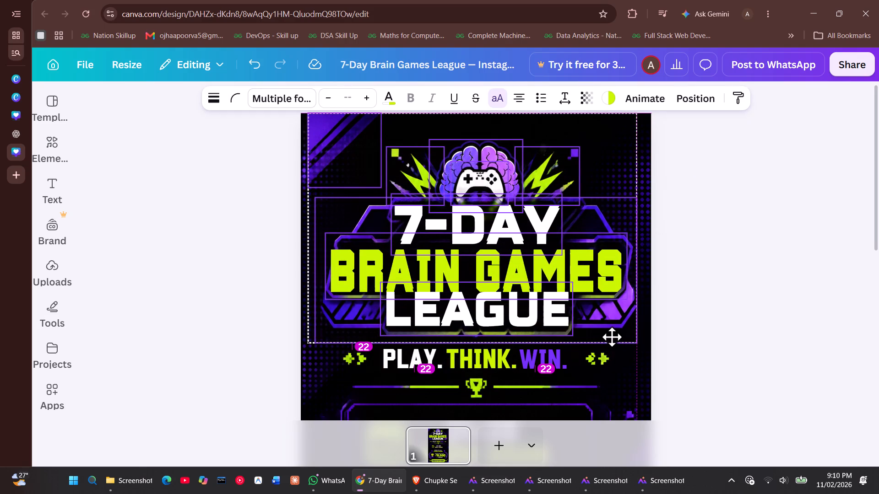
drag(612, 337, 610, 338)
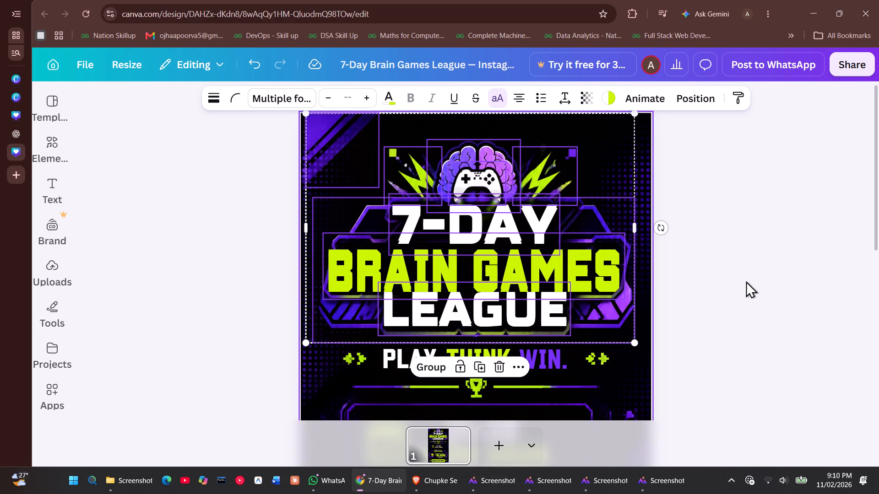
click(746, 281)
click(746, 281)
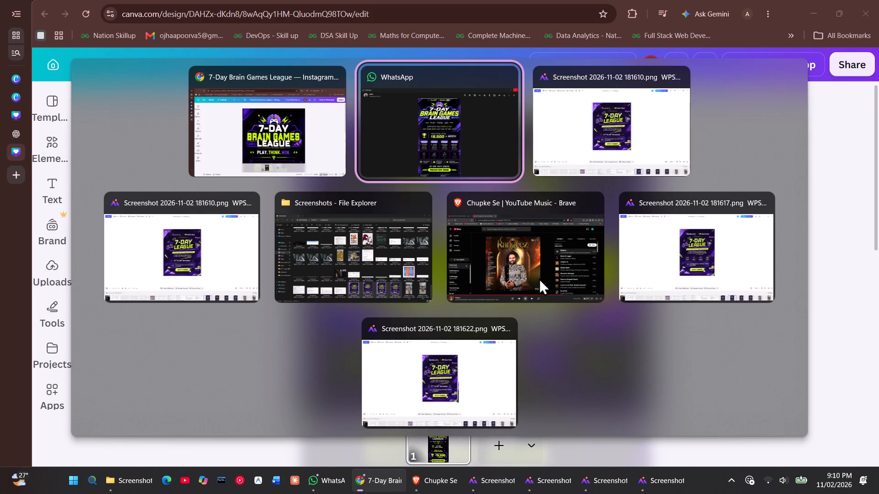
Switch to the image viewer and examine the logos, "PRESENTS" line and title layout in the reference 7-Day League poster.
ctrl+scroll(398, 86, up, 7)
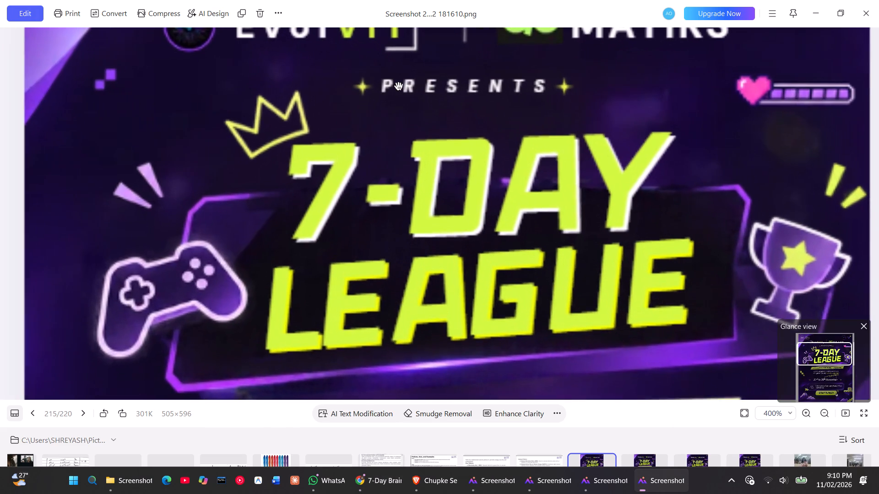
drag(398, 86, 399, 177)
click(399, 177)
scroll(399, 177, up, 3)
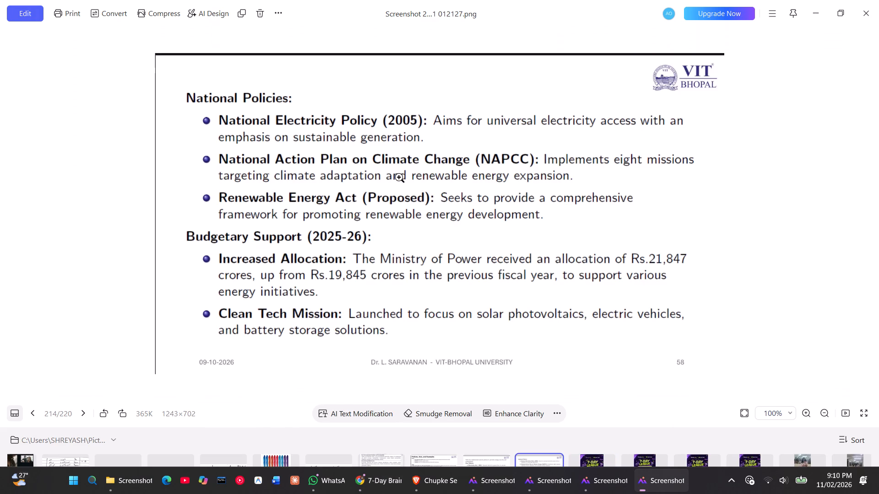
scroll(399, 177, up, 2)
scroll(399, 177, down, 1)
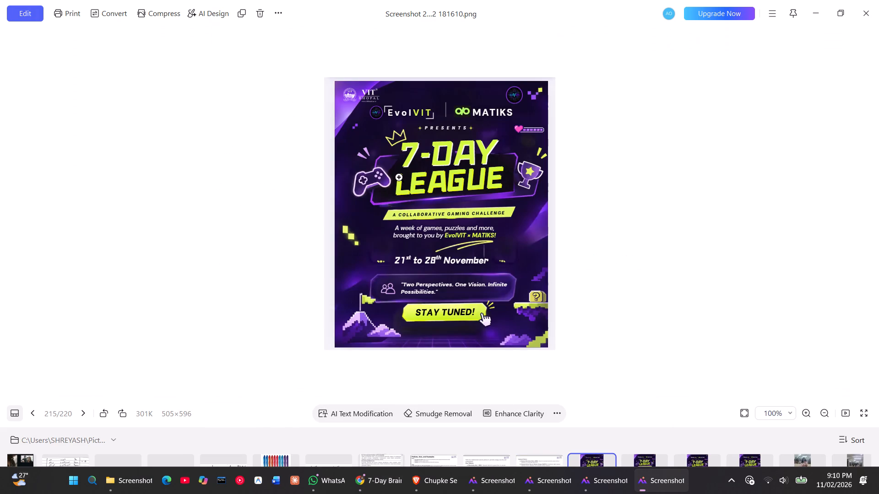
ctrl+scroll(426, 128, up, 7)
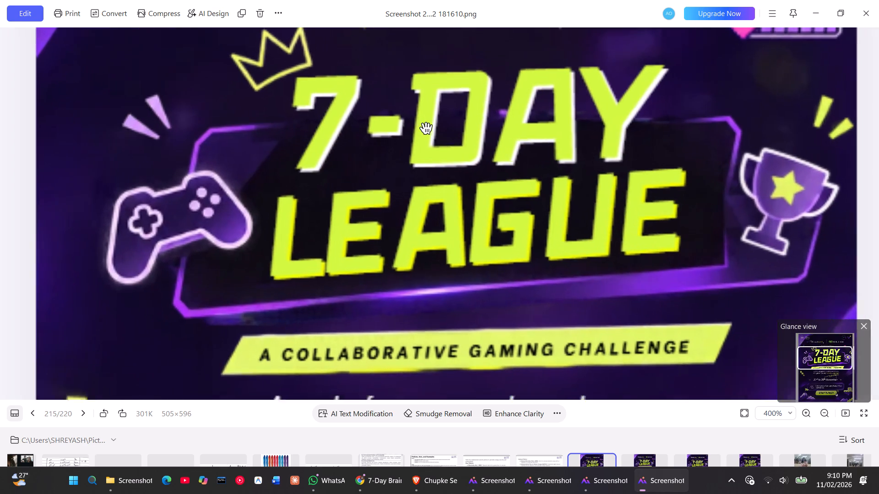
drag(426, 128, 638, 192)
ctrl+scroll(638, 192, down, 3)
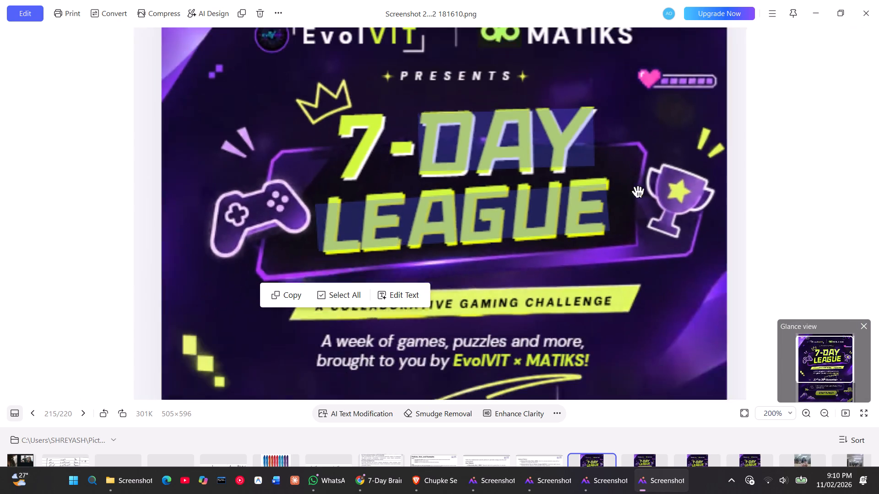
click(735, 166)
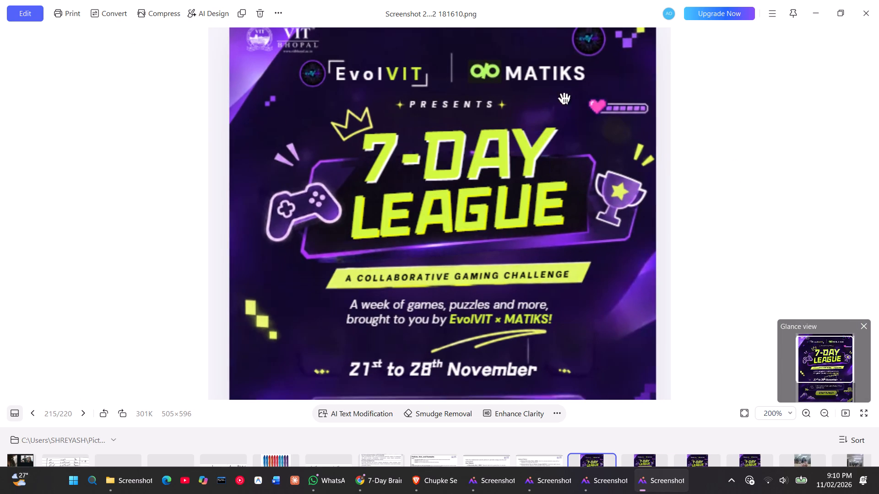
Examine the full 7-Day League reference poster and compare it with the other saved versions in the image viewer.
drag(532, 73, 676, 124)
click(676, 124)
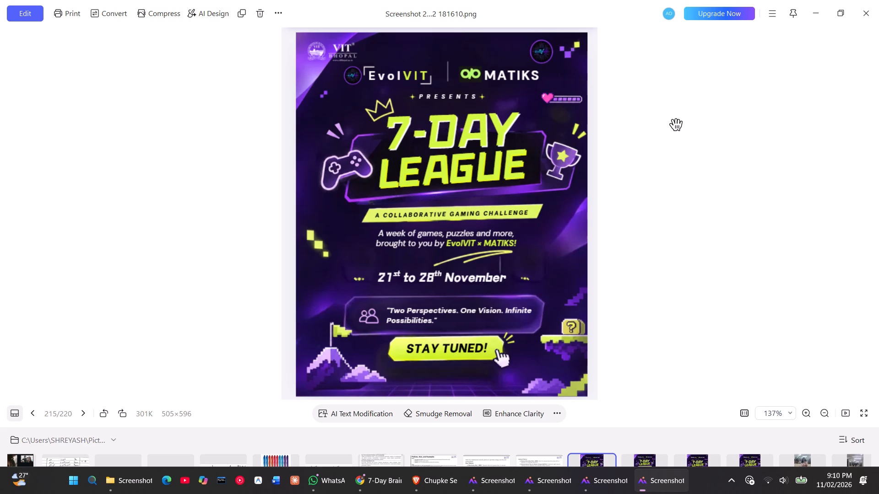
scroll(669, 177, down, 1)
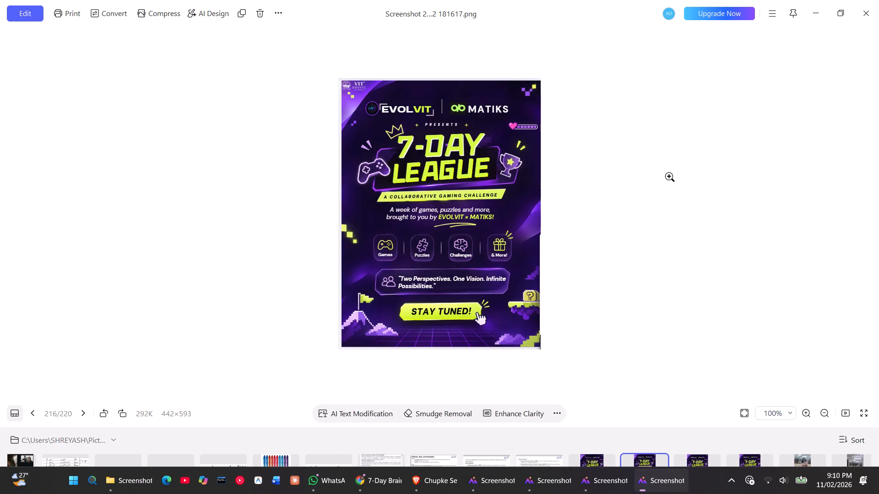
scroll(669, 177, down, 1)
key(Right)
key(Right)
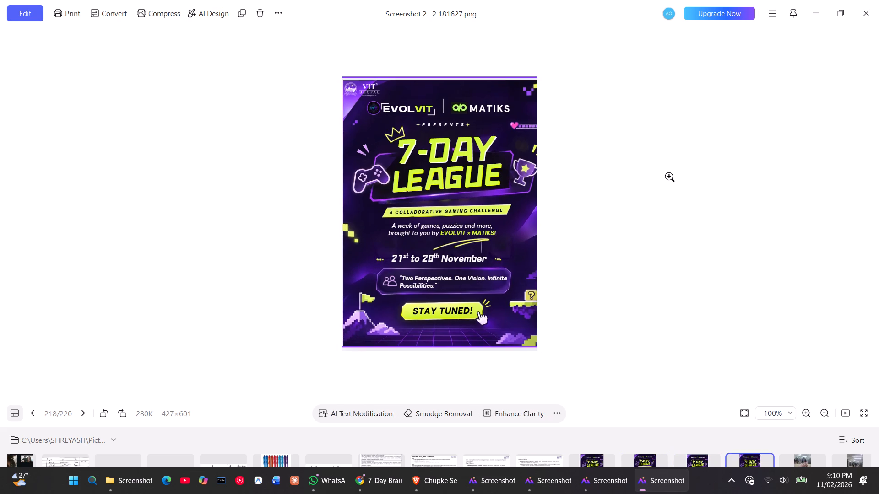
key(Right)
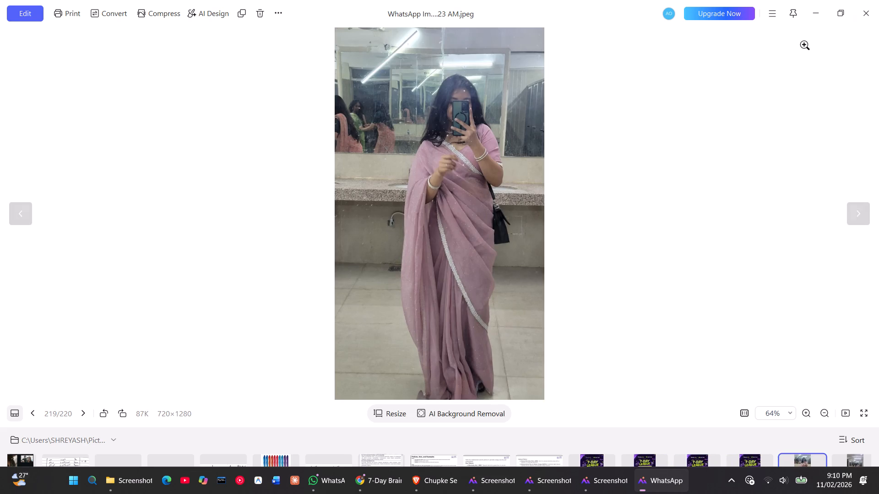
Close all the open image viewer windows showing the reference poster screenshots.
click(872, 8)
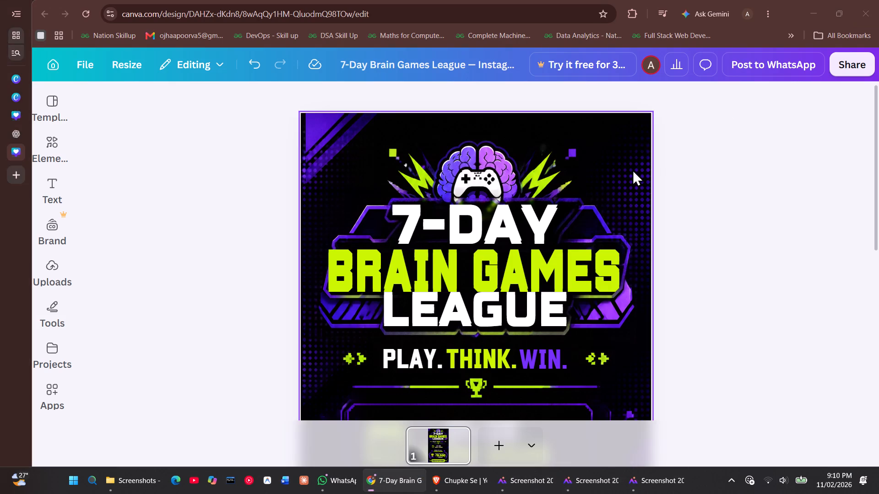
click(624, 64)
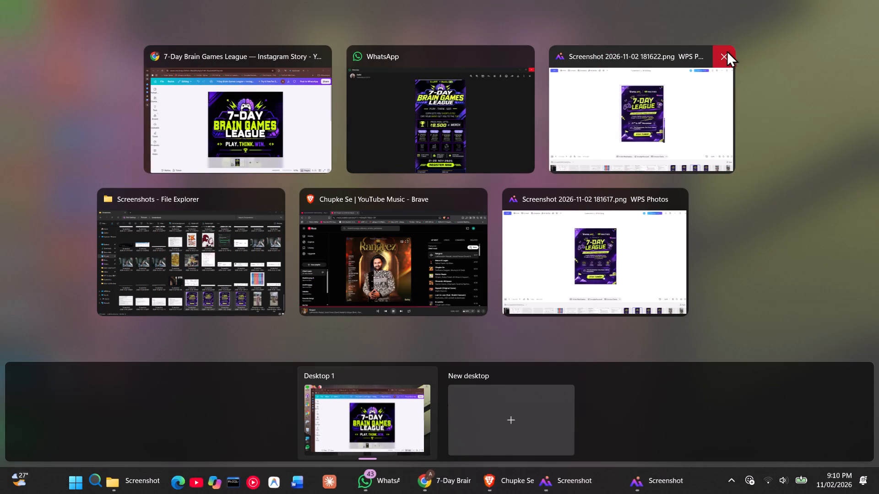
click(733, 48)
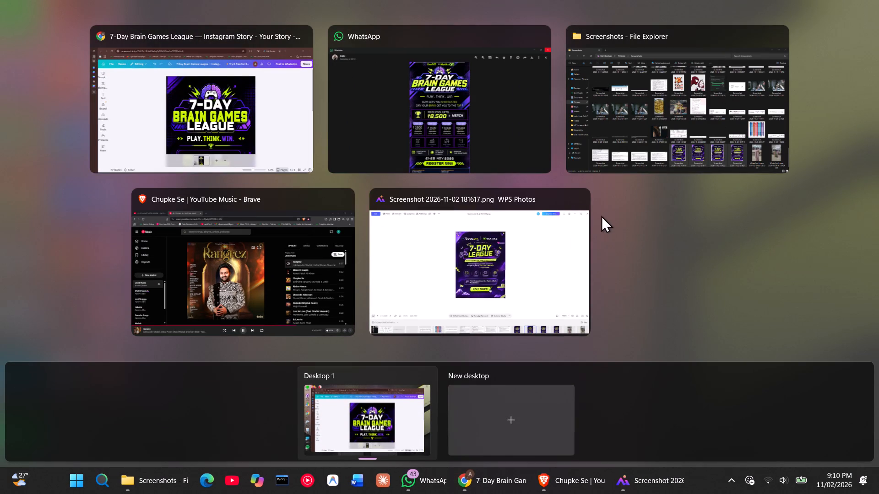
click(587, 203)
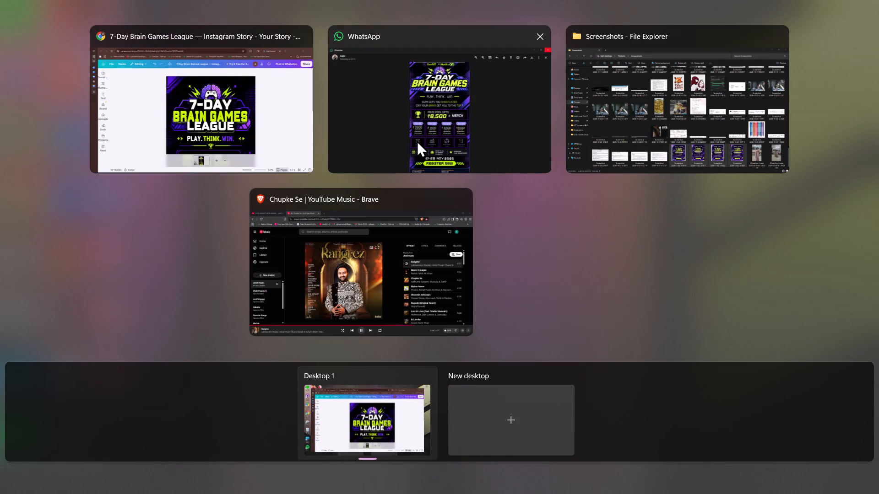
Switch to the WhatsApp window to examine the 7-Day Brain Games League reference poster.
click(415, 140)
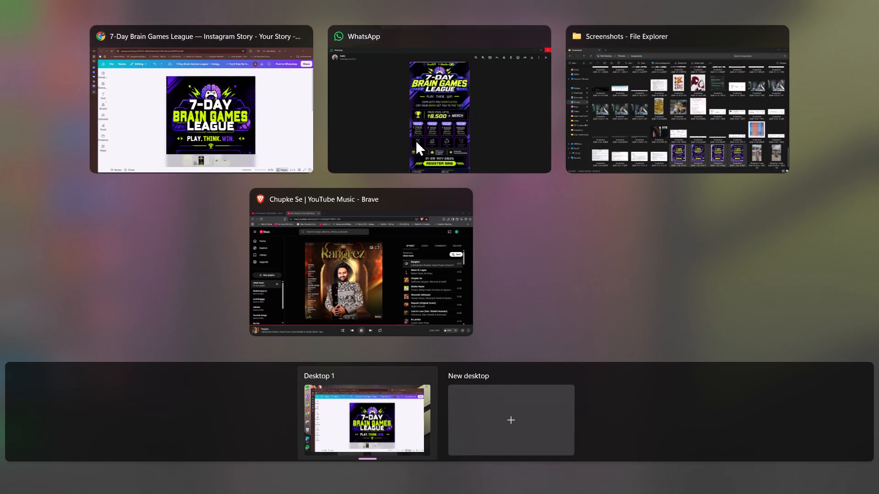
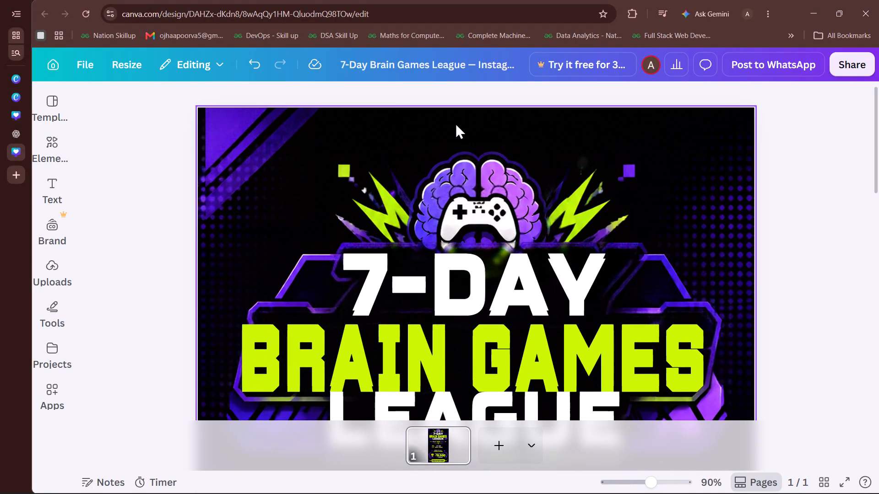
Preview the whole Instagram story in full screen, checking the overall layout, and return to the editor.
scroll(554, 155, up, 1)
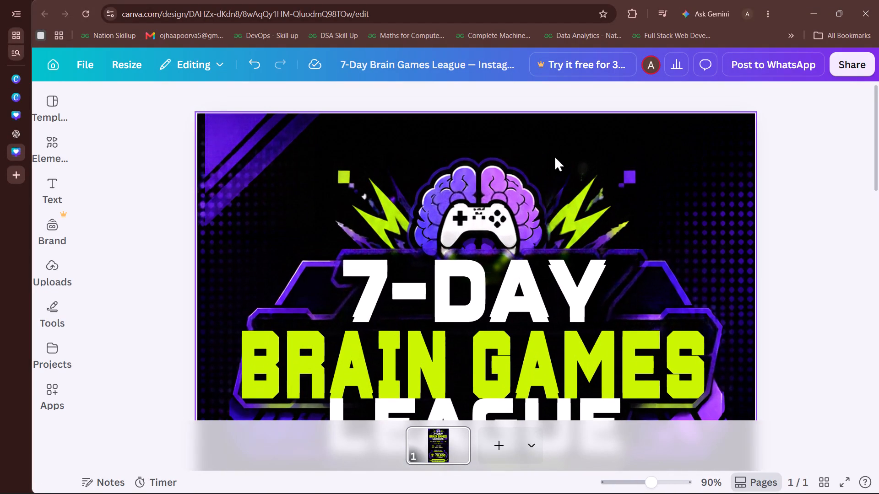
scroll(404, 215, down, 6)
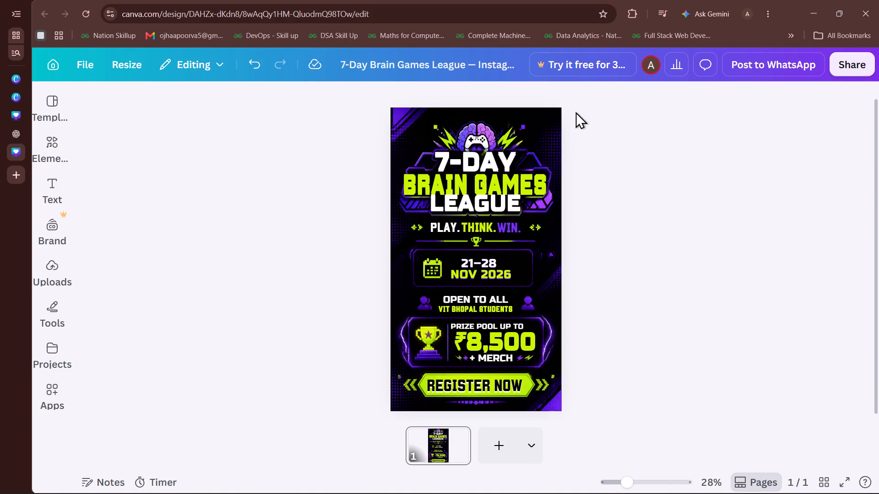
drag(575, 112, 635, 183)
click(635, 183)
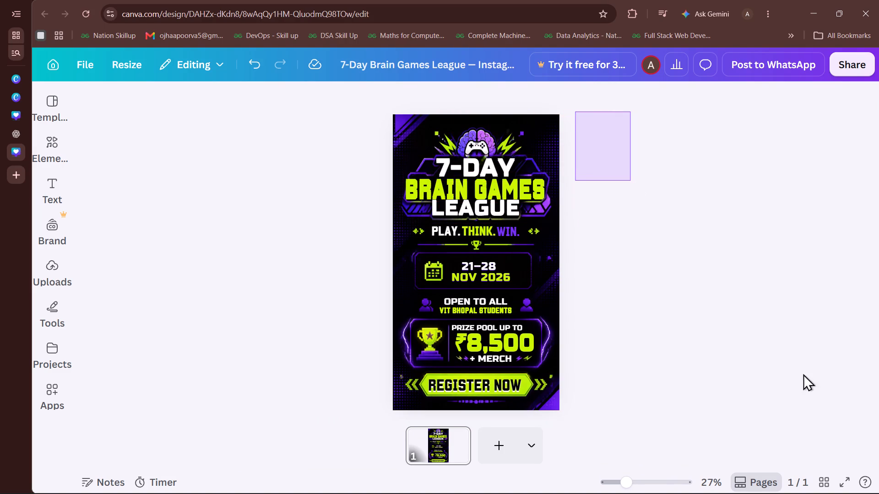
click(844, 480)
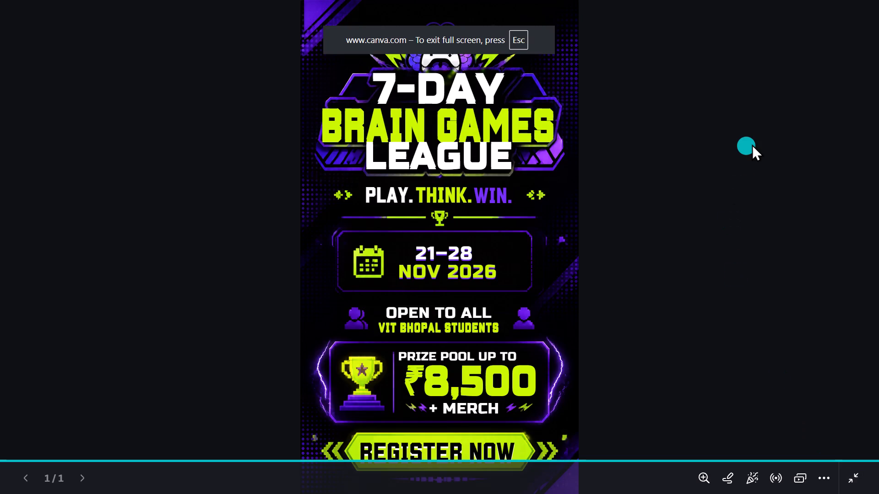
key(Escape)
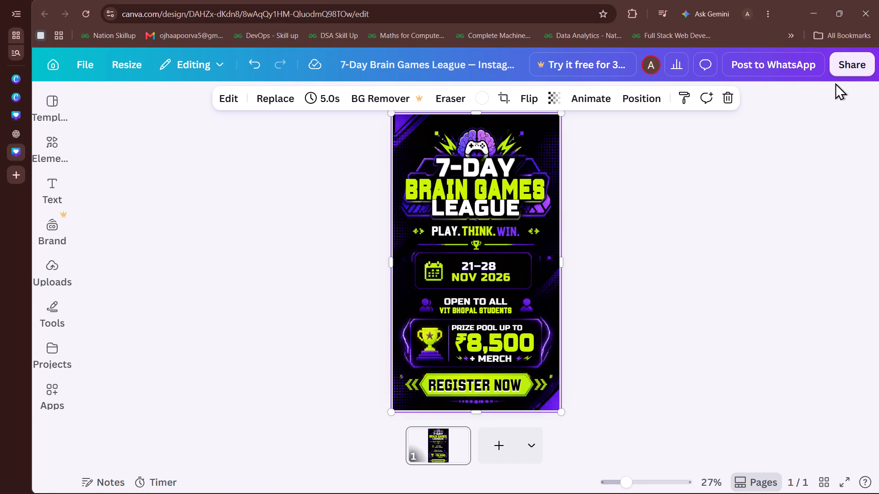
Set the design's sharing access level to anyone with the link.
click(837, 69)
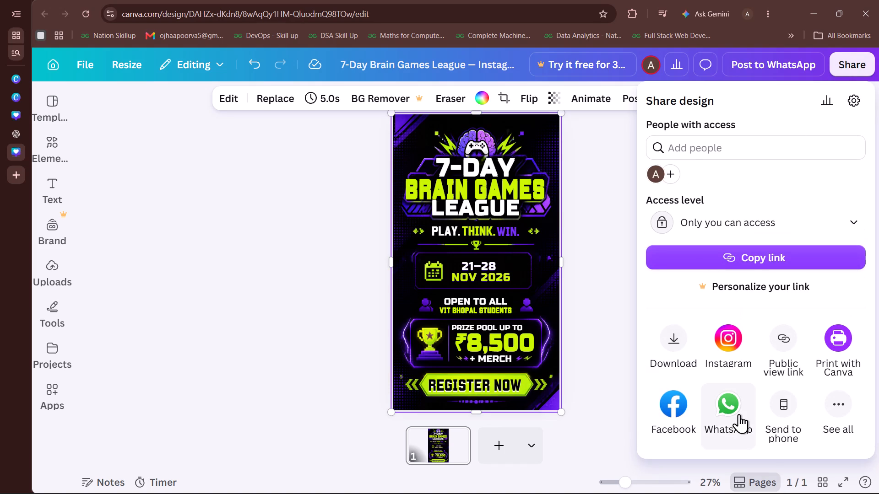
click(723, 223)
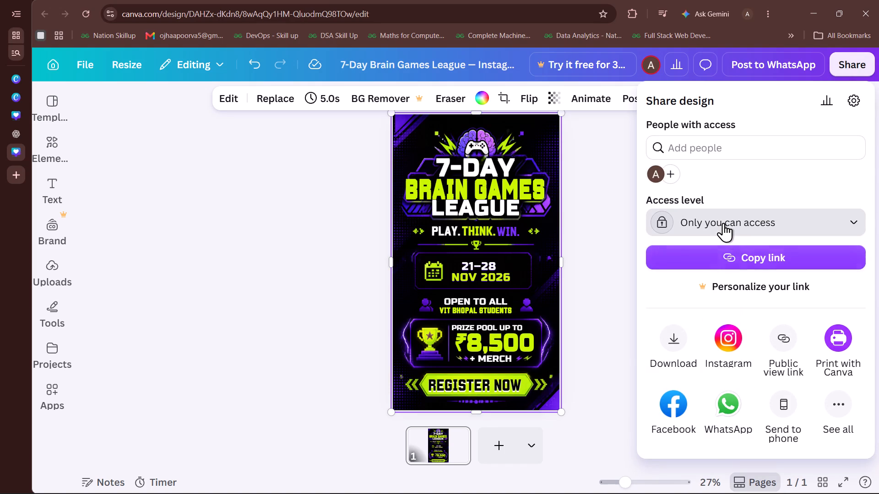
click(716, 314)
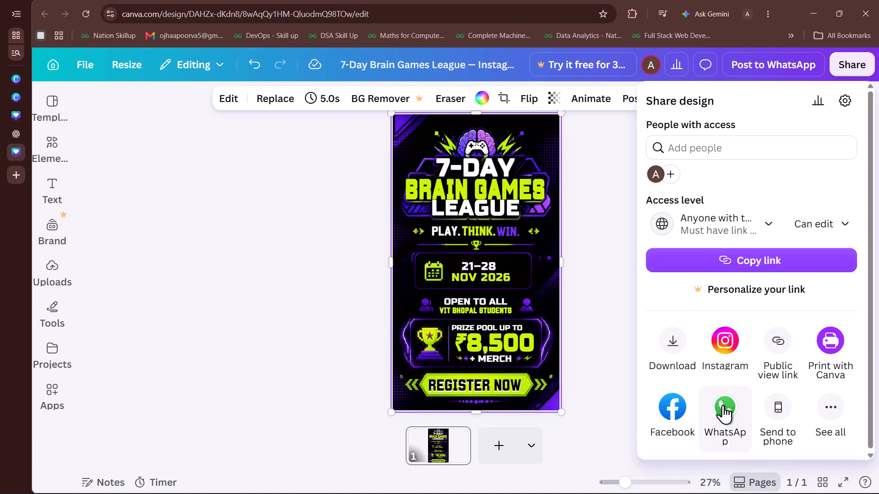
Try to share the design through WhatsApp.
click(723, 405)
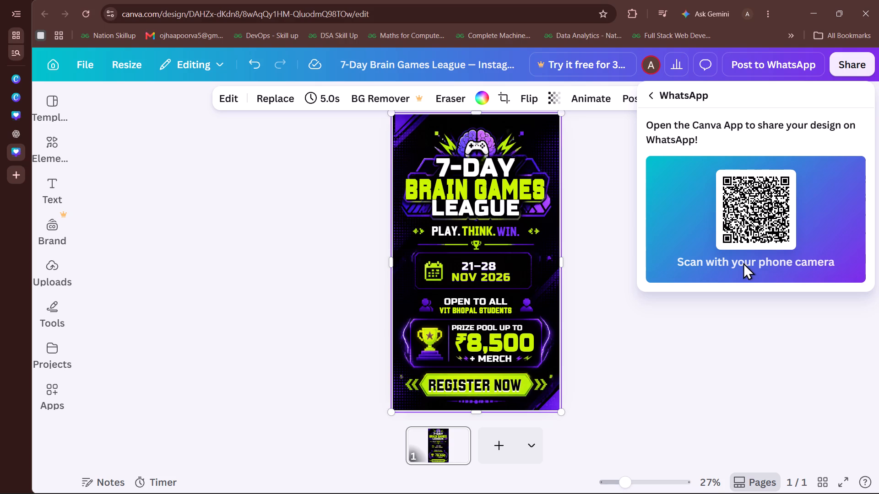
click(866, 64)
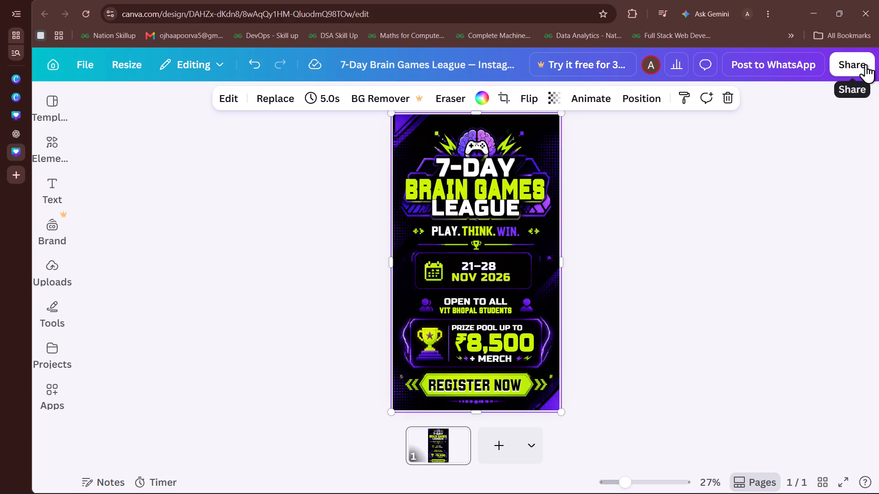
Copy the design's sharing link from the share options.
click(866, 64)
click(794, 261)
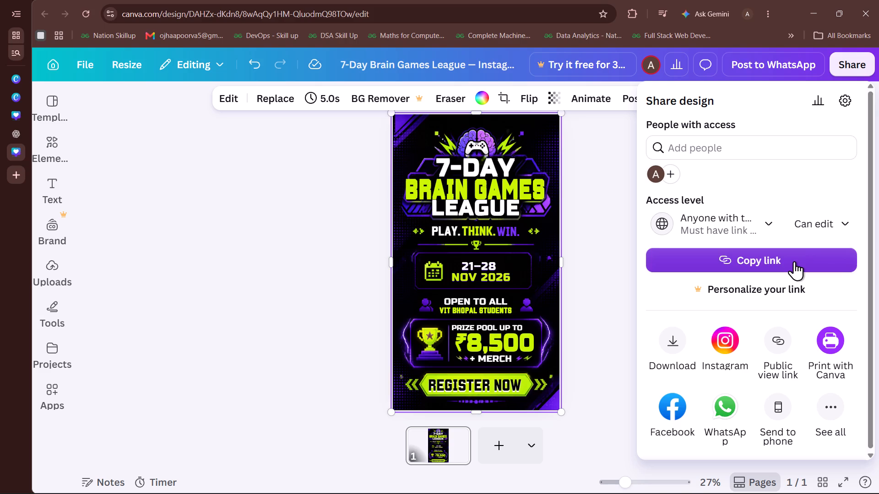
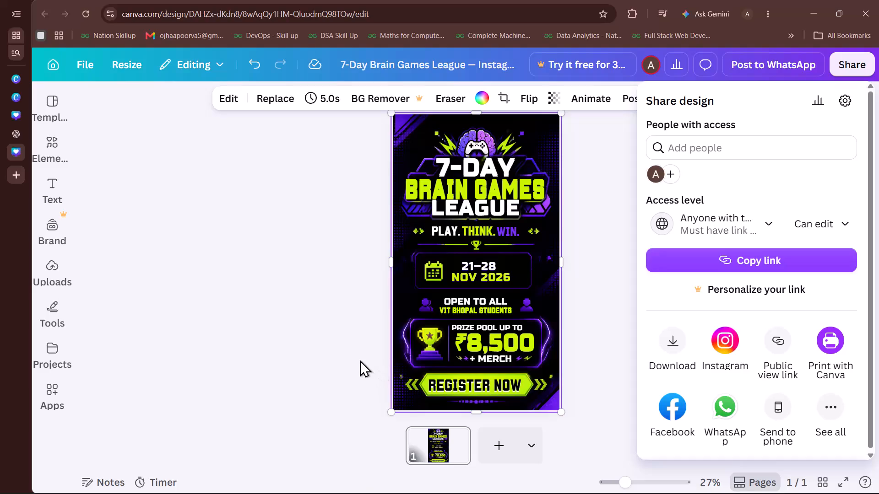
Dismiss the share options and return to the Instagram story canvas.
click(360, 360)
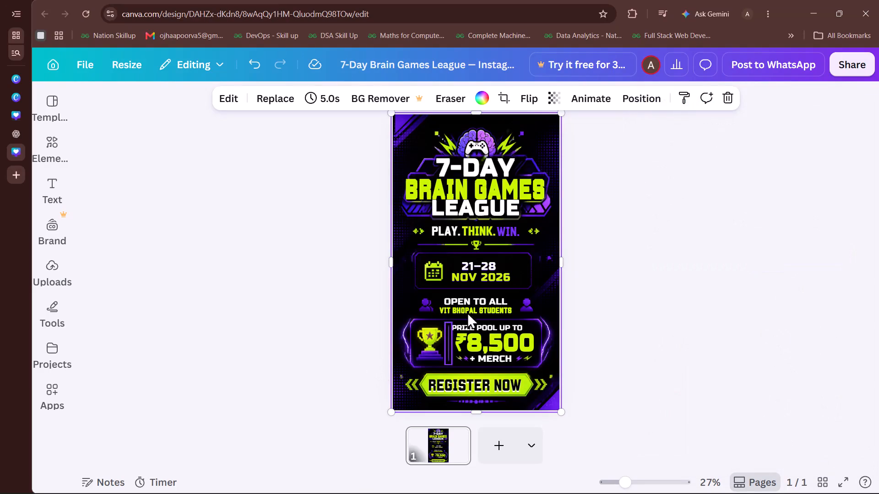
scroll(505, 214, up, 1)
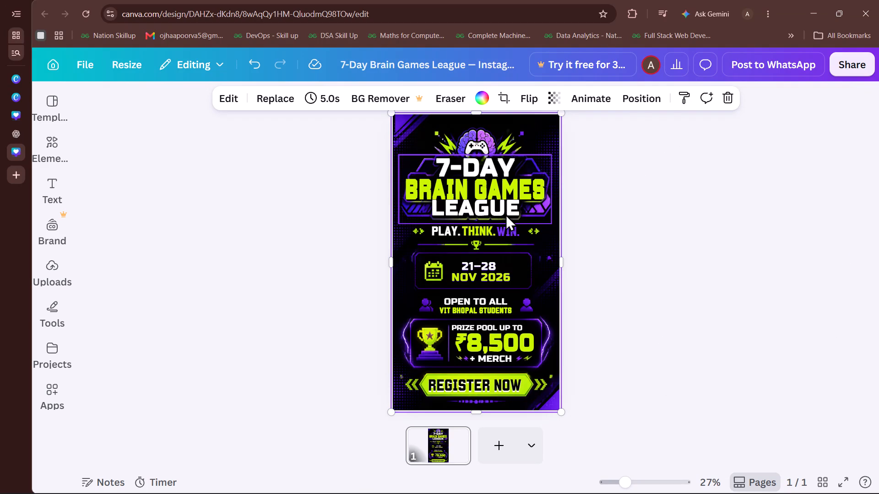
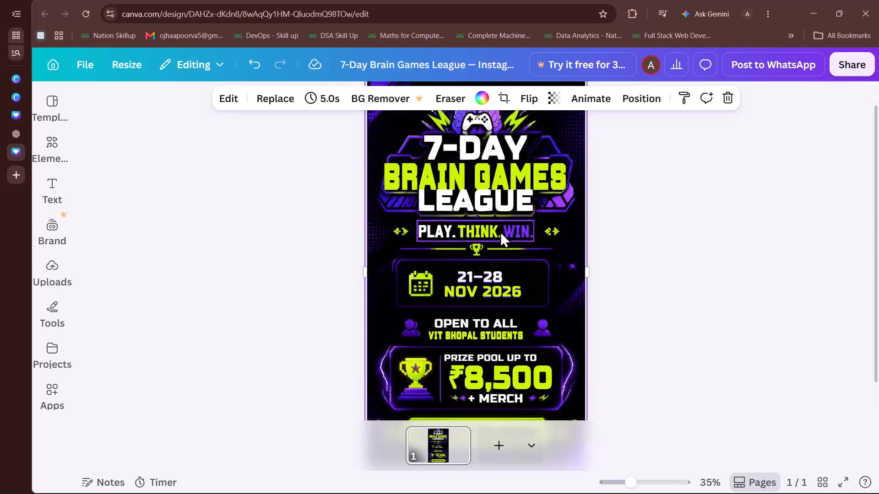
Deselect the background and examine the whole story layout, including the brain emblem, lightning bolts and "7-DAY" heading up close.
click(756, 186)
scroll(756, 186, down, 1)
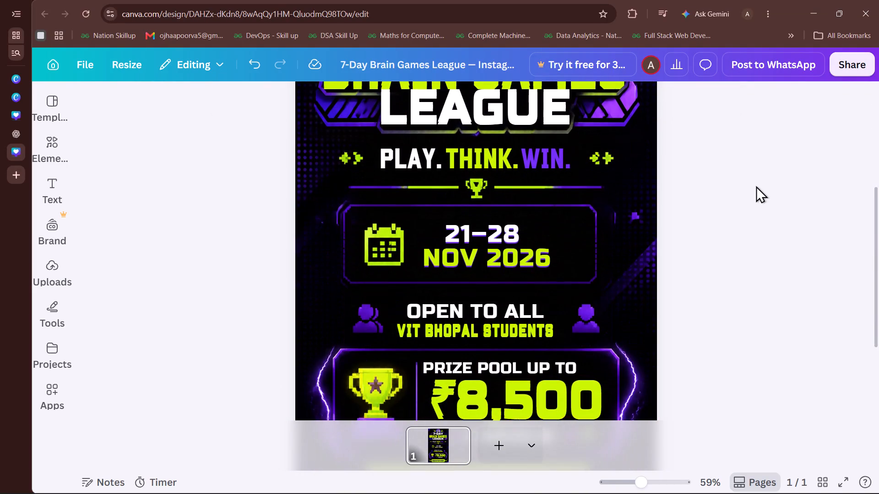
scroll(756, 186, down, 1)
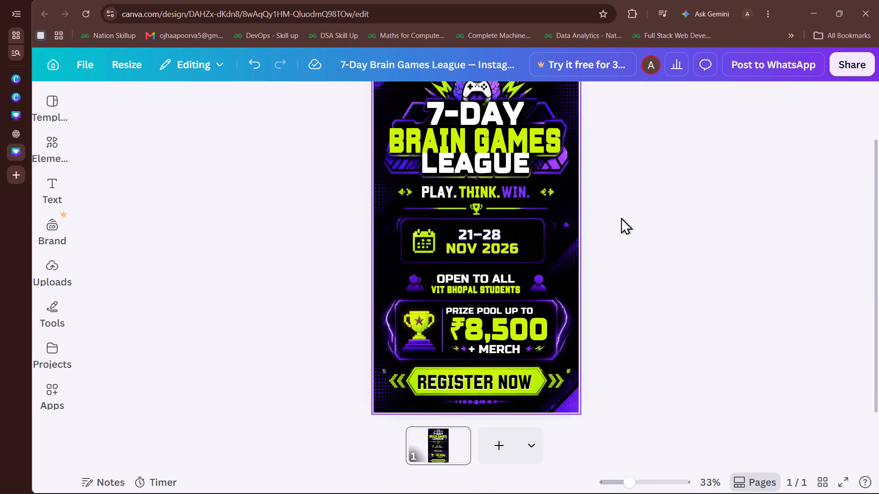
click(621, 217)
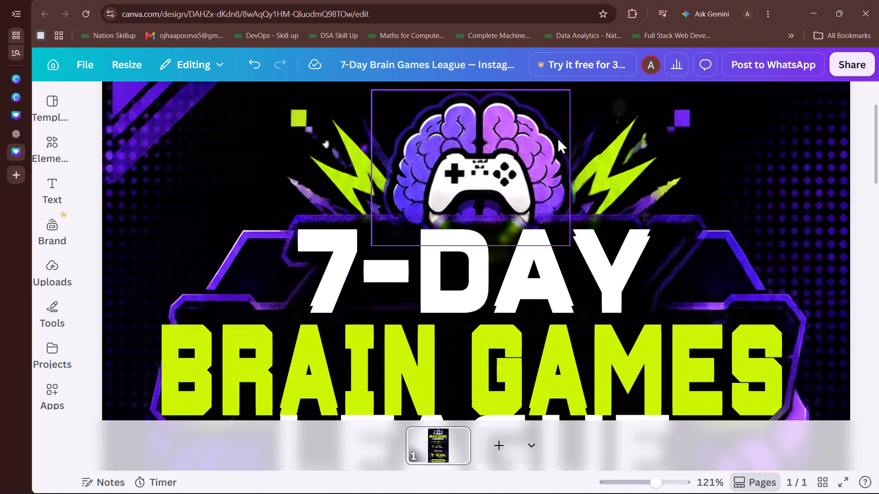
scroll(557, 137, up, 1)
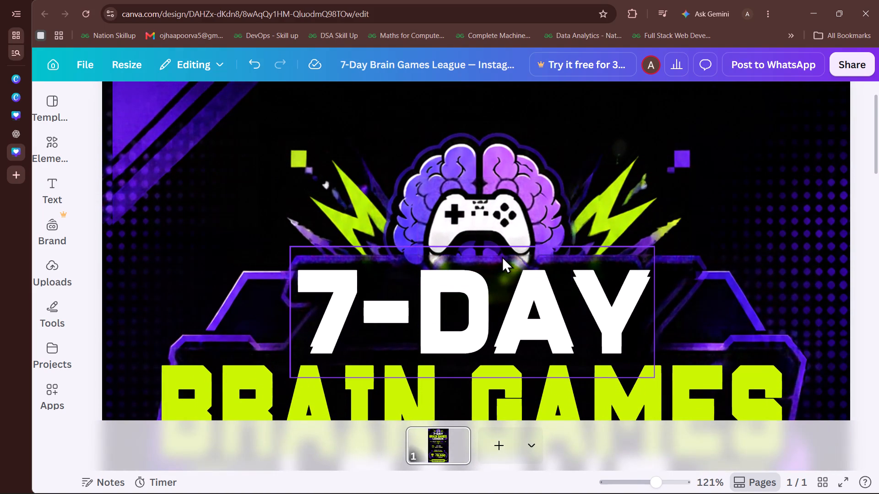
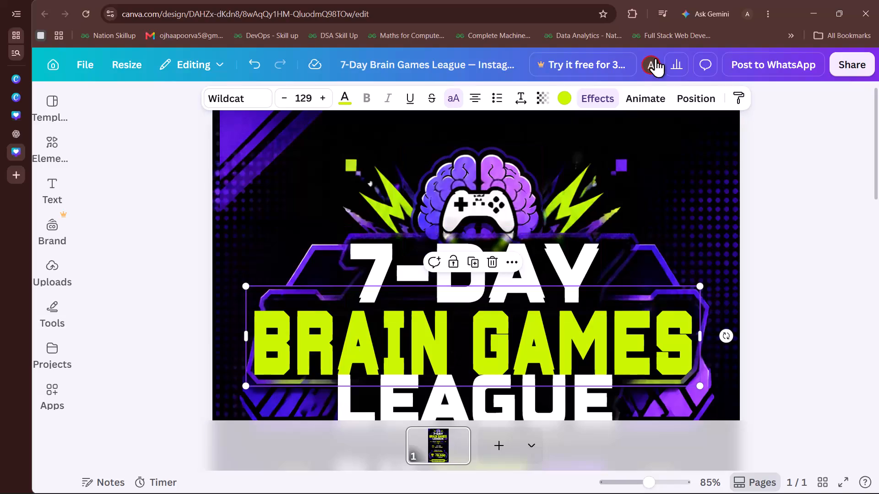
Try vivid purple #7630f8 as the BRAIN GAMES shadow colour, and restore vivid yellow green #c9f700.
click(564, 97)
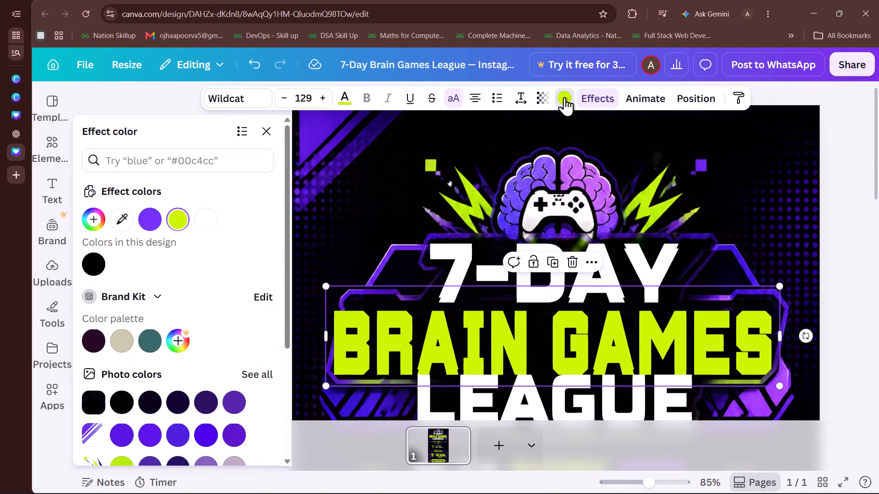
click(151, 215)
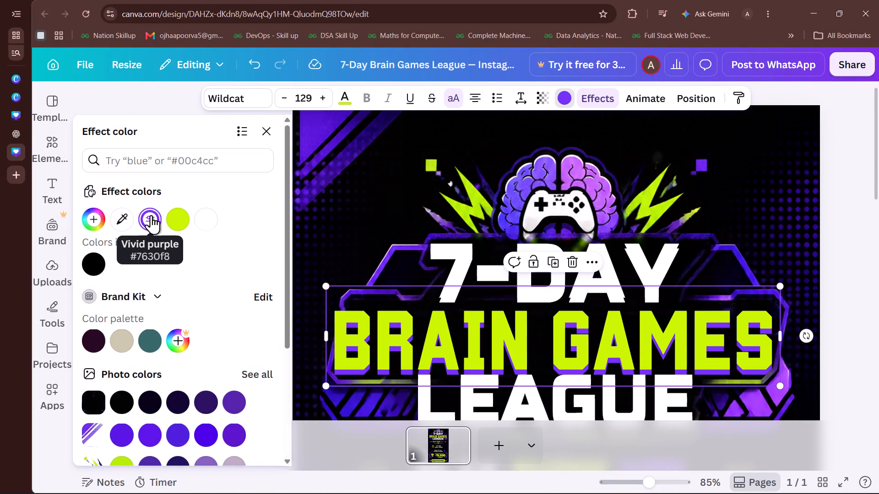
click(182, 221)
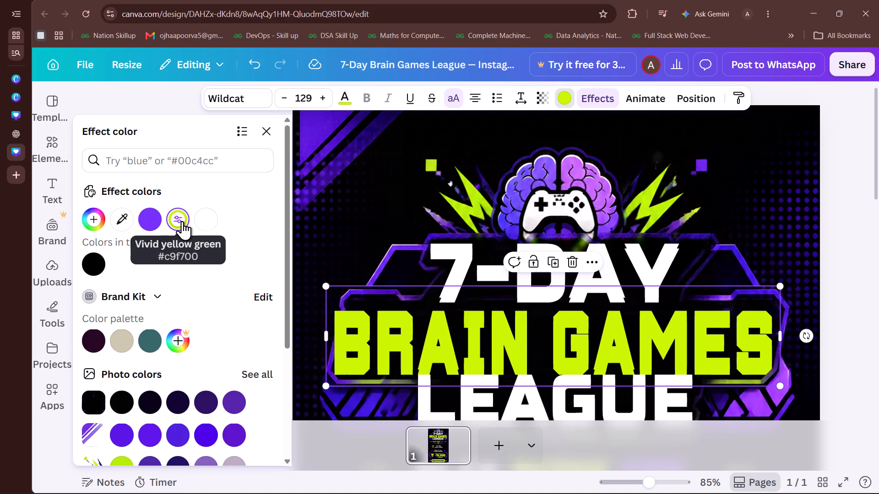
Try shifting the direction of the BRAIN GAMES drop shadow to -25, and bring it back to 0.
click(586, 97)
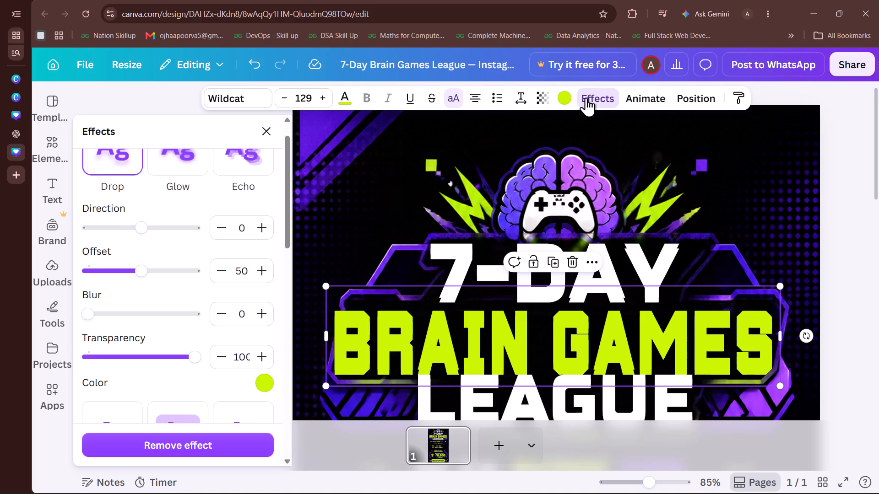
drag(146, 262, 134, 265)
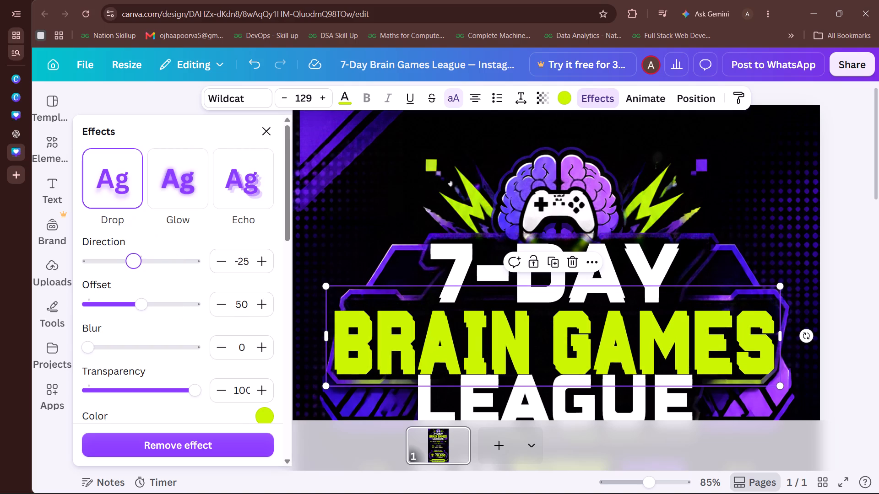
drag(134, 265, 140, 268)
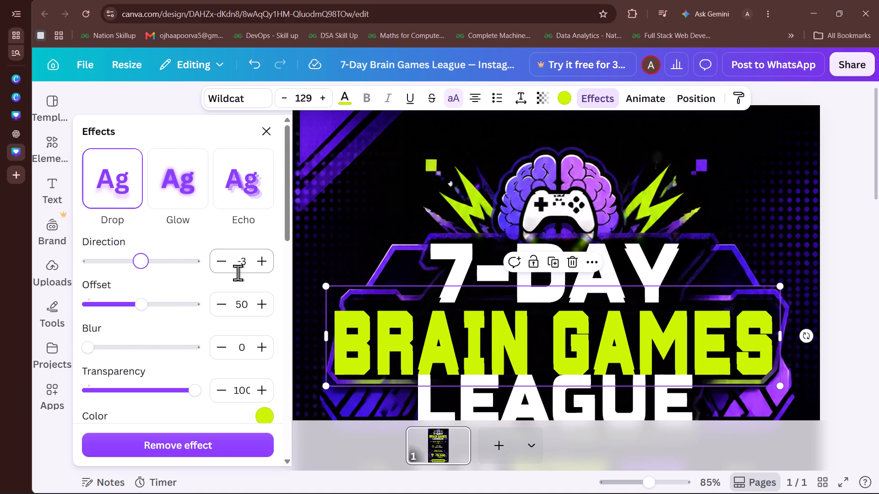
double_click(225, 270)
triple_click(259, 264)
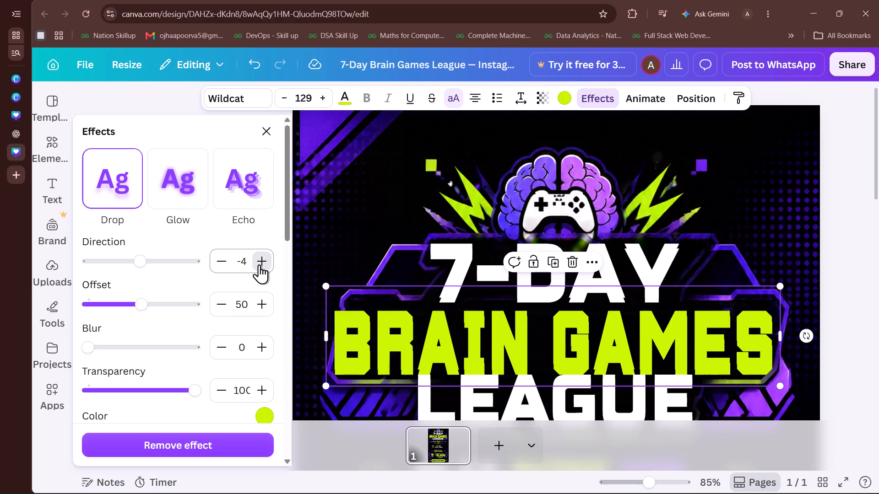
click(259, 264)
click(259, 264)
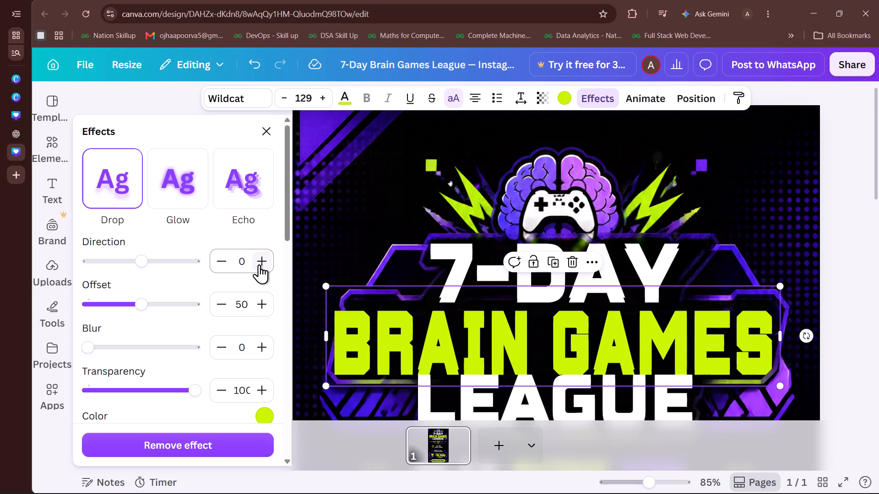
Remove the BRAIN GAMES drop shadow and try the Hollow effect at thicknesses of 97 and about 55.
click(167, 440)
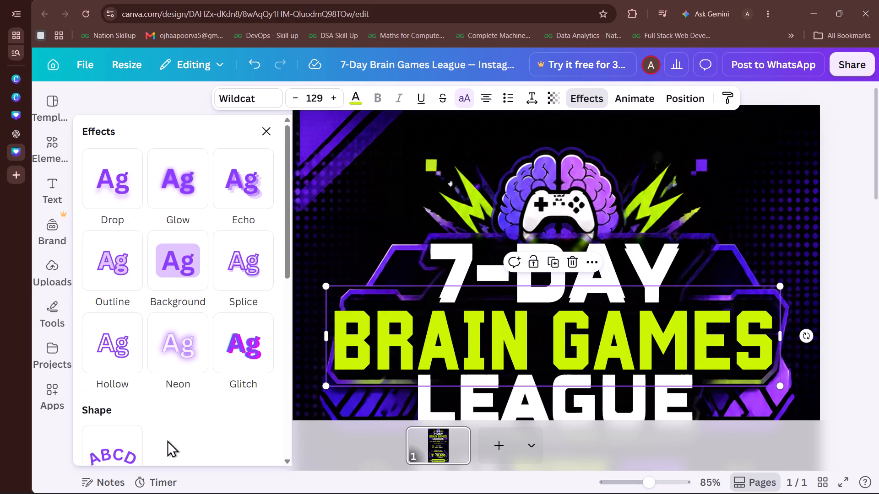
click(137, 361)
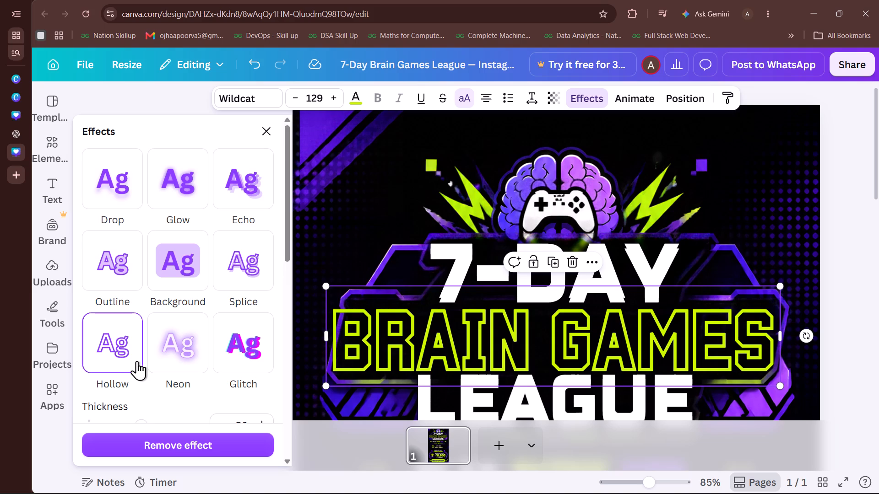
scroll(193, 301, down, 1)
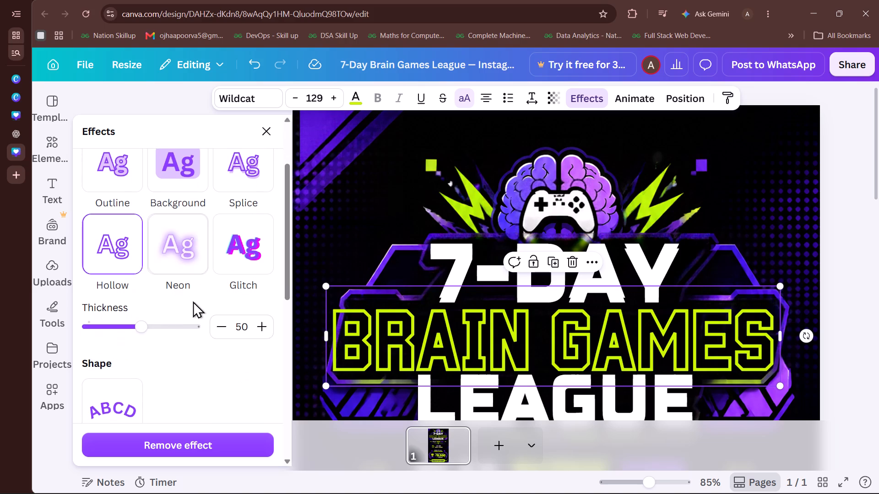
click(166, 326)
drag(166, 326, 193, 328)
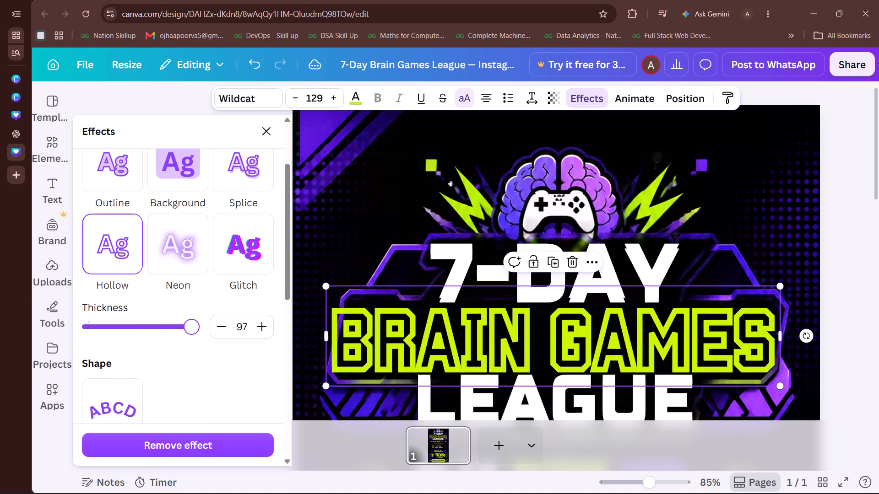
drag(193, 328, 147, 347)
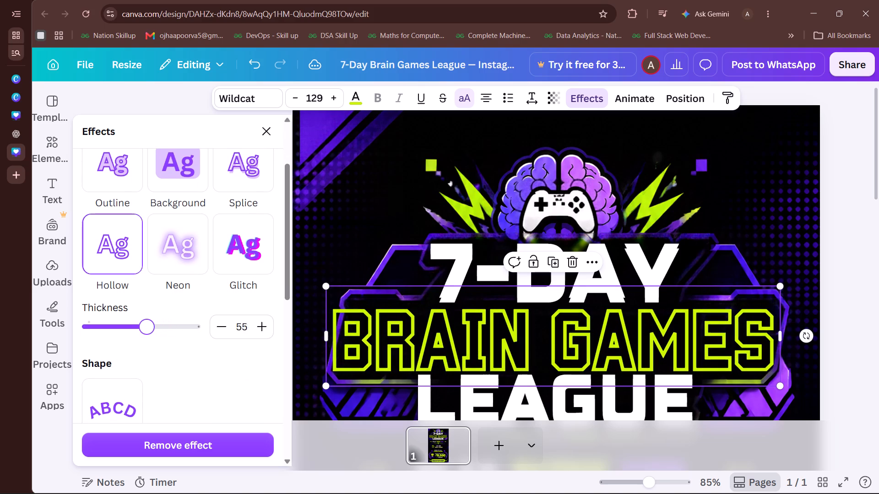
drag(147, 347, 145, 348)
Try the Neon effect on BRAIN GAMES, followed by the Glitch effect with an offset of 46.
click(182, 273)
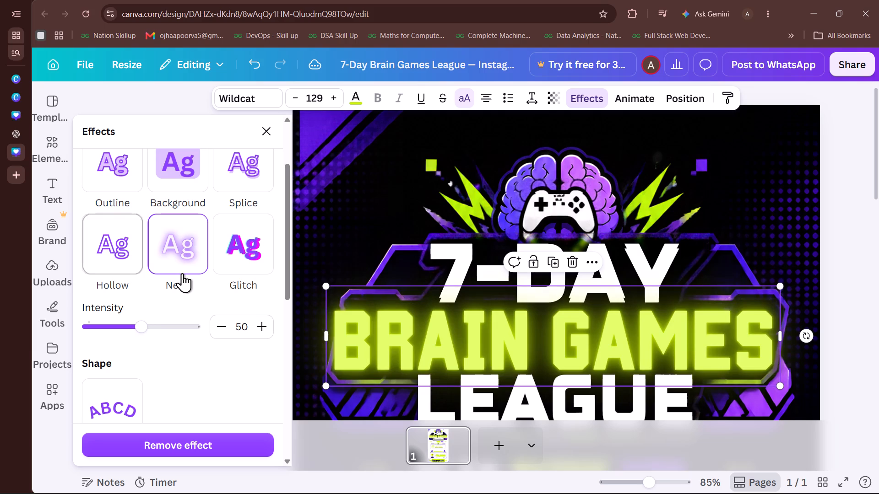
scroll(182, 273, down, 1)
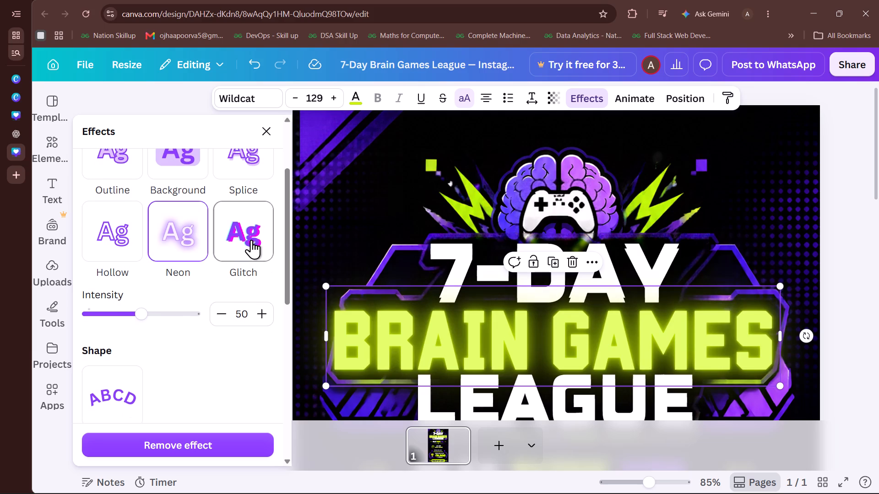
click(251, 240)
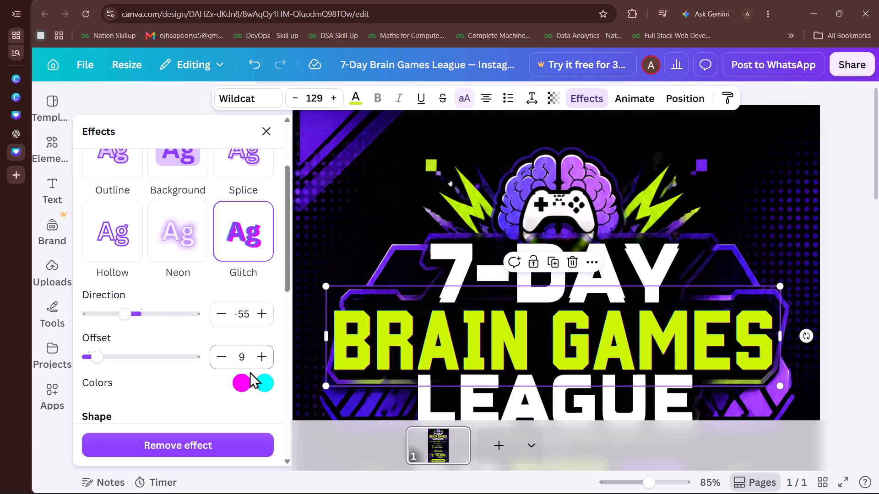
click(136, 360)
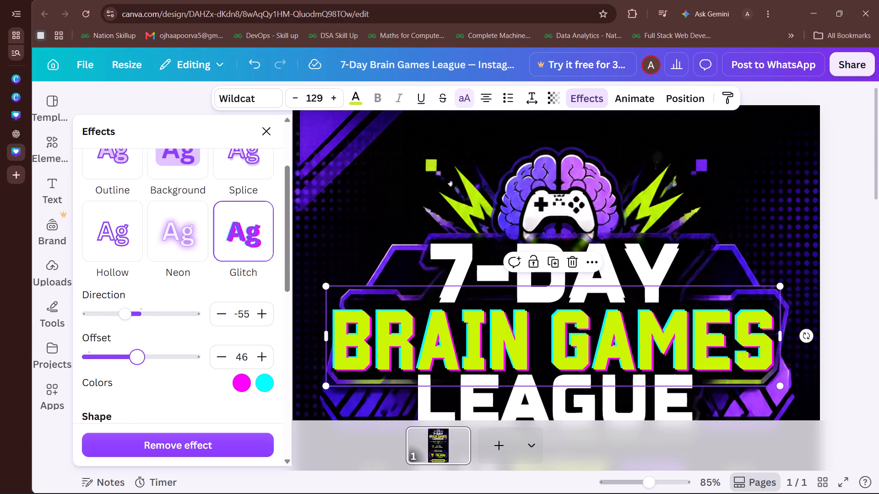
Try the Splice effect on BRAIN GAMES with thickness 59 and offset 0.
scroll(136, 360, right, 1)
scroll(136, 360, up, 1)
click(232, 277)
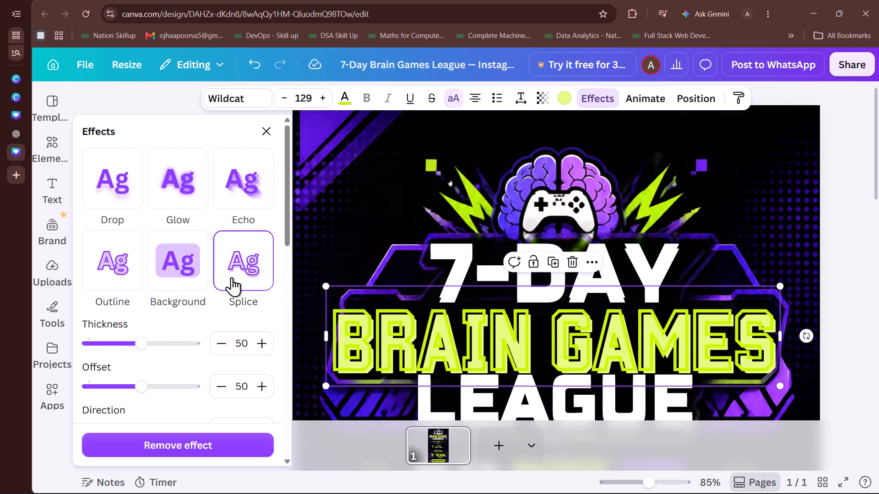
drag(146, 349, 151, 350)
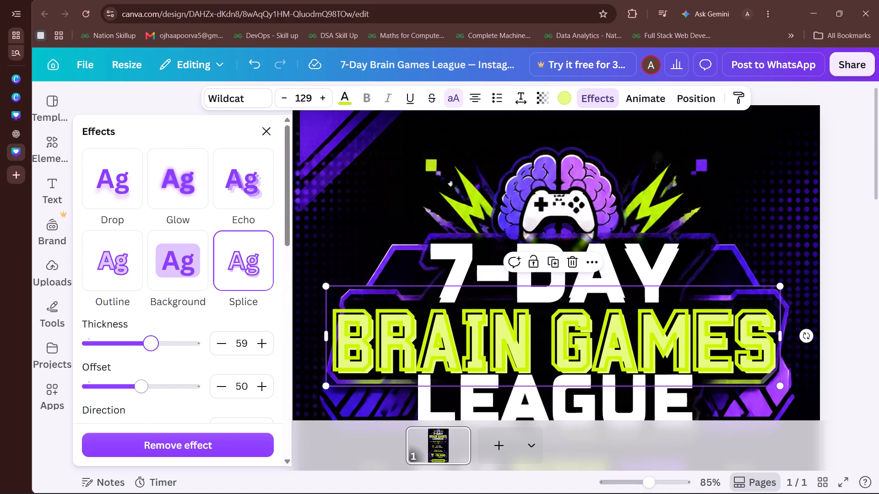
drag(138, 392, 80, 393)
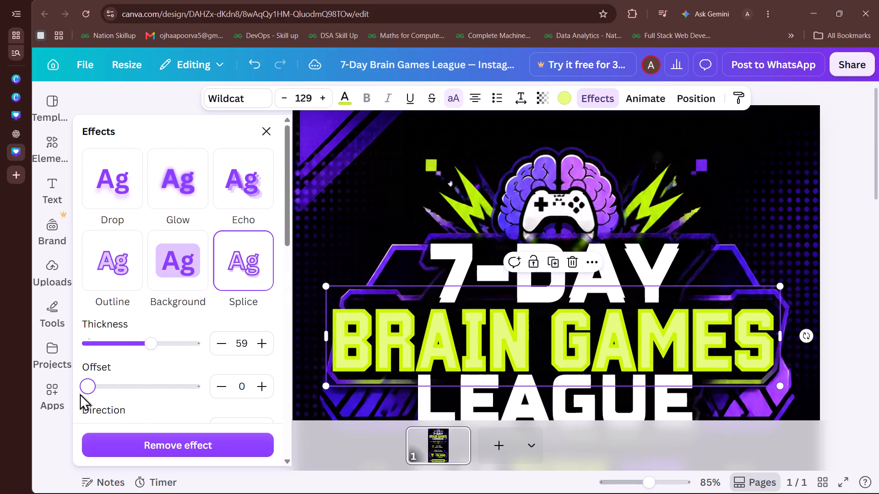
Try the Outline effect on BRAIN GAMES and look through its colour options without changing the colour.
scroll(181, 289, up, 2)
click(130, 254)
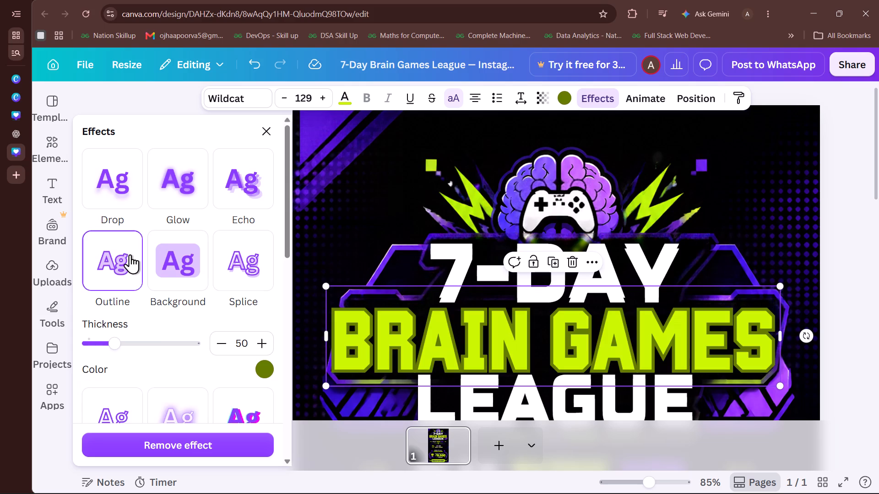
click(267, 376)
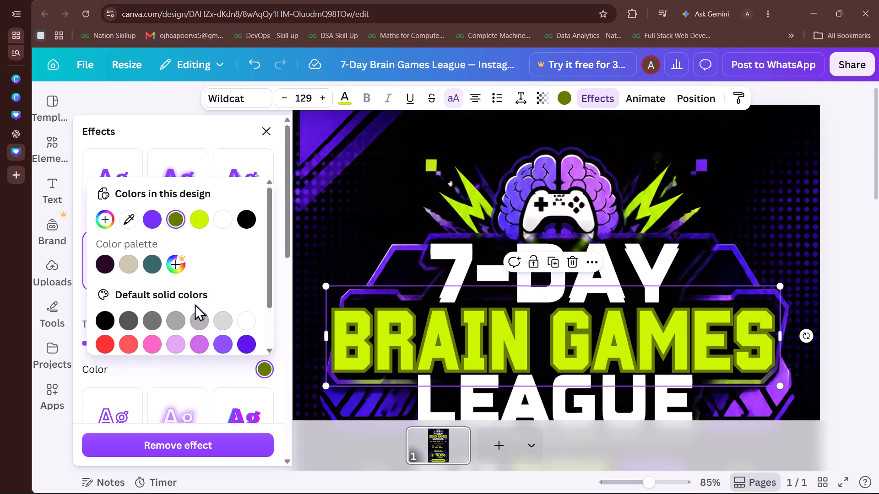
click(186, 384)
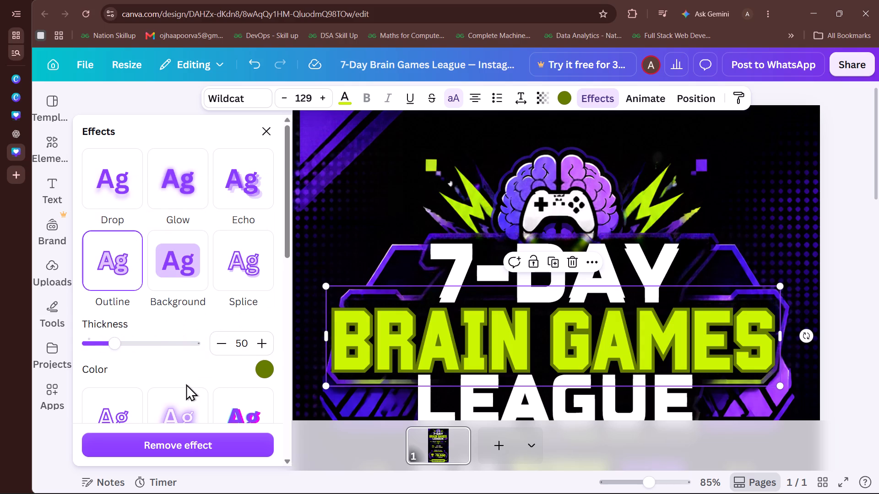
Apply the Echo effect to BRAIN GAMES with offset 36 and the design's yellow green colour, and review it on the page.
scroll(186, 384, up, 2)
click(245, 192)
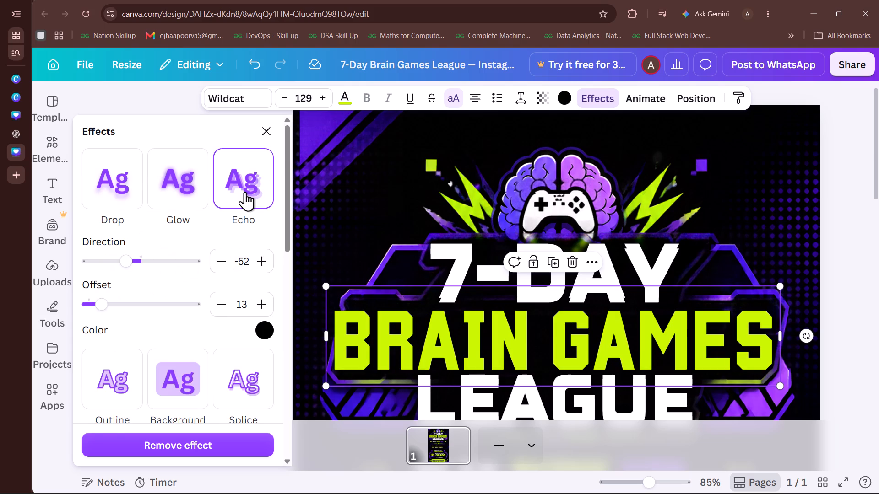
click(126, 305)
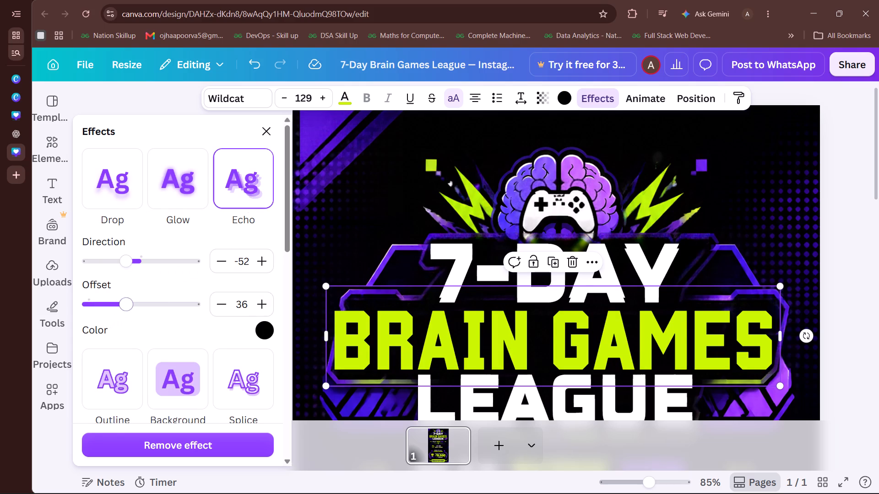
click(266, 328)
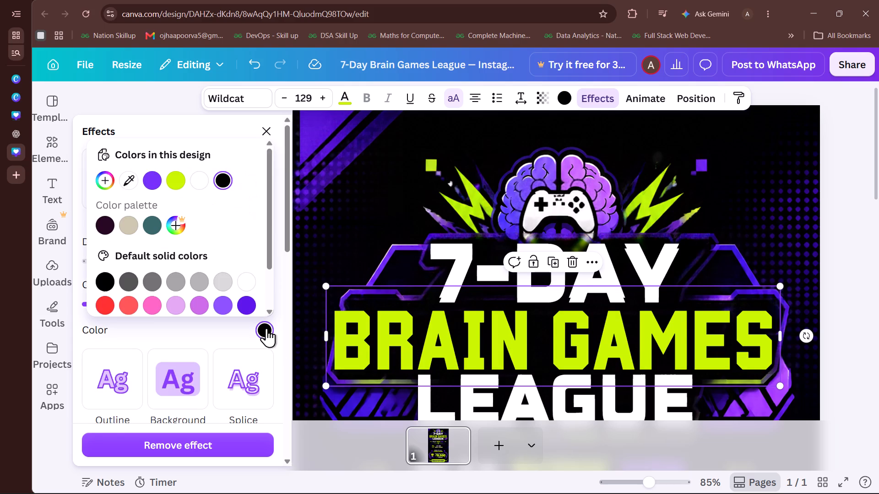
click(175, 175)
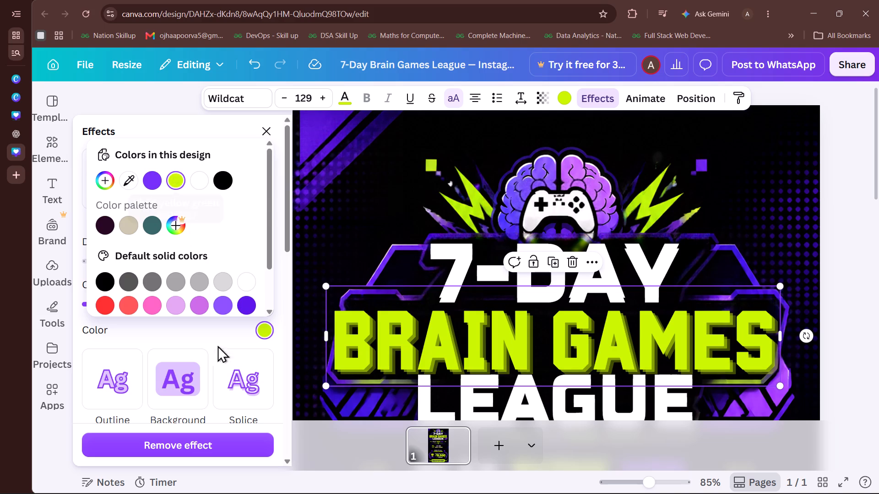
click(212, 332)
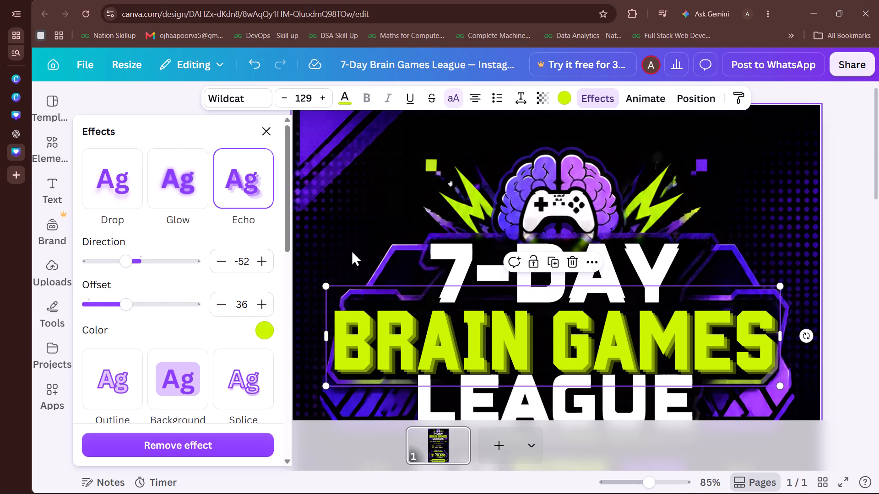
click(364, 179)
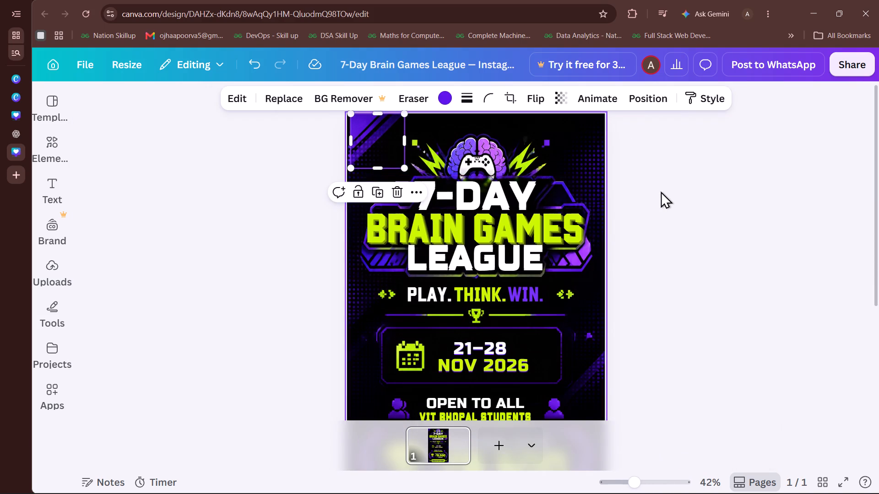
click(661, 191)
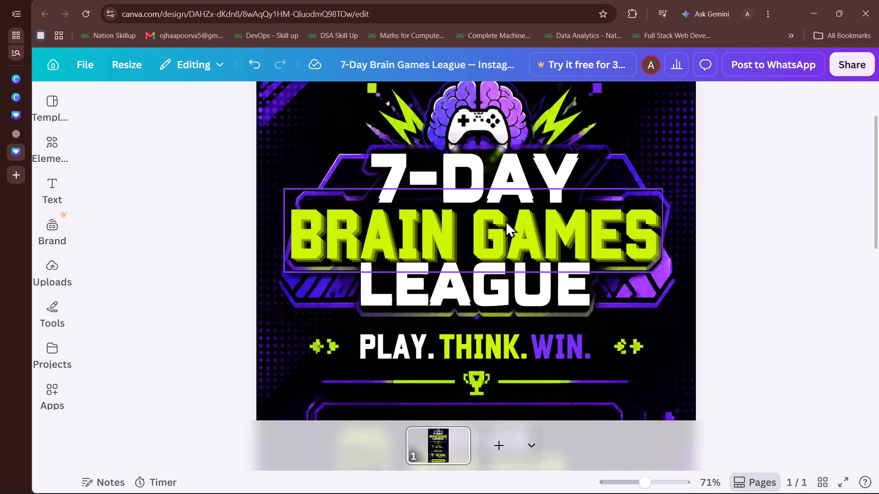
Apply the Echo effect to LEAGUE with offset 36, matching the offset used on BRAIN GAMES.
click(492, 278)
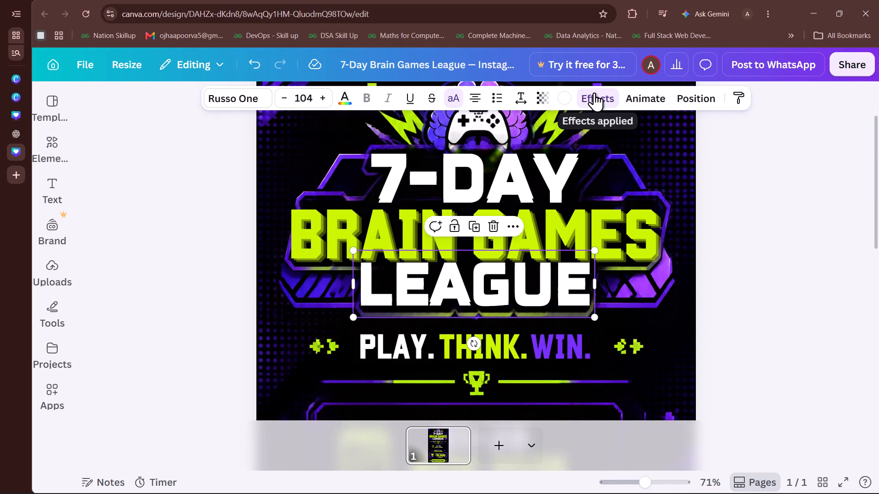
click(594, 92)
scroll(240, 250, up, 3)
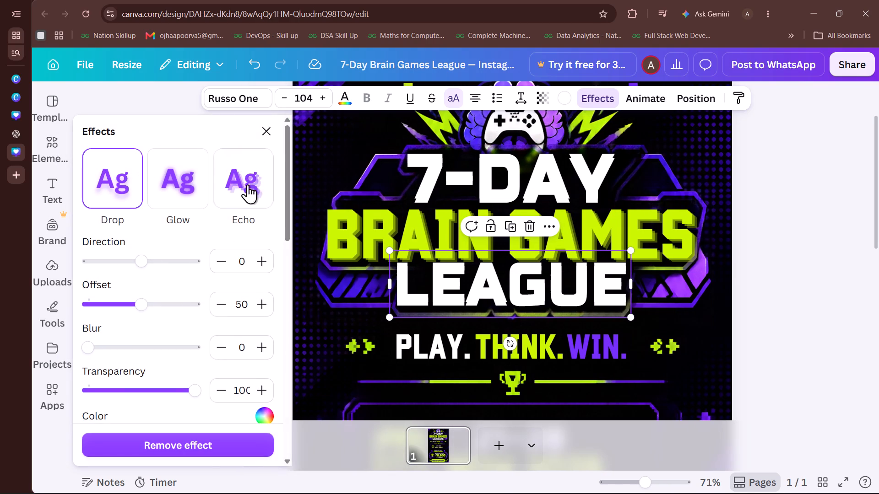
click(248, 171)
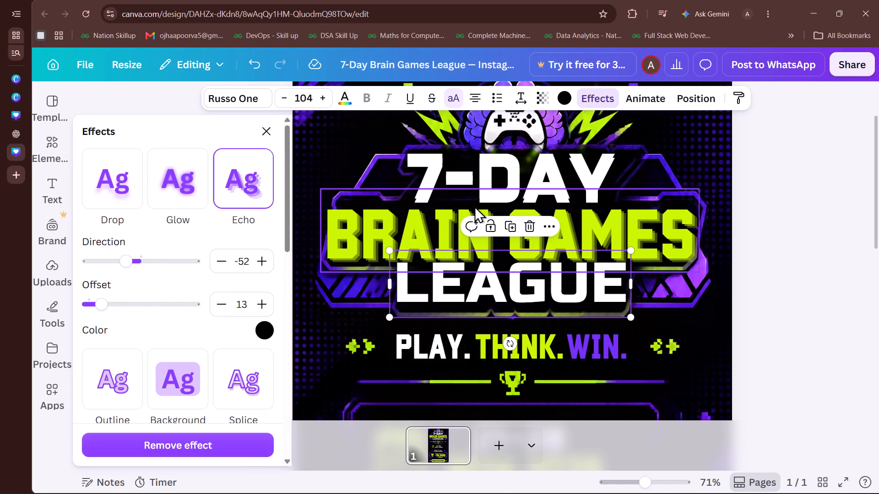
click(446, 241)
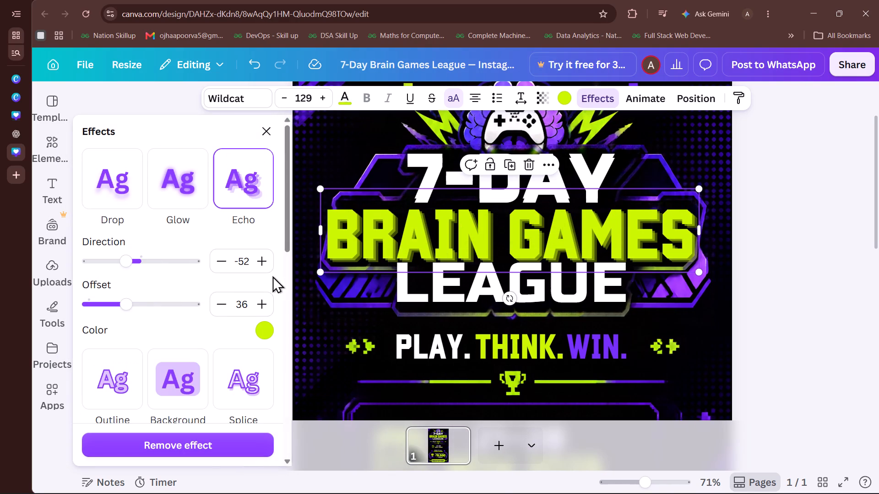
click(425, 284)
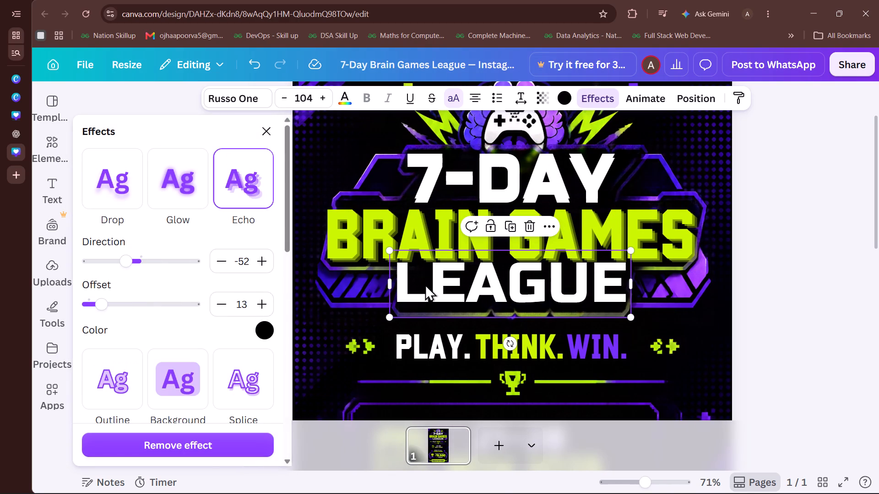
click(250, 303)
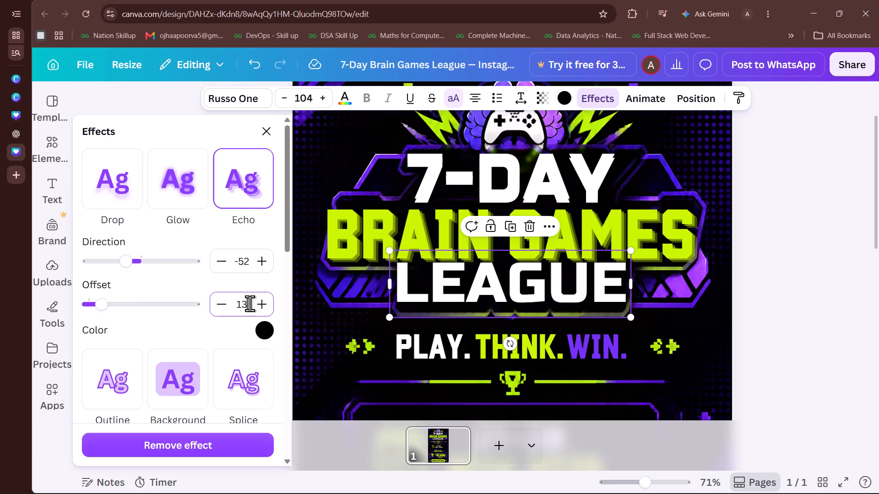
text(36)
key(Return)
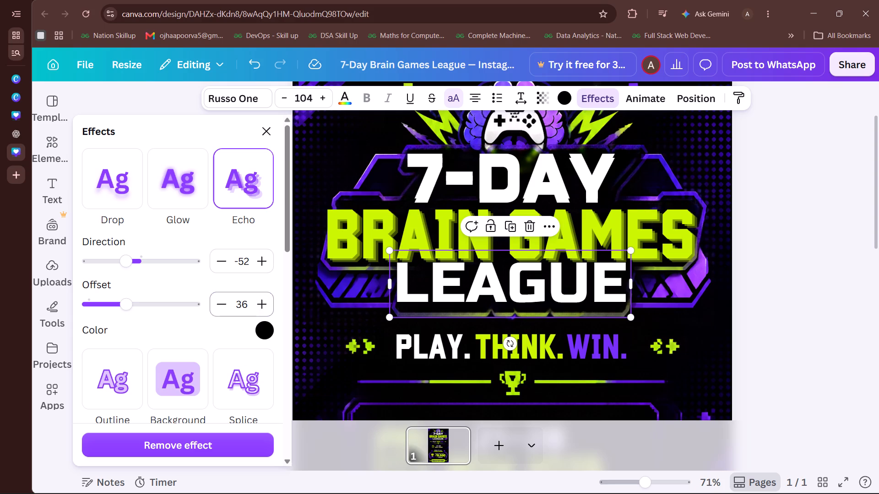
Compare light grey, dark grey and white echo colours on LEAGUE and settle on light grey #d9d9d9.
click(265, 333)
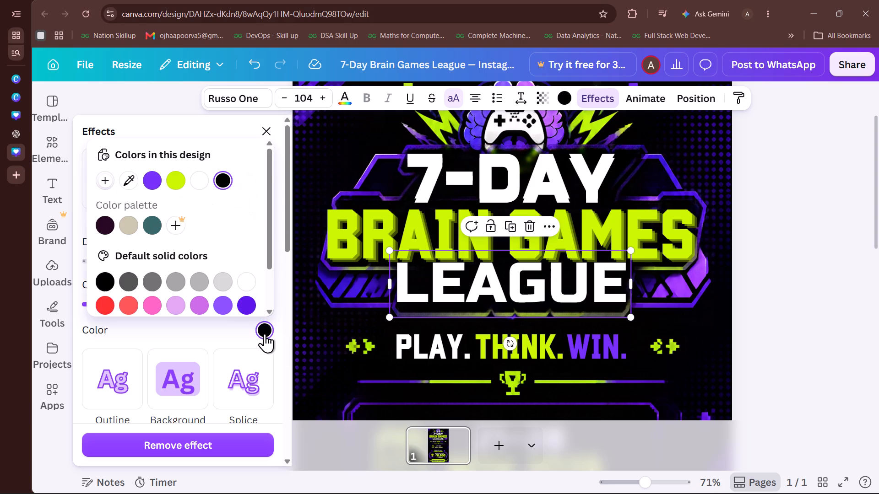
click(225, 287)
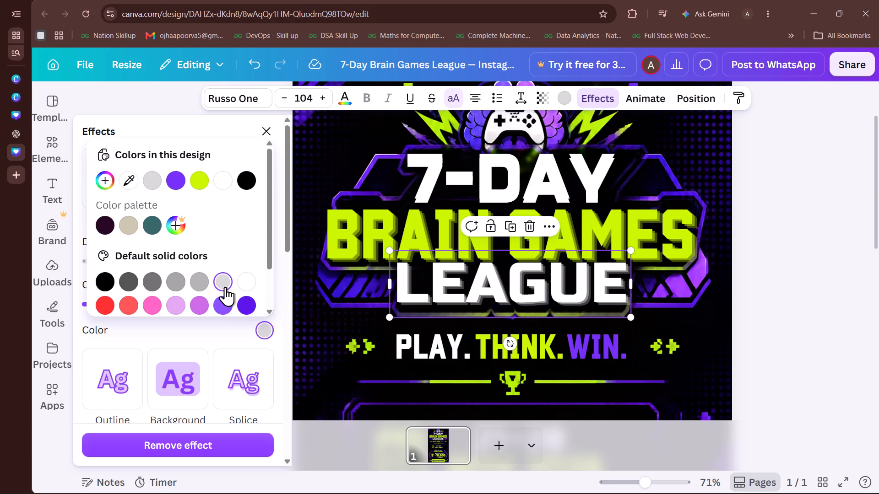
click(130, 276)
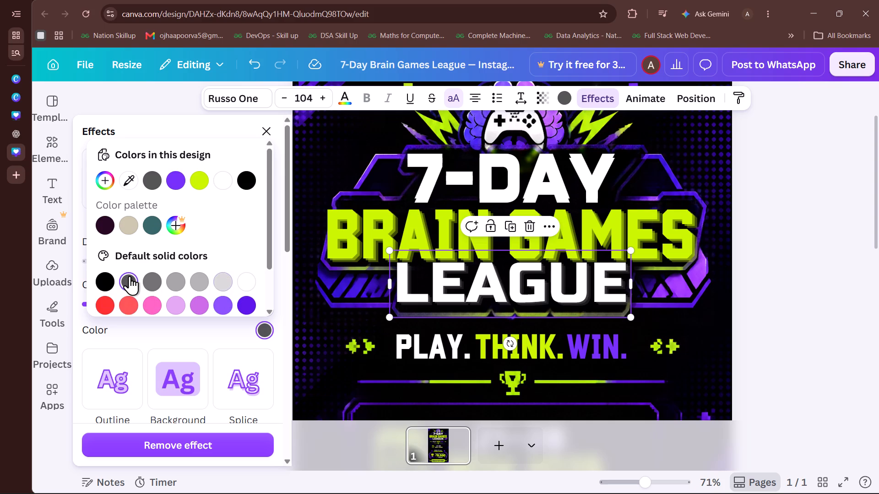
click(251, 281)
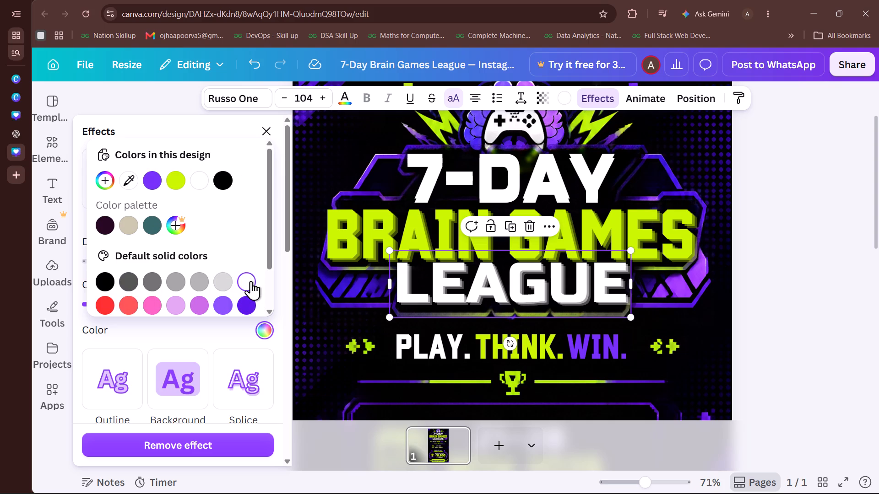
click(215, 279)
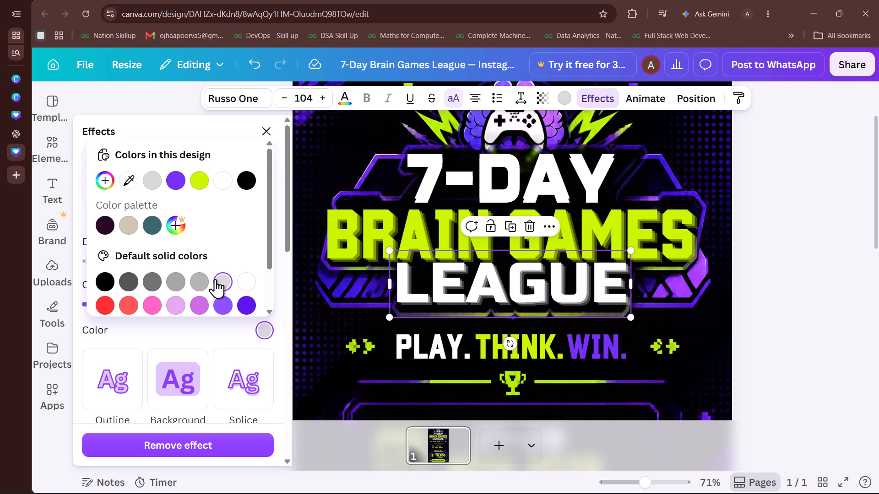
scroll(215, 279, down, 5)
scroll(215, 279, up, 4)
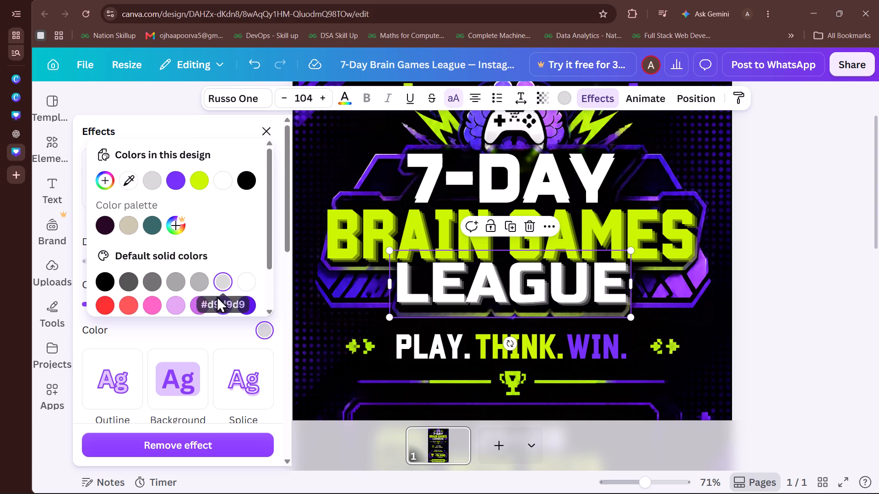
click(179, 326)
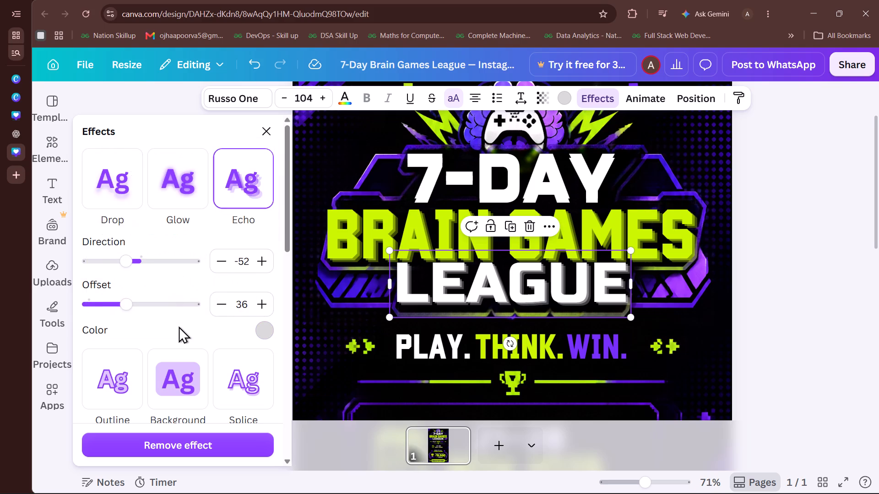
Apply the Echo effect to the 7-DAY title line with offset 36 and light grey #d9d9d9.
click(503, 165)
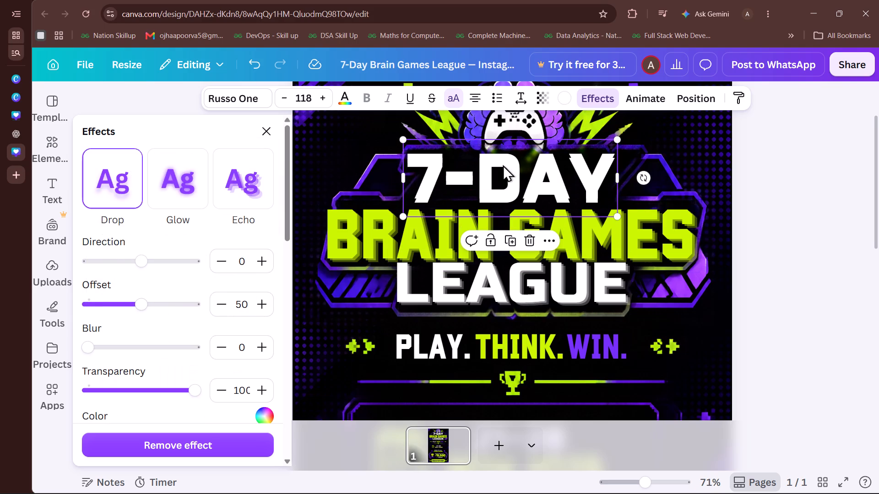
scroll(191, 221, up, 2)
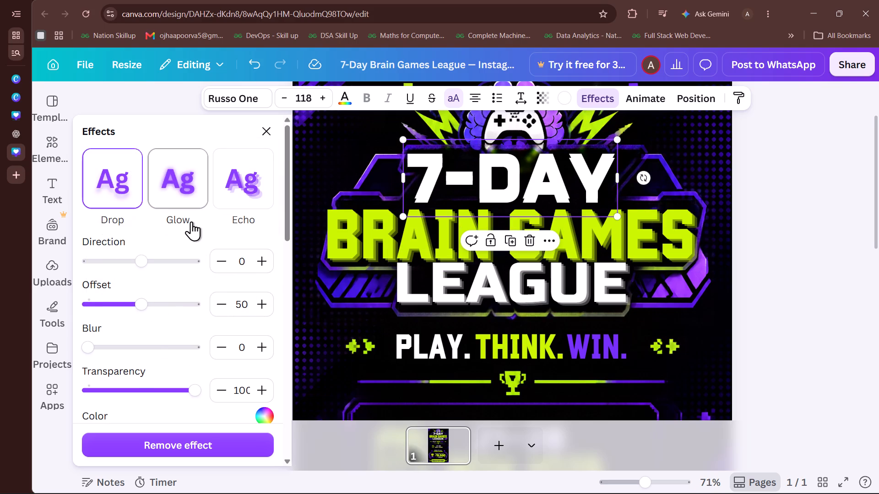
scroll(191, 221, up, 1)
click(233, 188)
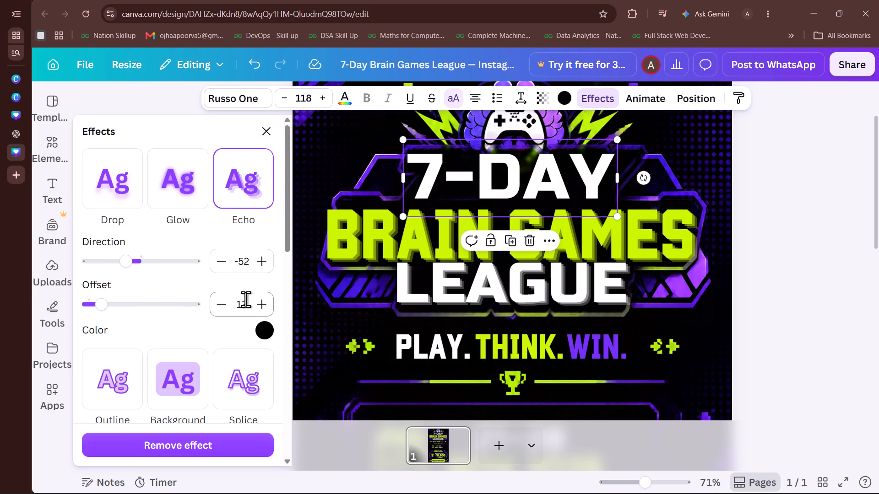
click(244, 300)
text(36)
key(Return)
click(264, 329)
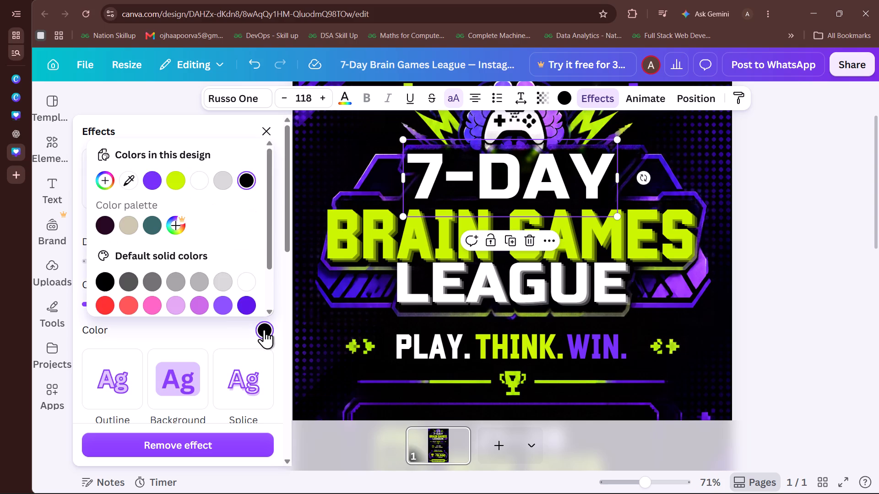
click(217, 284)
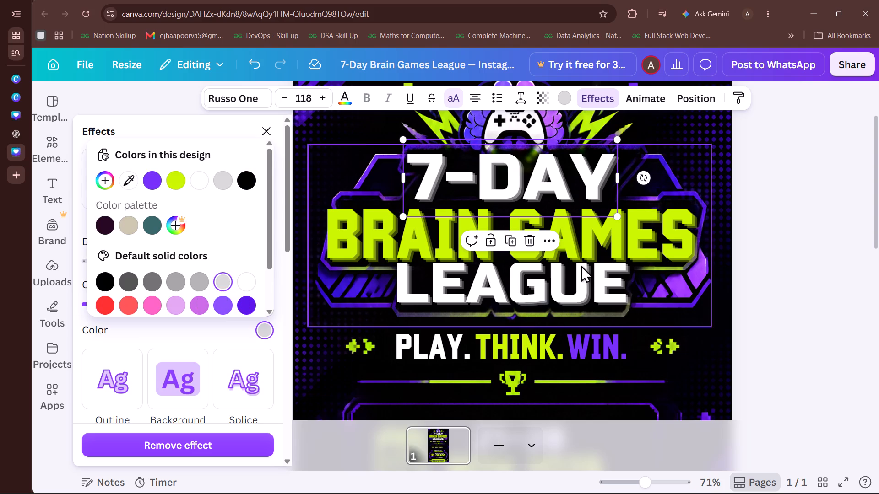
click(774, 311)
click(774, 311)
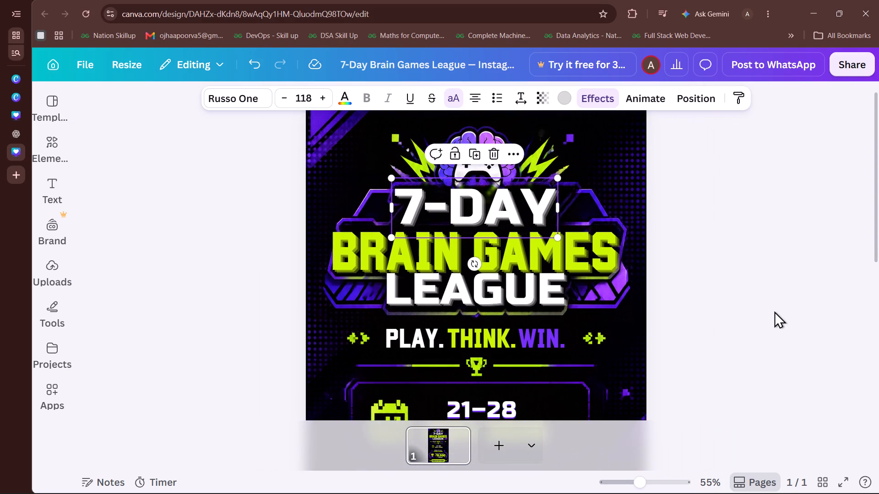
Apply the Echo effect to the 21–28 NOV 2026 date text with offset 36 and white as its colour.
scroll(774, 311, down, 3)
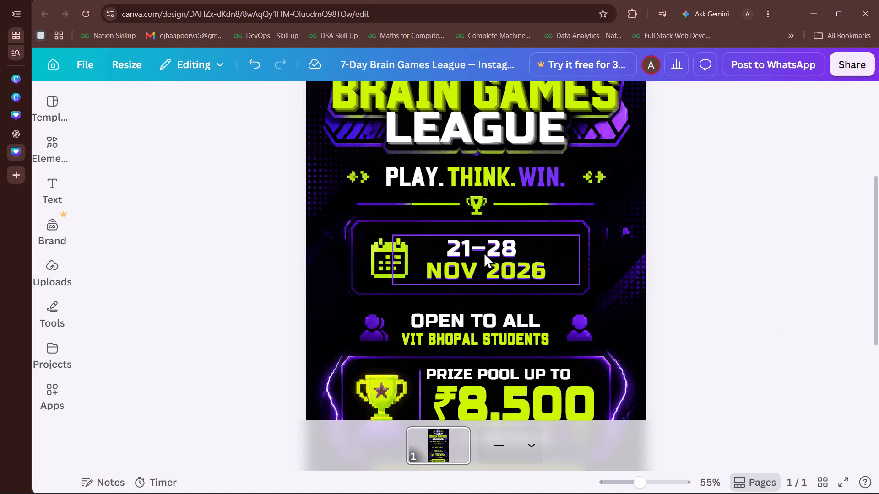
click(479, 251)
click(592, 96)
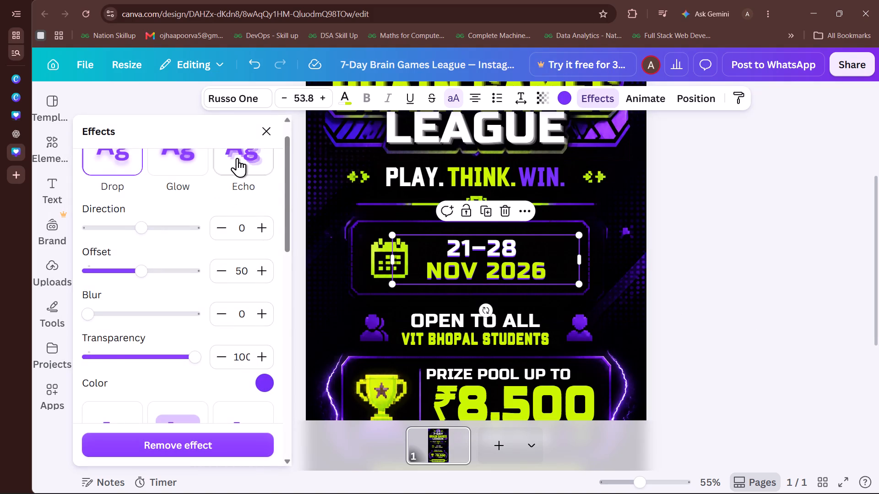
click(237, 158)
click(247, 277)
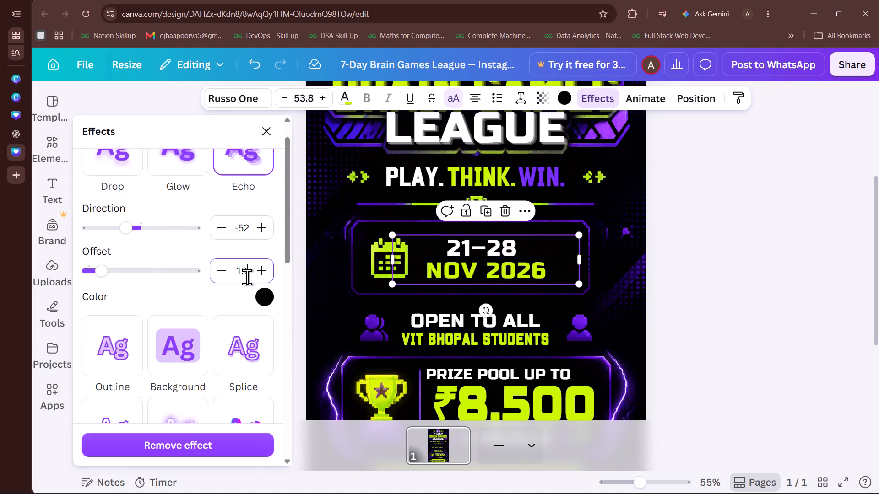
text(36)
click(255, 293)
click(261, 295)
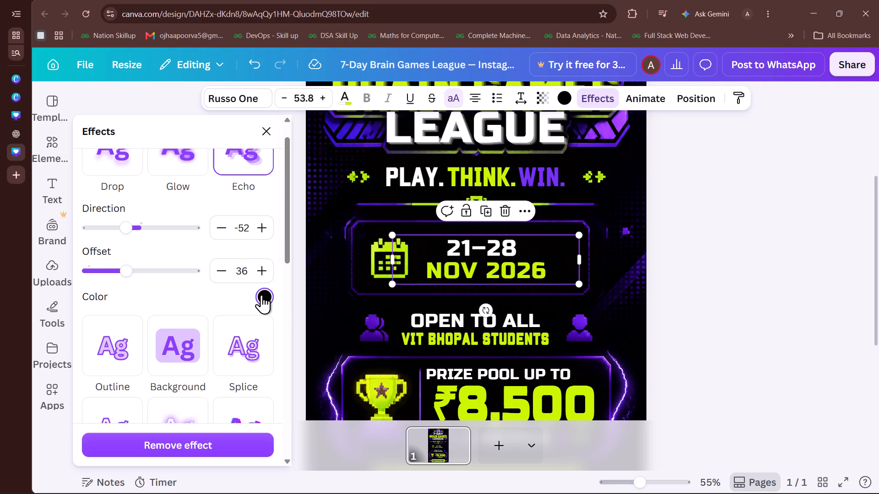
click(228, 248)
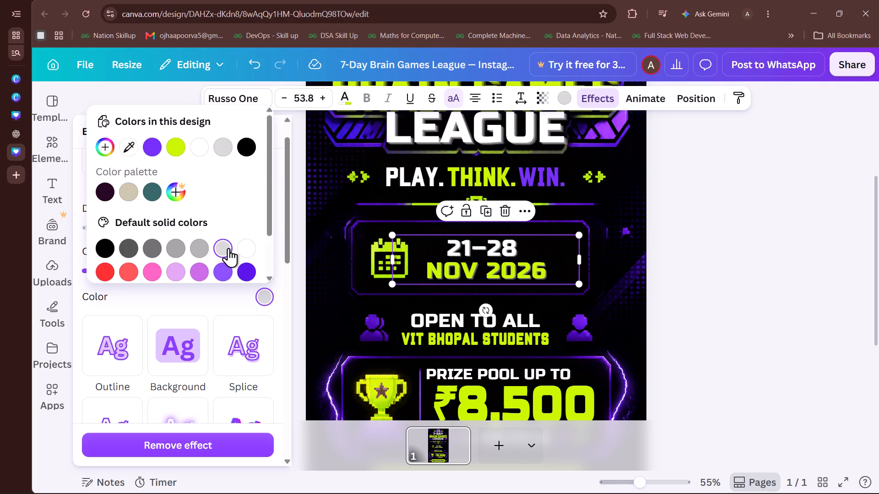
click(228, 248)
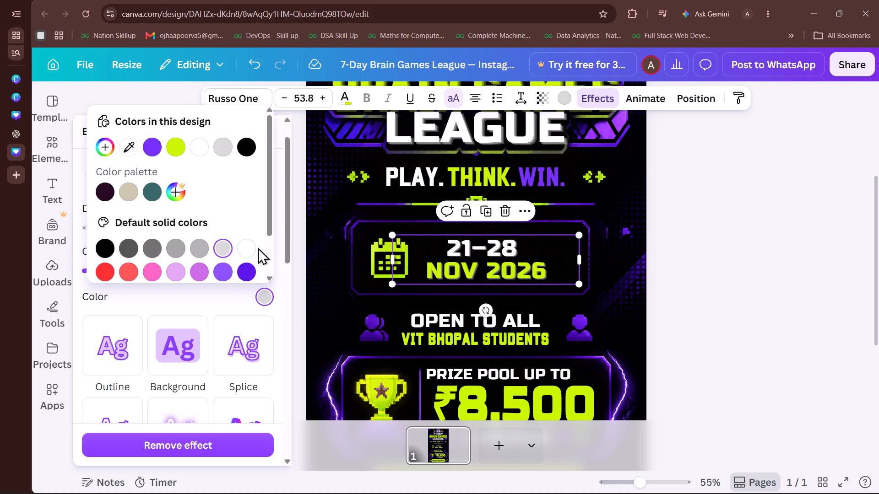
click(255, 246)
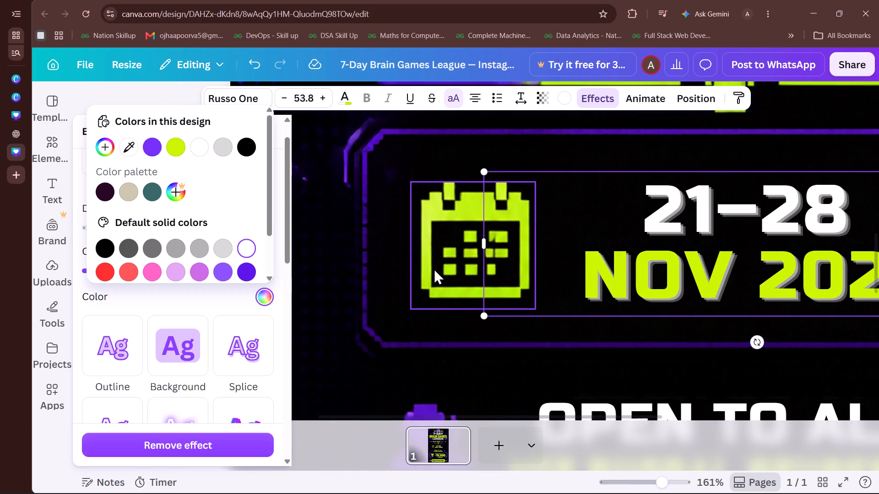
scroll(434, 268, left, 2)
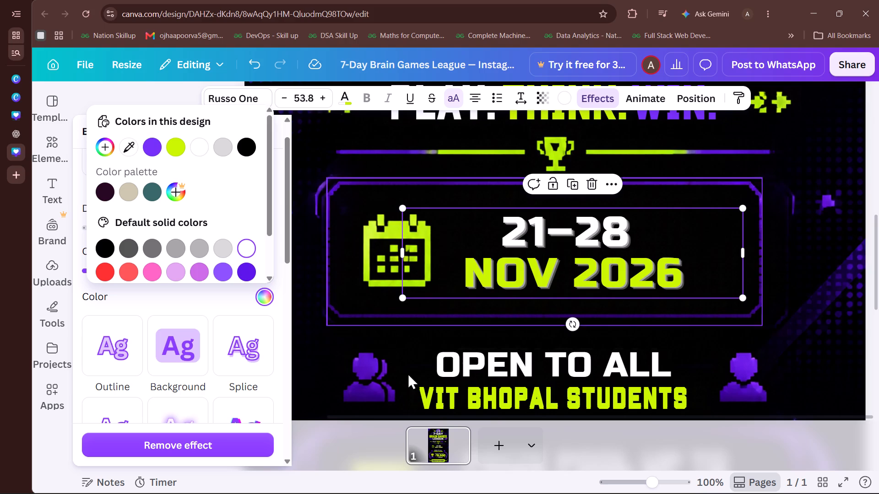
click(240, 302)
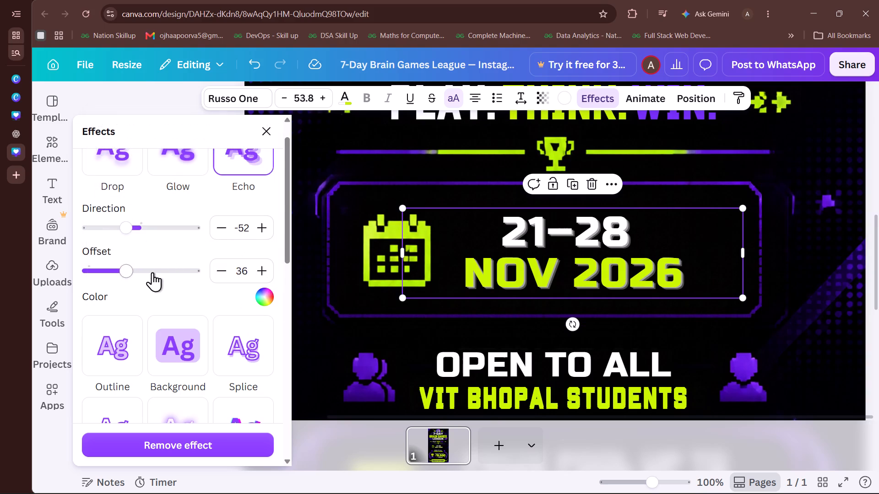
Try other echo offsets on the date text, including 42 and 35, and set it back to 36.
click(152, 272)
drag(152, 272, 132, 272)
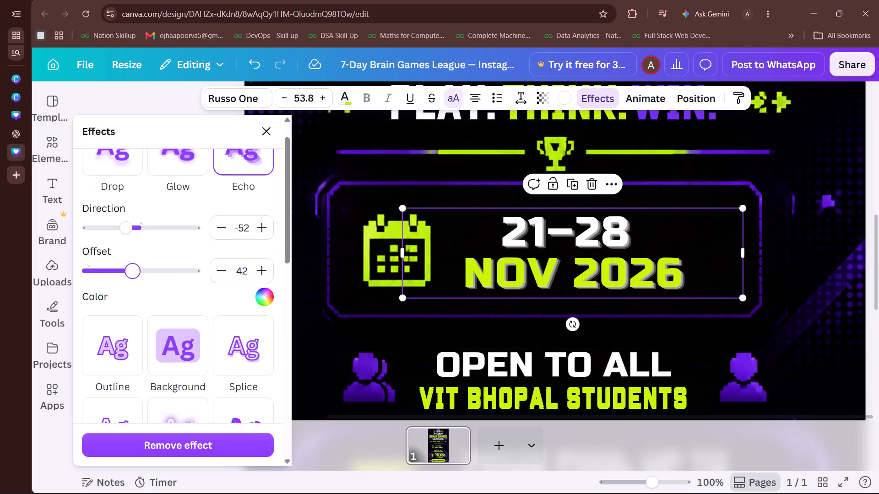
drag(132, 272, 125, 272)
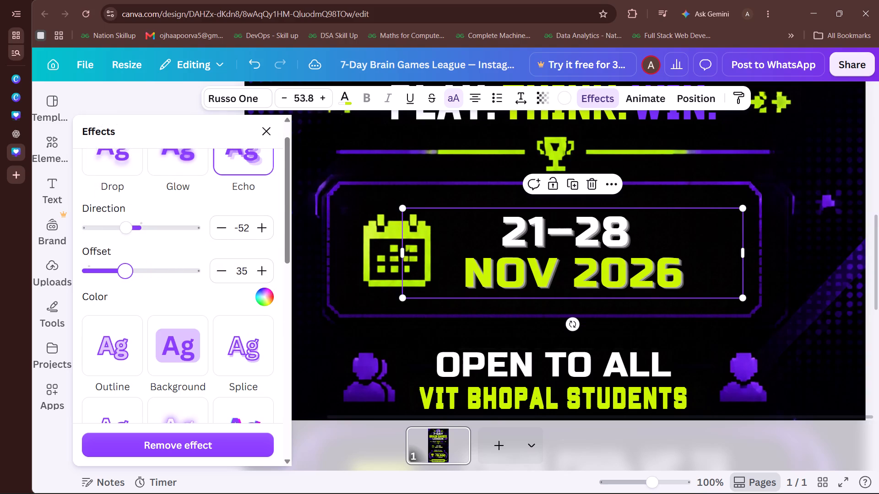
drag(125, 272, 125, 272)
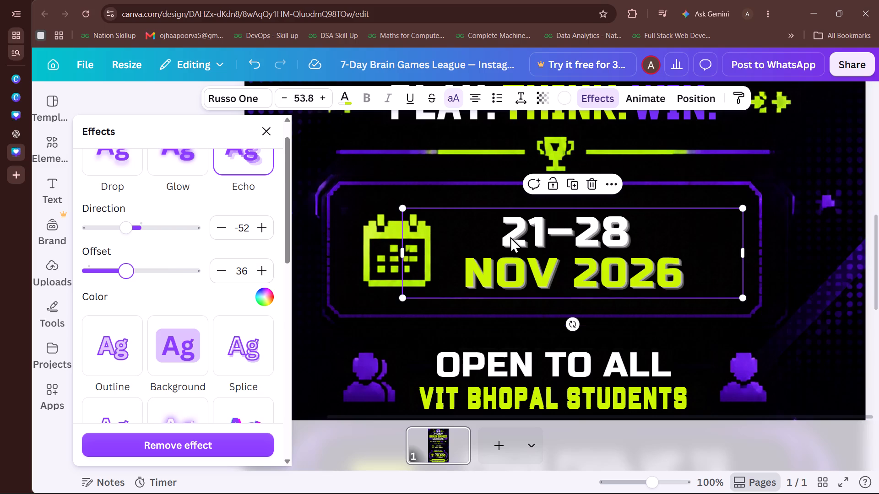
Select the NOV 2026 line of the date text and set its echo colour to vivid yellow green #c9f700.
click(498, 246)
click(476, 272)
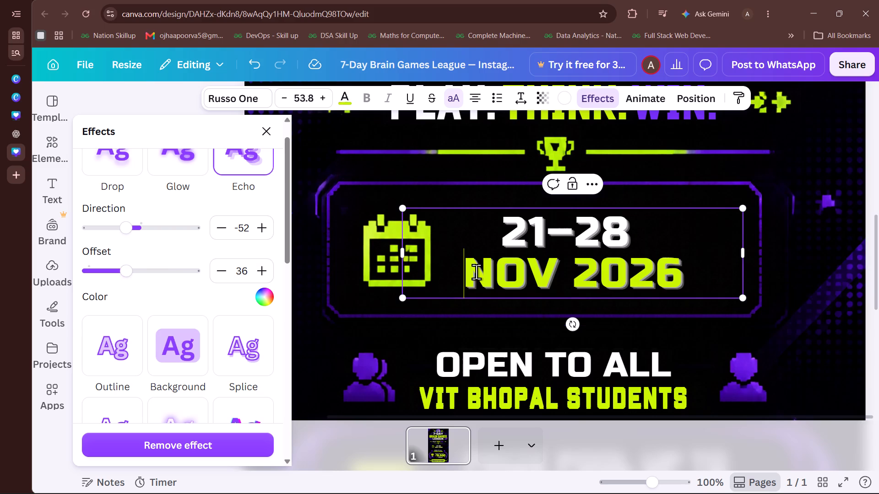
drag(476, 272, 651, 285)
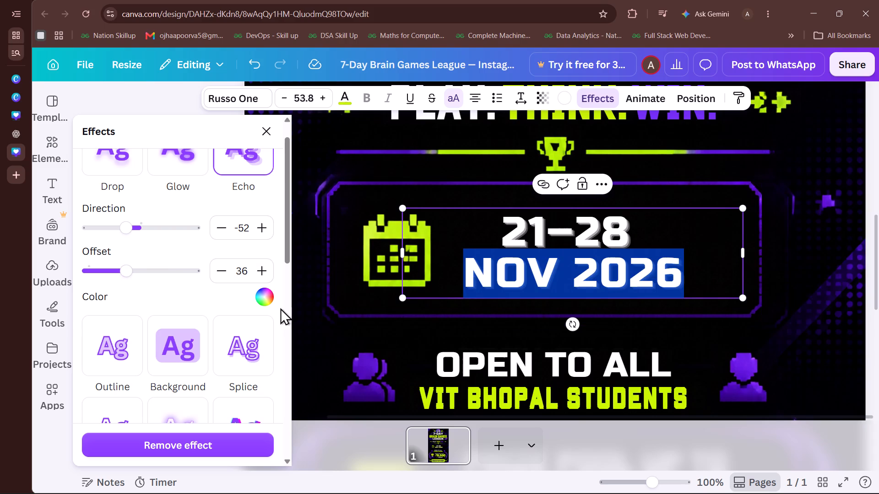
click(265, 295)
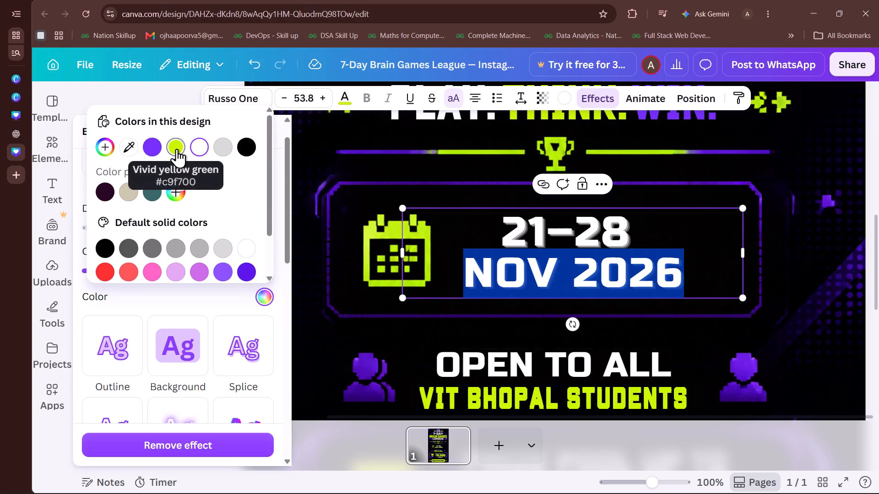
click(177, 149)
click(315, 321)
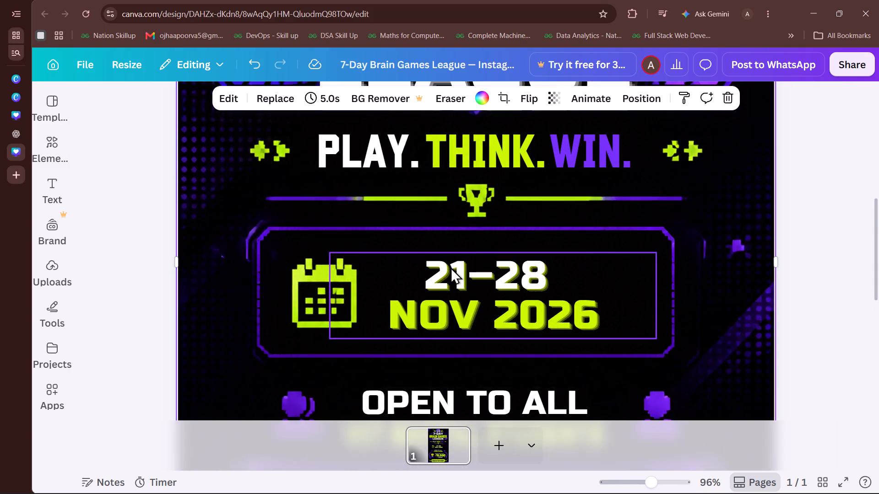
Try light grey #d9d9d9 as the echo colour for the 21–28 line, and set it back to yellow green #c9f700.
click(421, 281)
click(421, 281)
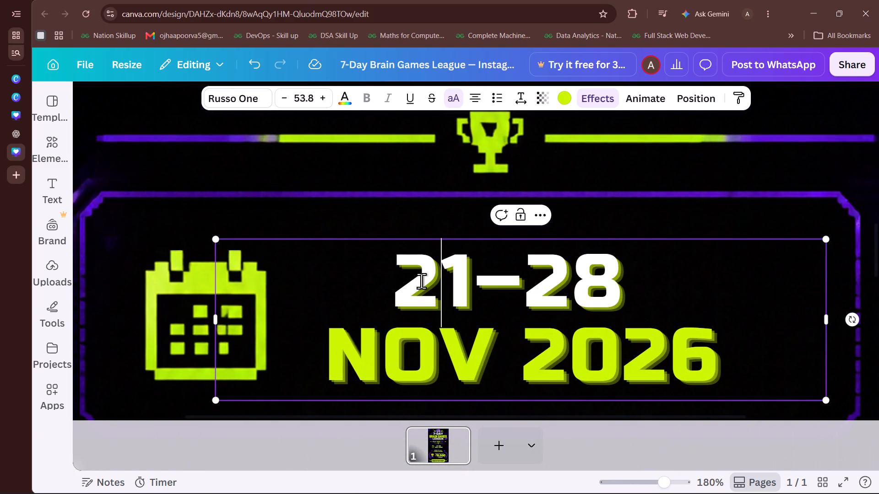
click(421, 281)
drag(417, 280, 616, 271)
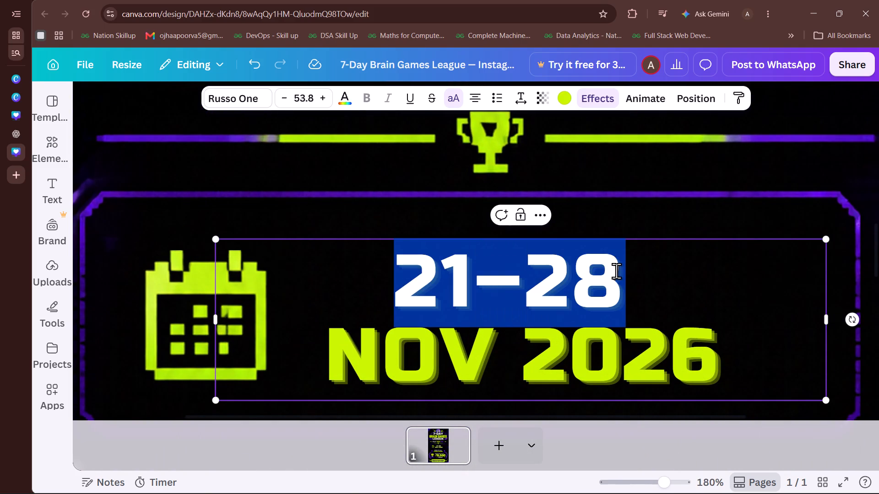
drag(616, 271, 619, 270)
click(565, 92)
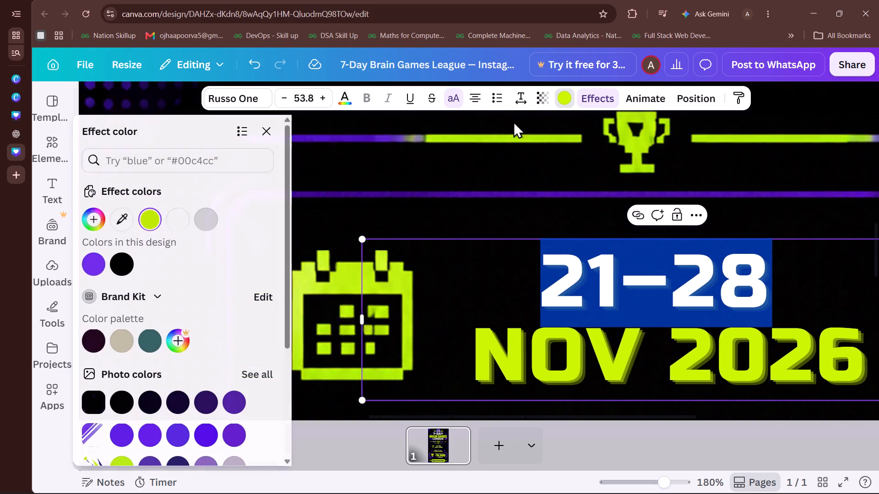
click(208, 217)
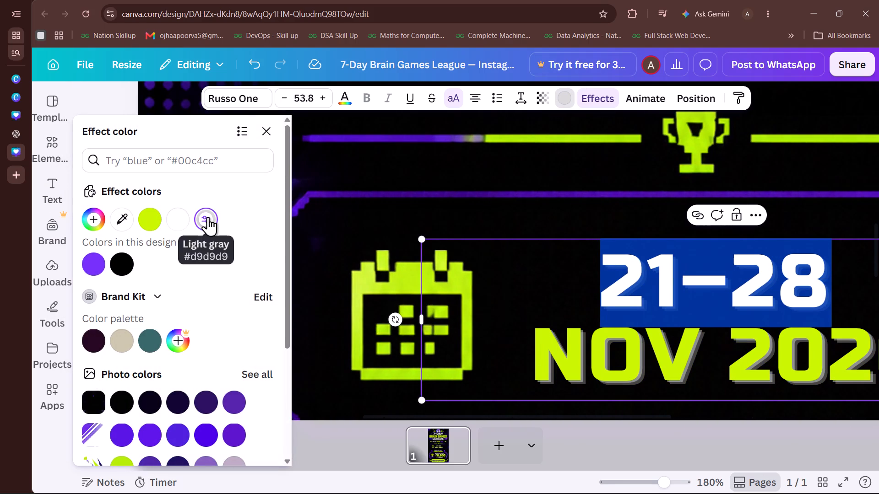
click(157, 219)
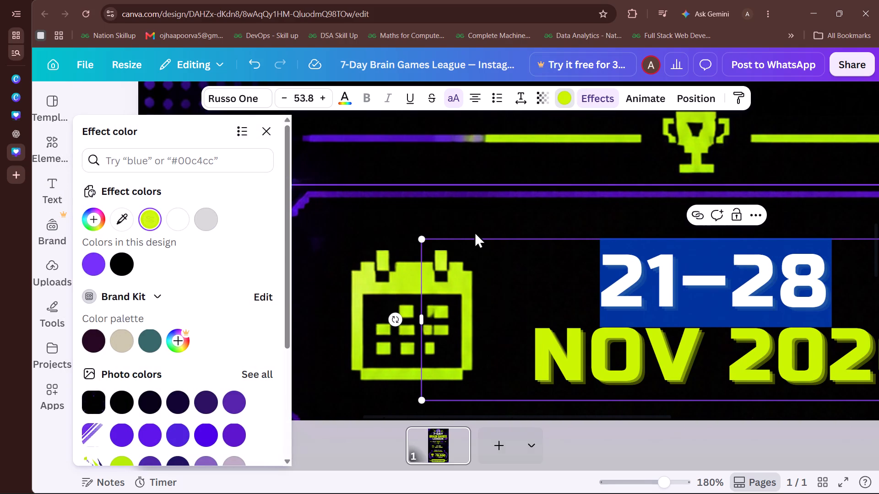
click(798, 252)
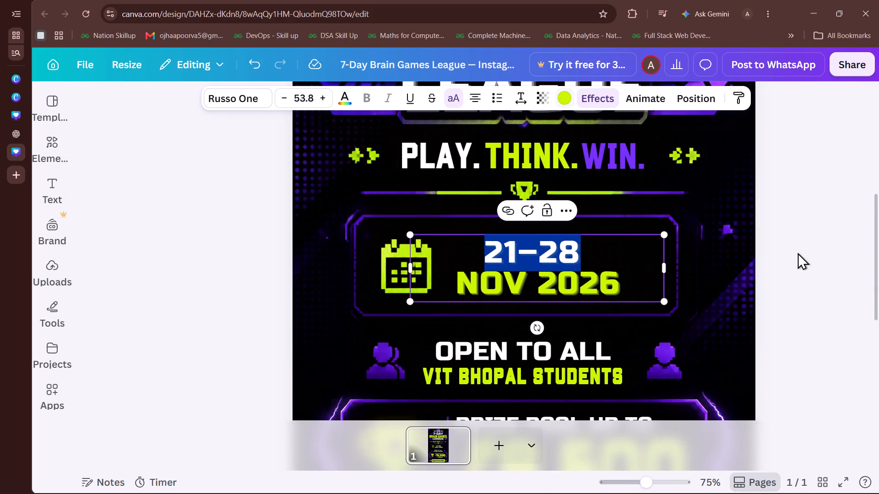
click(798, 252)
Review the story's text effects from the date down to REGISTER NOW and back up to the title.
scroll(798, 252, down, 3)
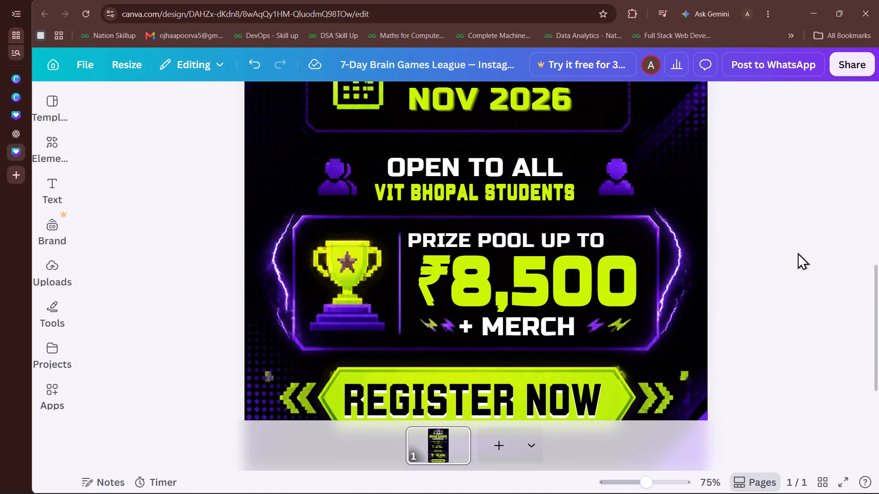
scroll(798, 252, down, 1)
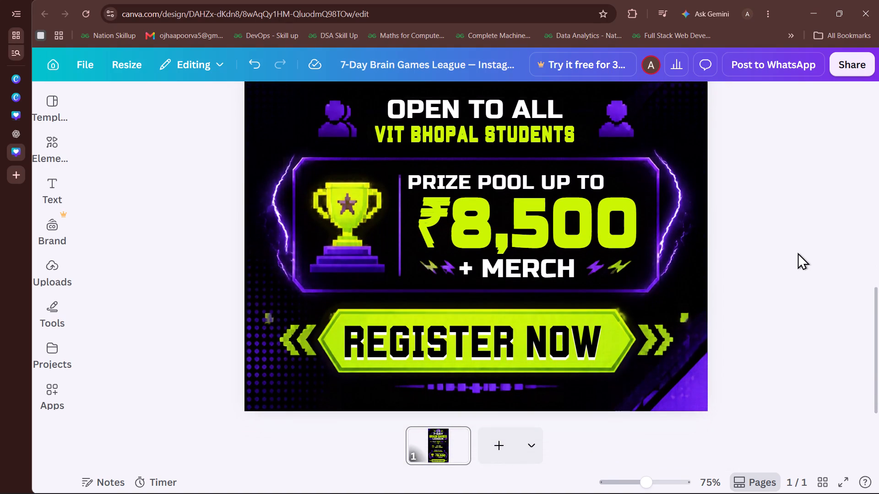
scroll(798, 252, down, 3)
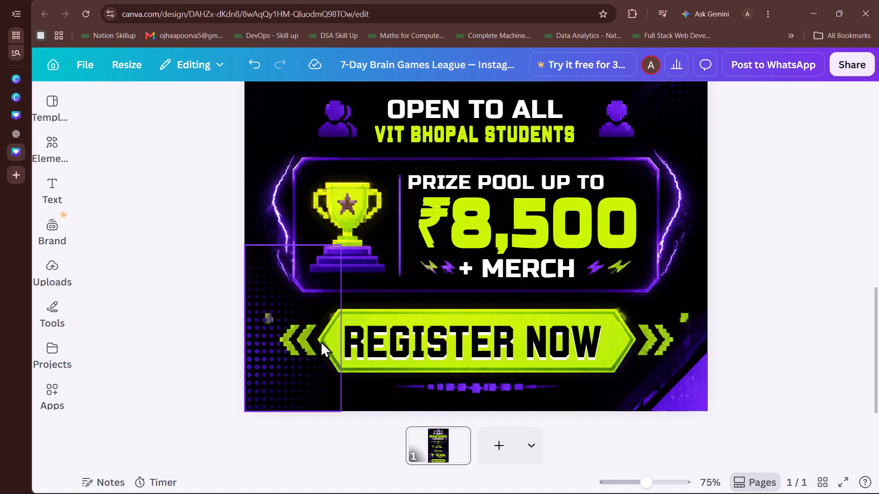
scroll(273, 316, up, 4)
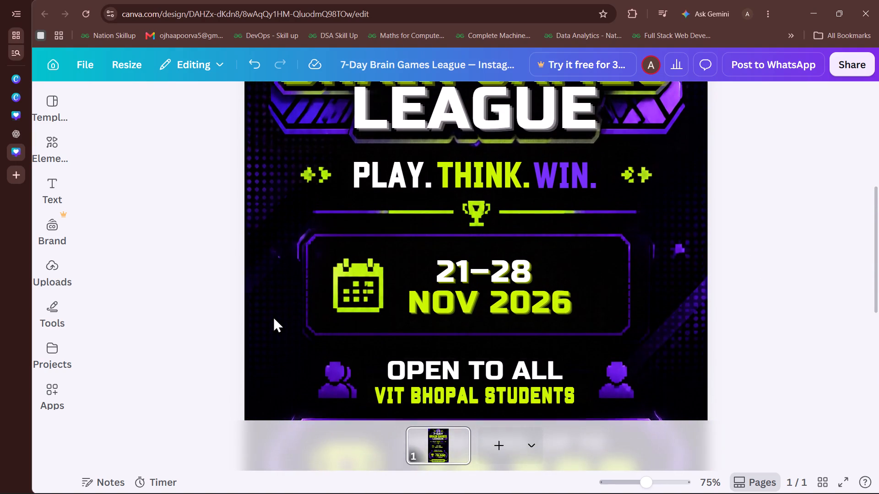
scroll(273, 316, up, 5)
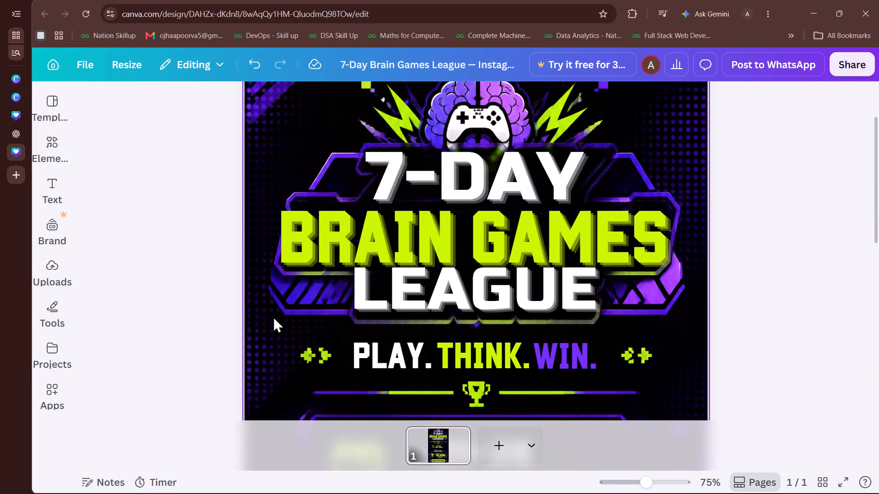
scroll(273, 316, up, 3)
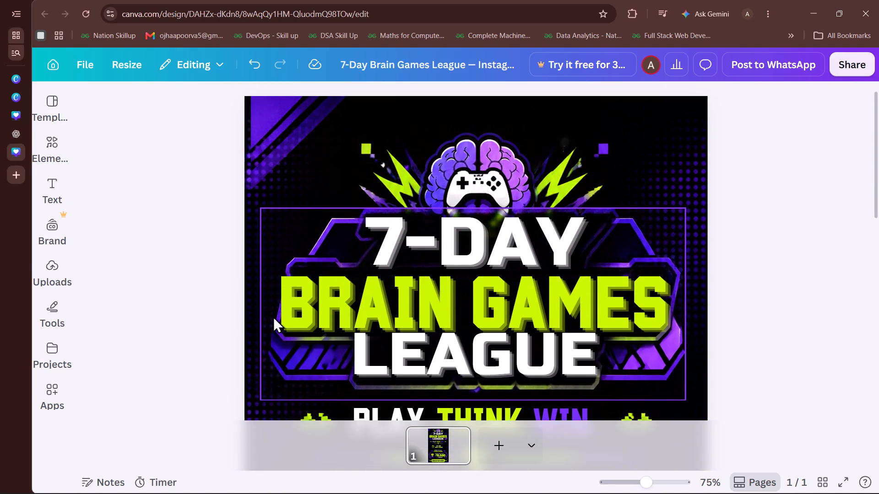
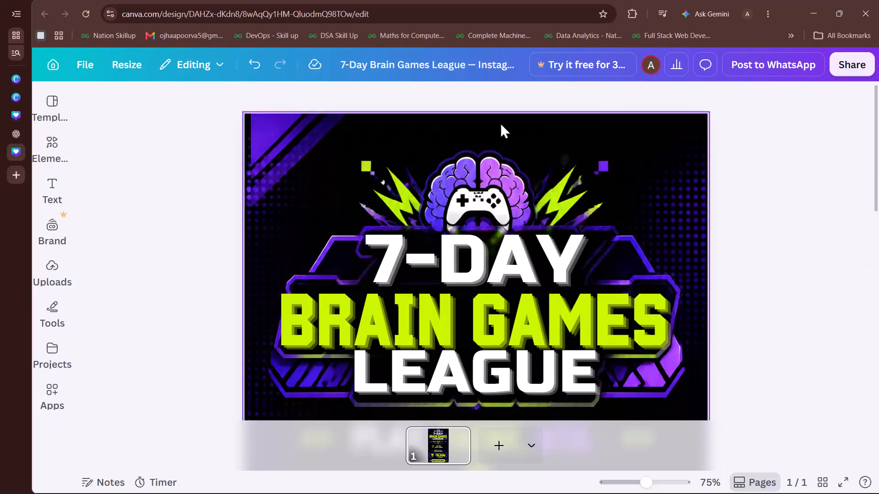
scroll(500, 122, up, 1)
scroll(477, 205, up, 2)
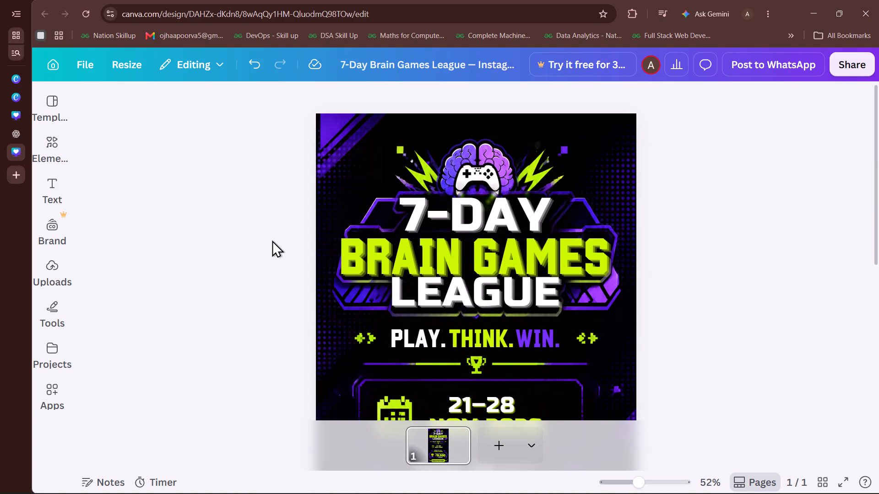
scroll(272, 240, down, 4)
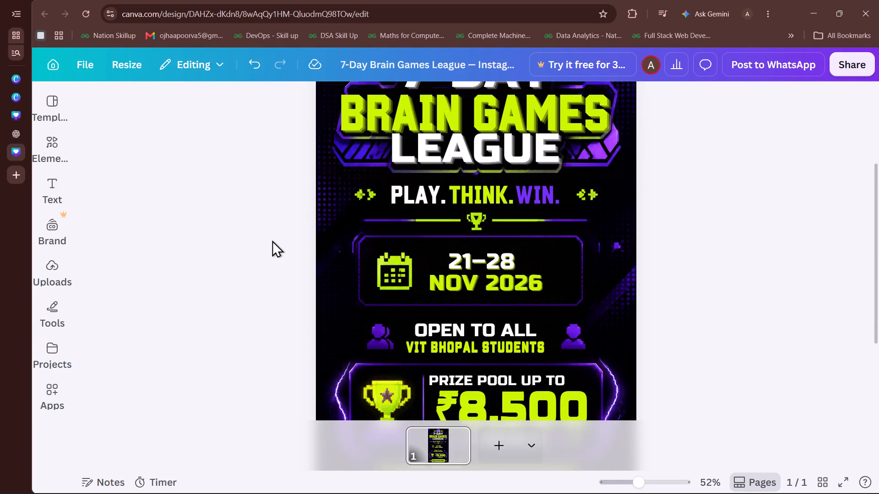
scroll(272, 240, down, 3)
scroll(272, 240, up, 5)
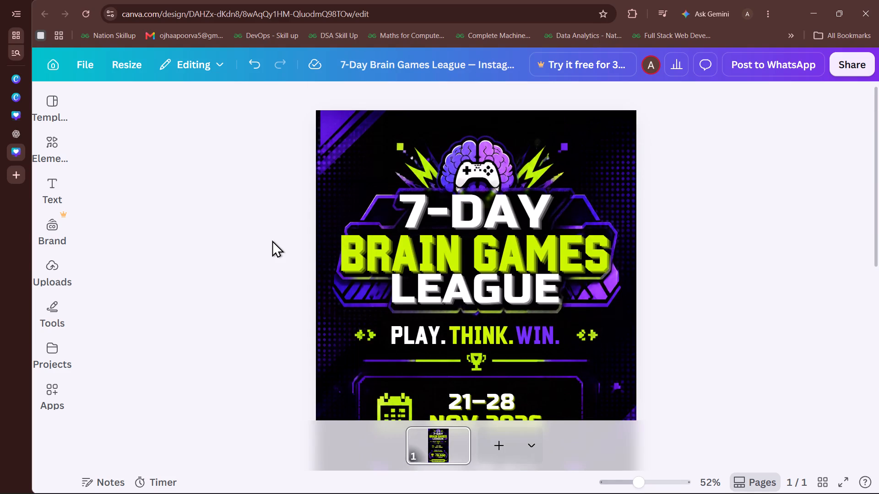
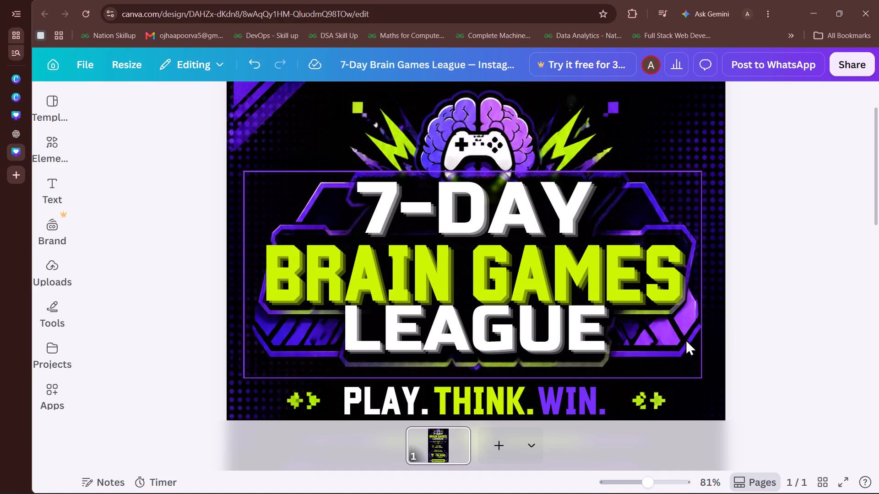
scroll(685, 339, down, 1)
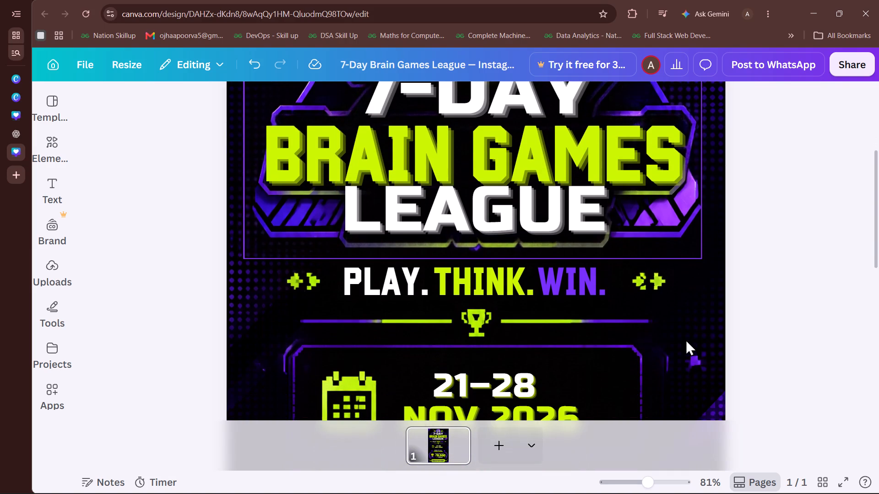
scroll(685, 339, down, 1)
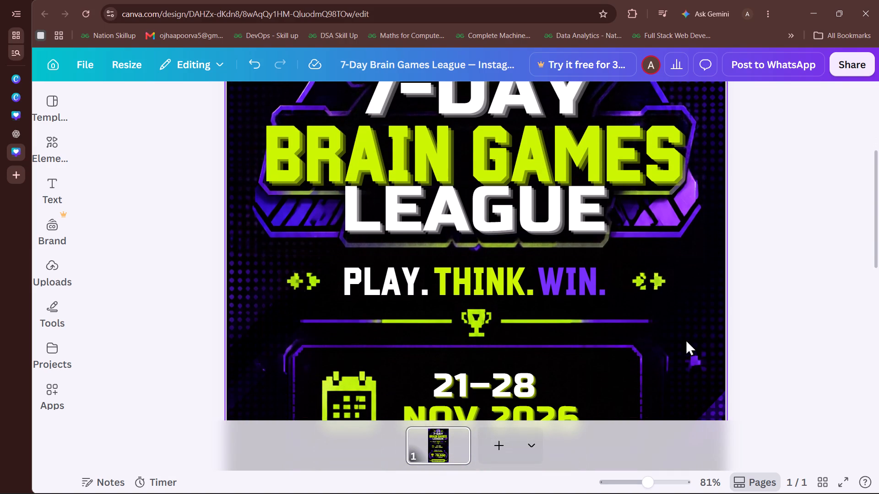
scroll(685, 339, up, 1)
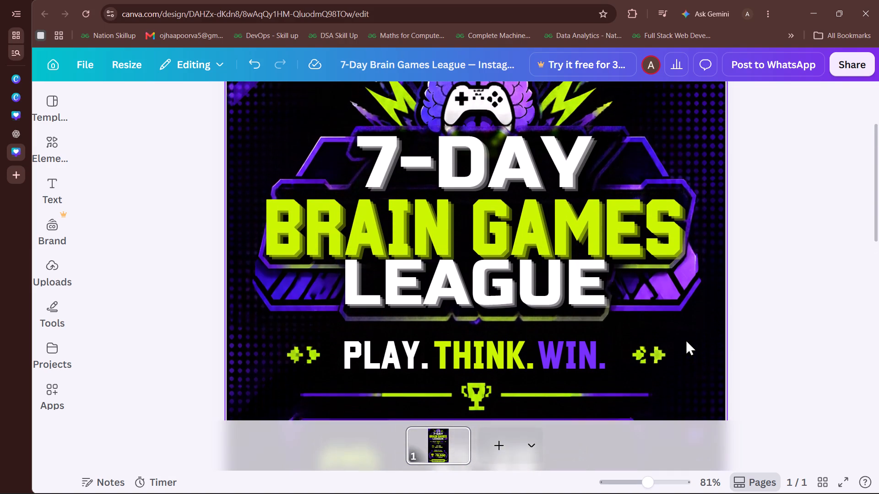
scroll(685, 339, up, 2)
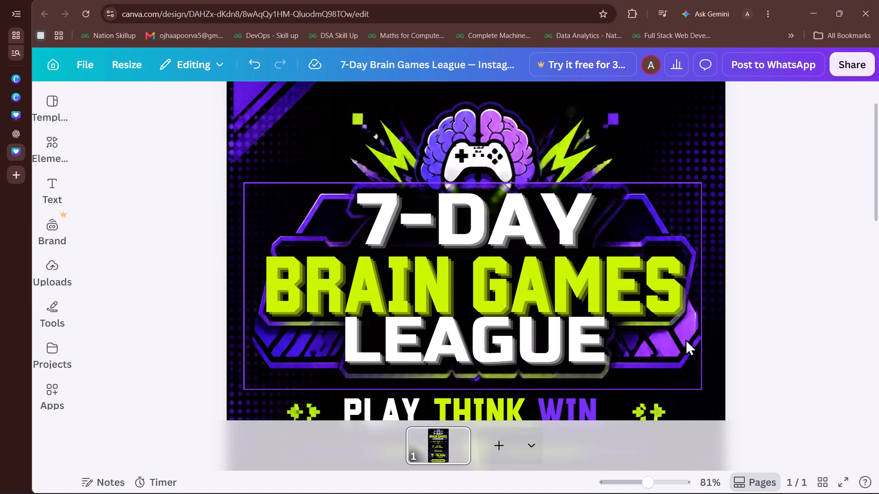
scroll(685, 339, up, 1)
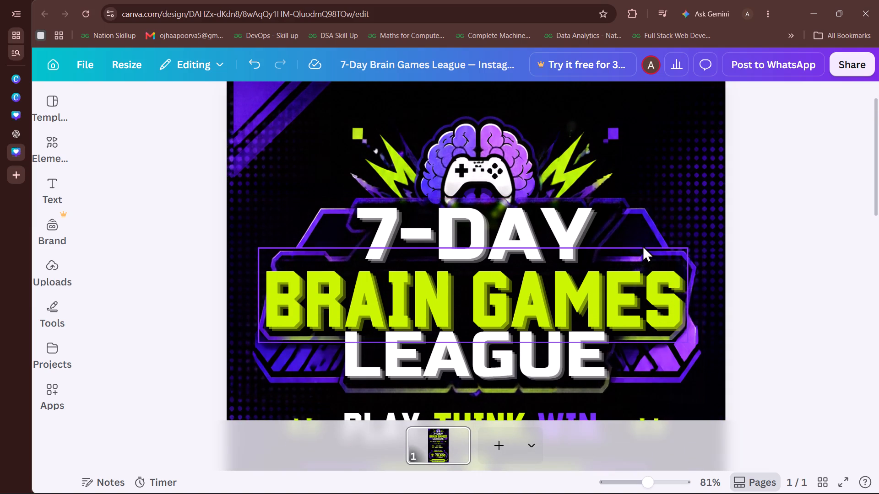
click(658, 219)
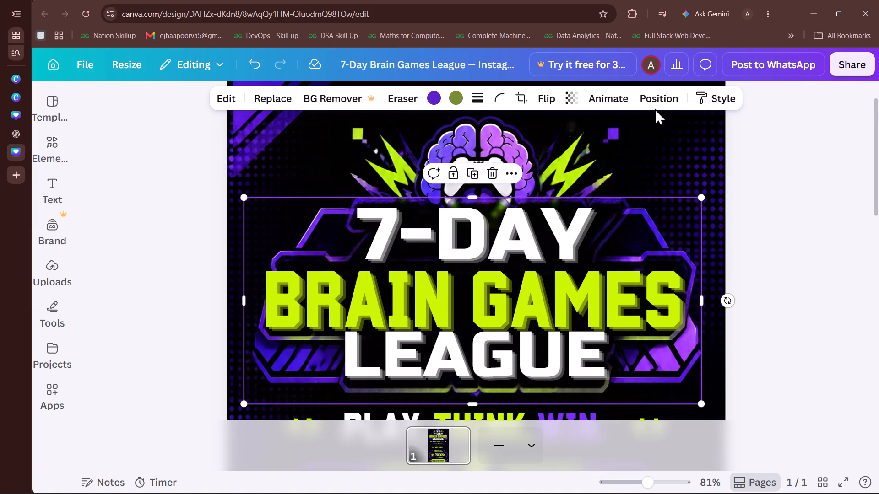
click(654, 93)
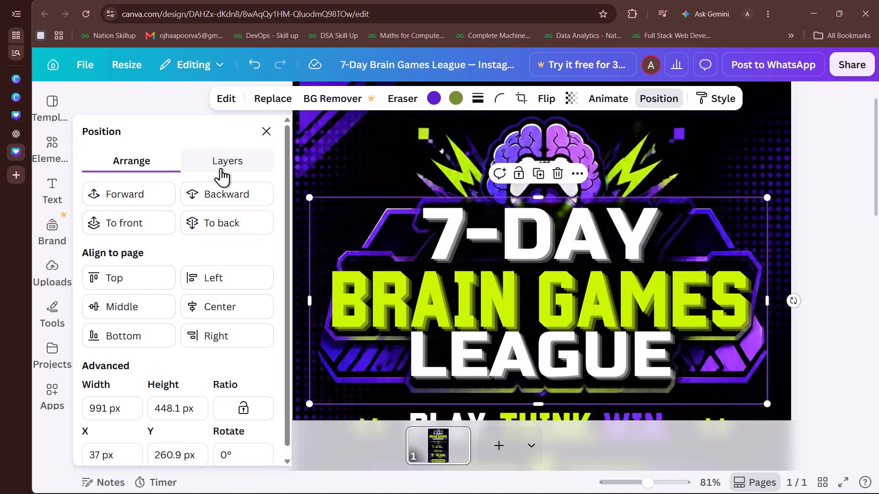
click(221, 168)
scroll(201, 328, down, 1)
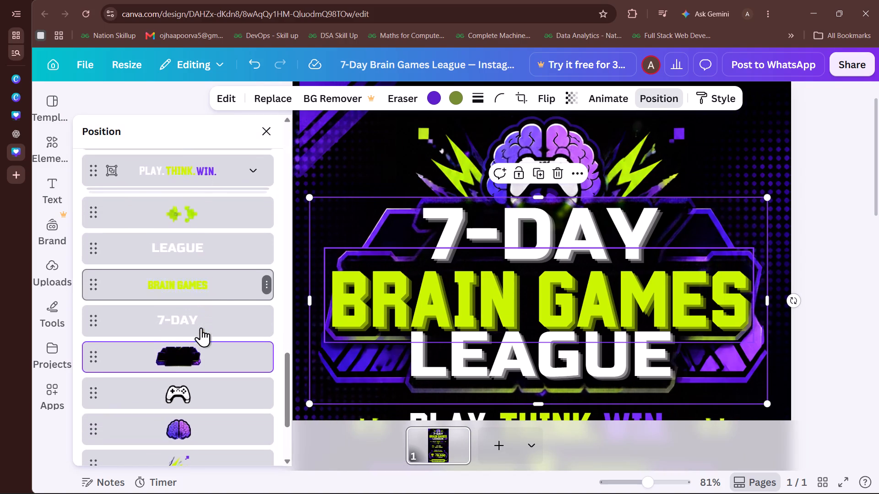
scroll(201, 328, down, 1)
click(191, 344)
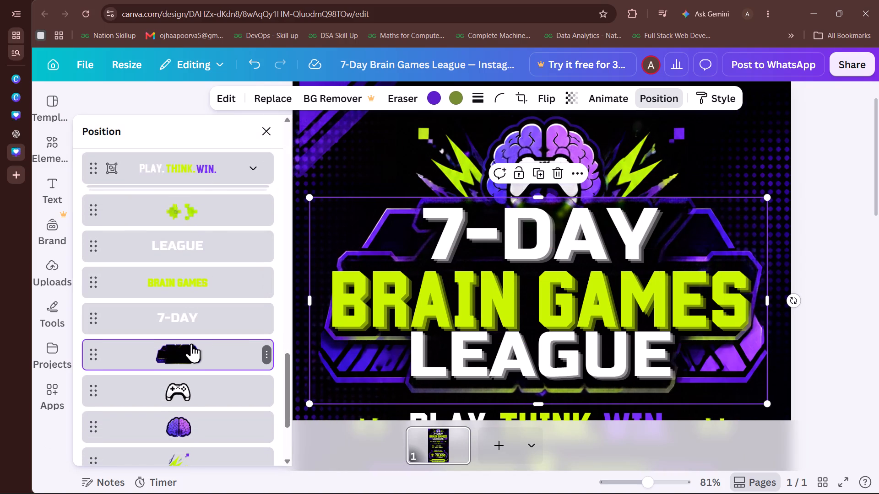
drag(191, 344, 201, 375)
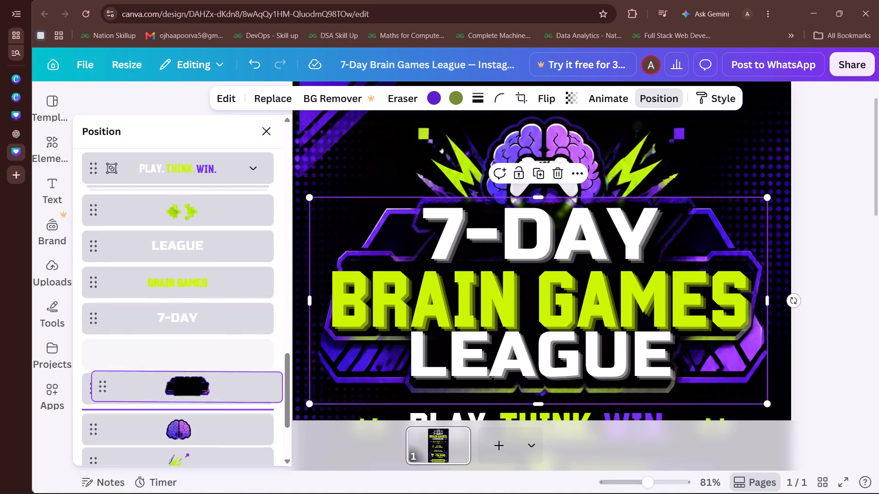
drag(201, 375, 194, 452)
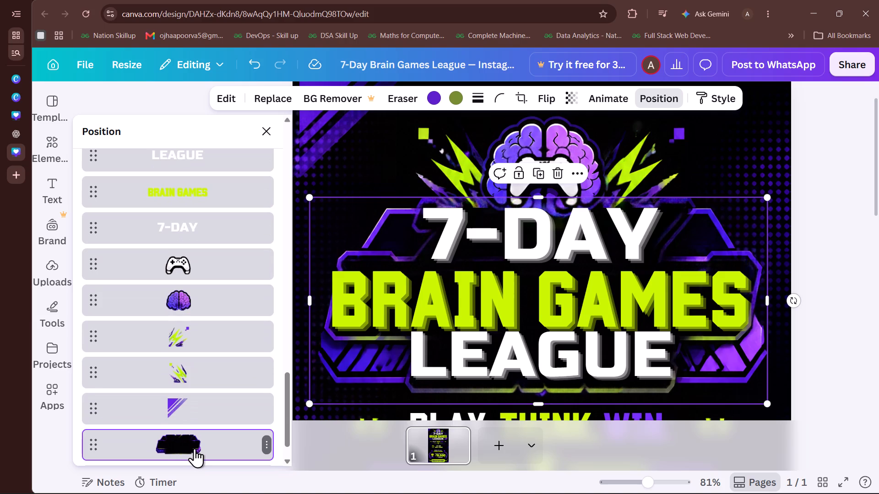
click(371, 158)
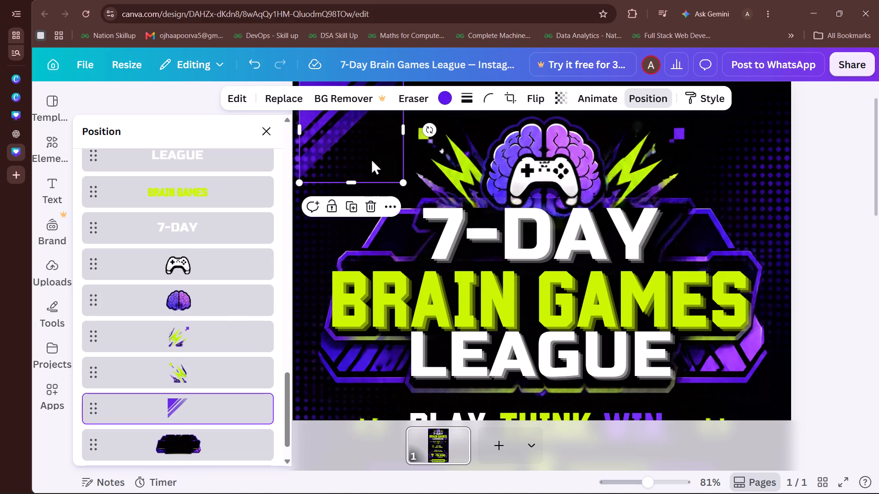
click(802, 196)
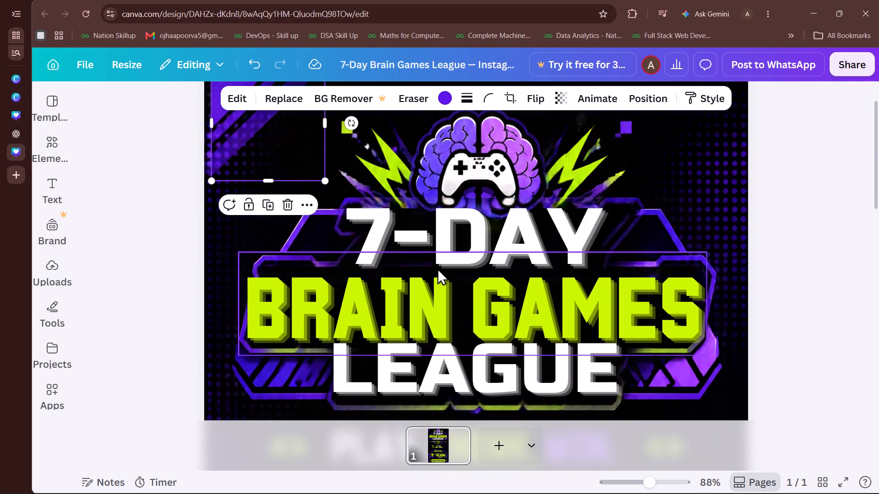
Move the BRAIN GAMES text slightly right and up within the title frame.
click(375, 295)
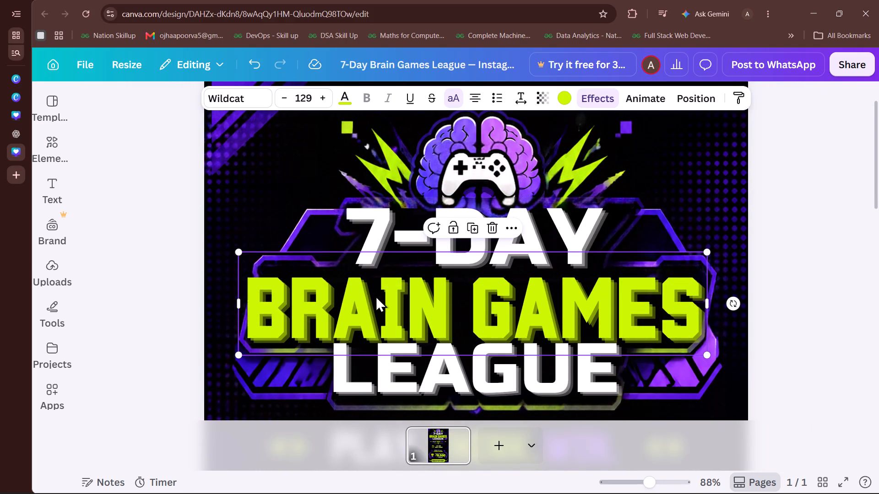
drag(375, 295, 386, 295)
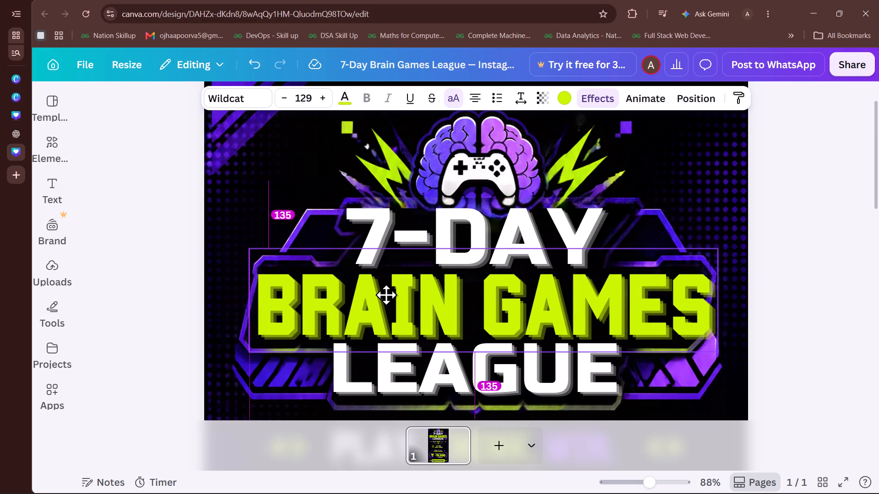
drag(386, 295, 384, 294)
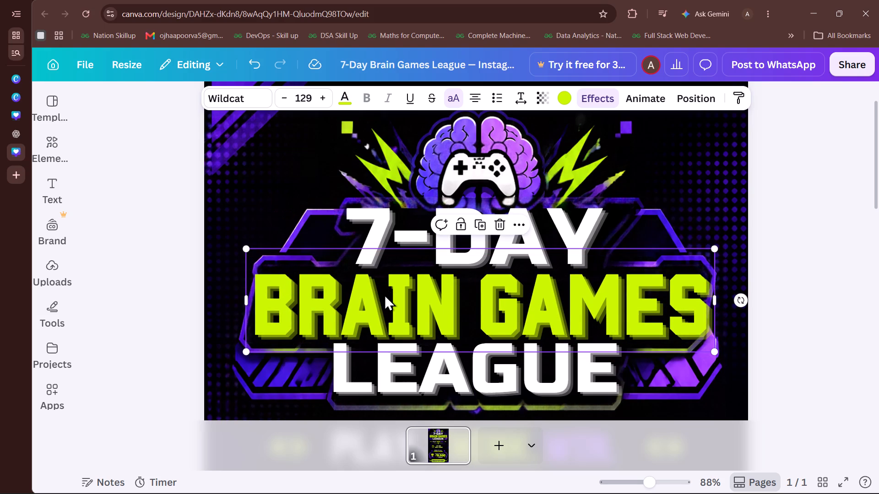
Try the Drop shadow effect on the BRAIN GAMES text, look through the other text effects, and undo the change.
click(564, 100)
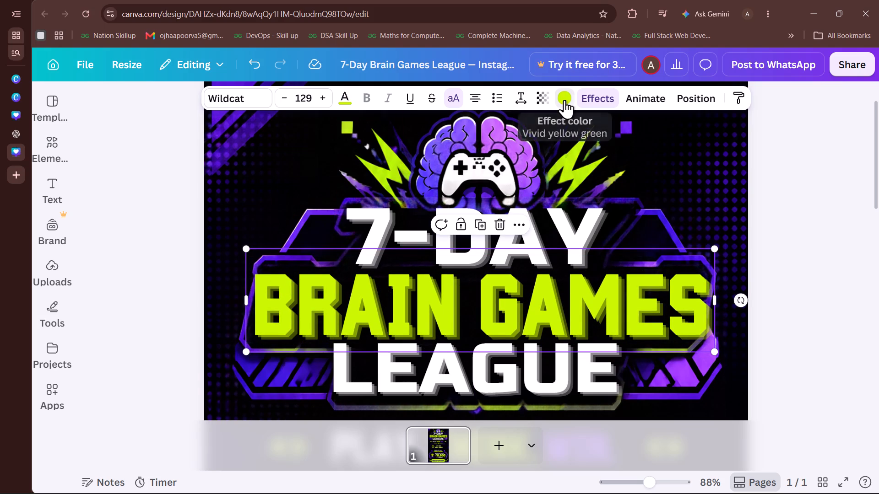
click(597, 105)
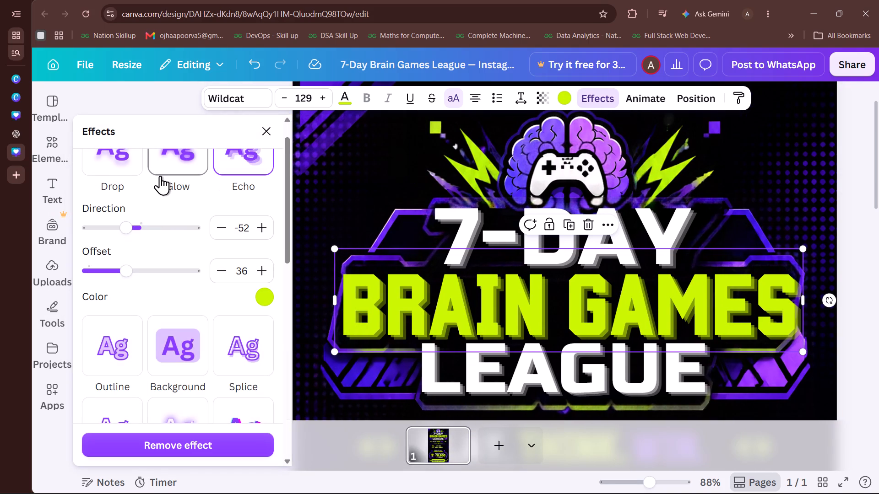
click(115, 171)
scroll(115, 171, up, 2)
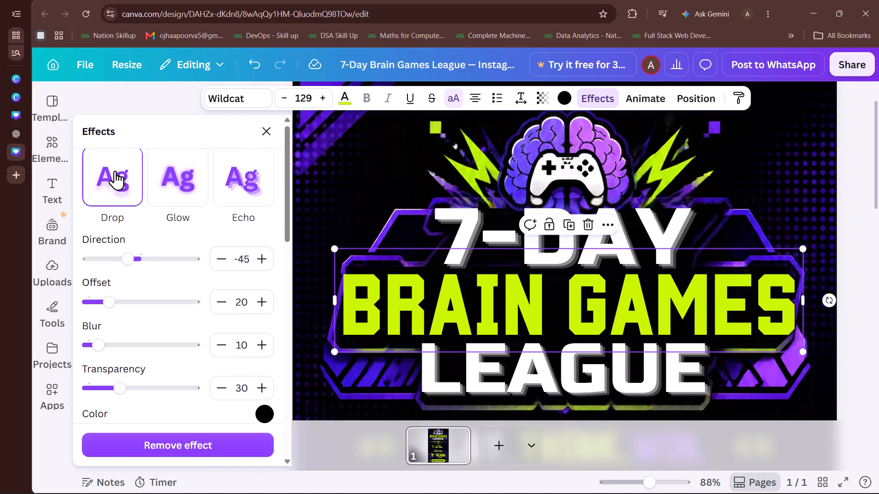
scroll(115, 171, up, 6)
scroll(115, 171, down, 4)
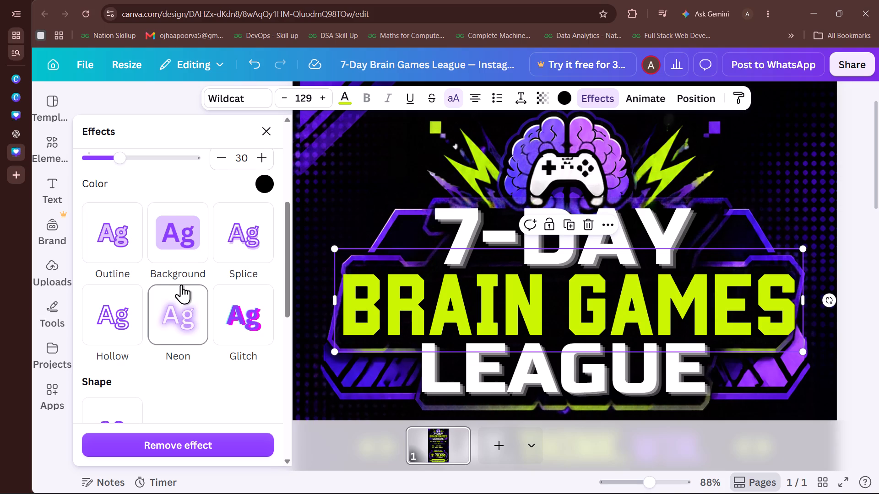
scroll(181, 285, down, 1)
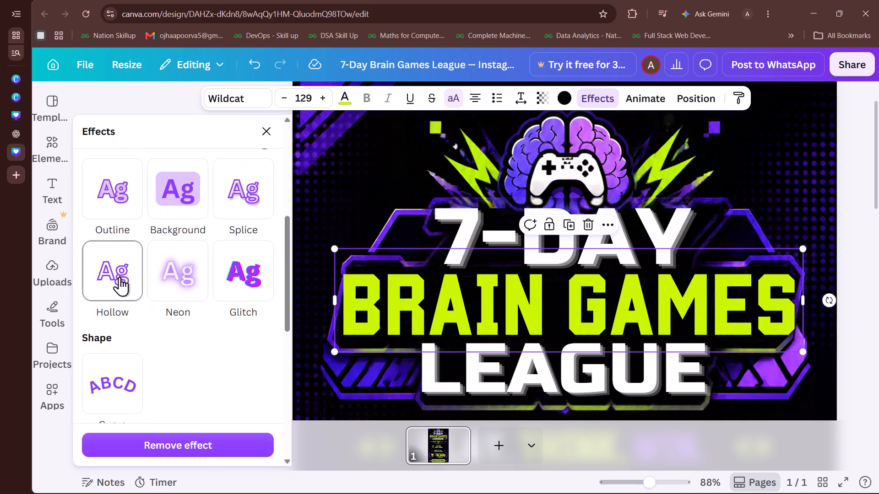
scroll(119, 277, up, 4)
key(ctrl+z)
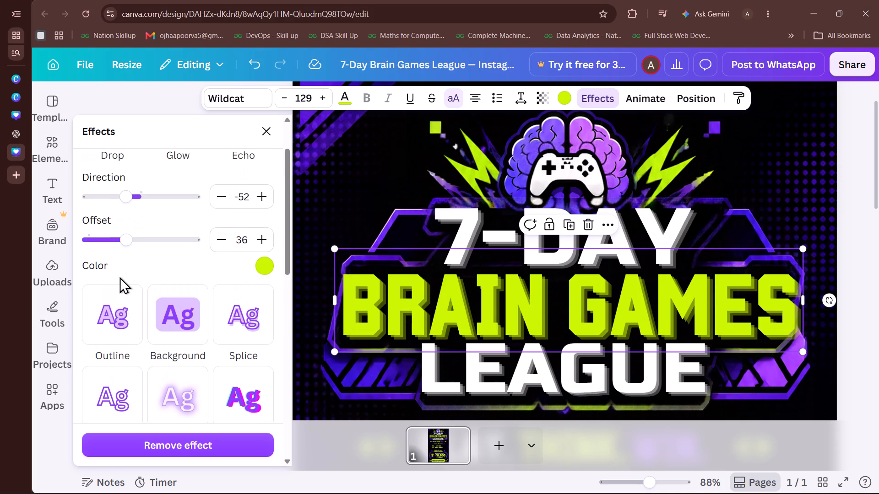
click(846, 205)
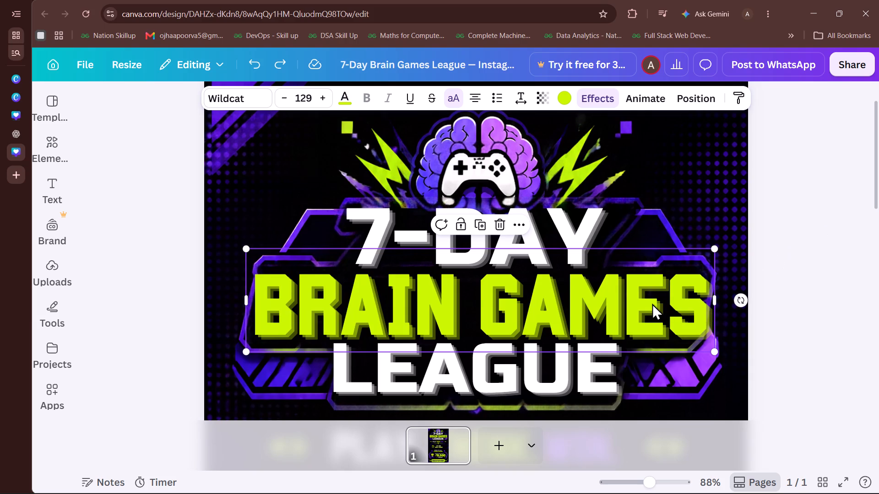
Nudge the BRAIN GAMES text up very slightly and deselect it.
click(652, 303)
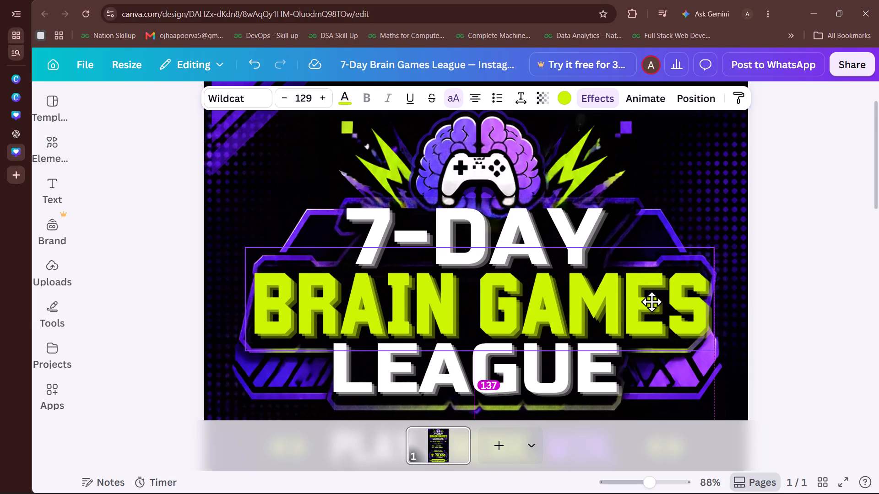
click(804, 236)
Review the story's layout from the title down through the tagline, dates, eligibility and prize pool sections.
scroll(804, 236, down, 1)
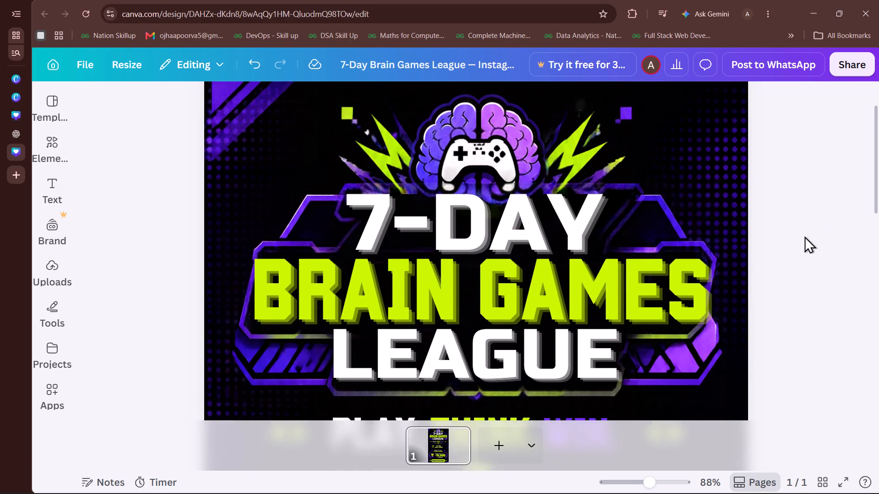
scroll(804, 236, down, 1)
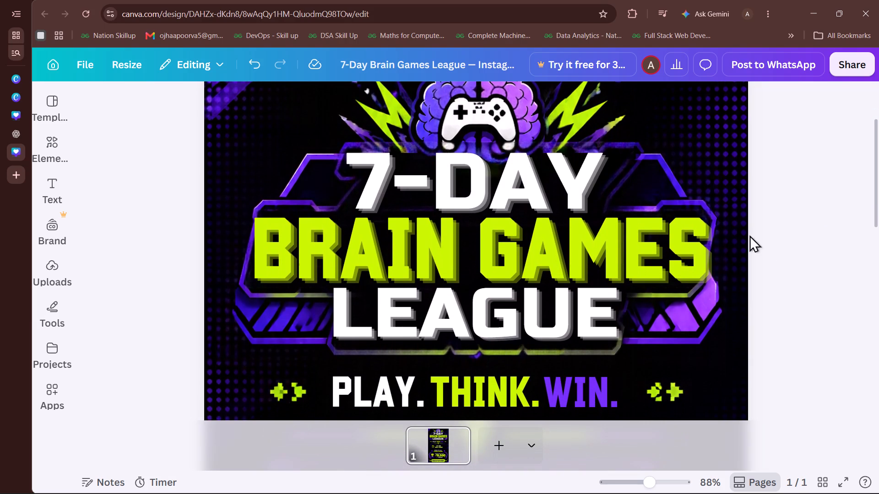
click(618, 248)
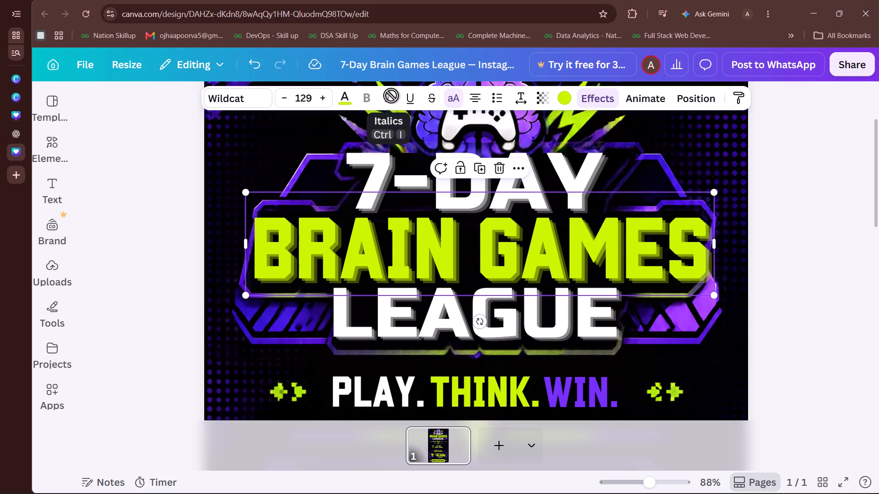
click(762, 210)
scroll(762, 210, down, 2)
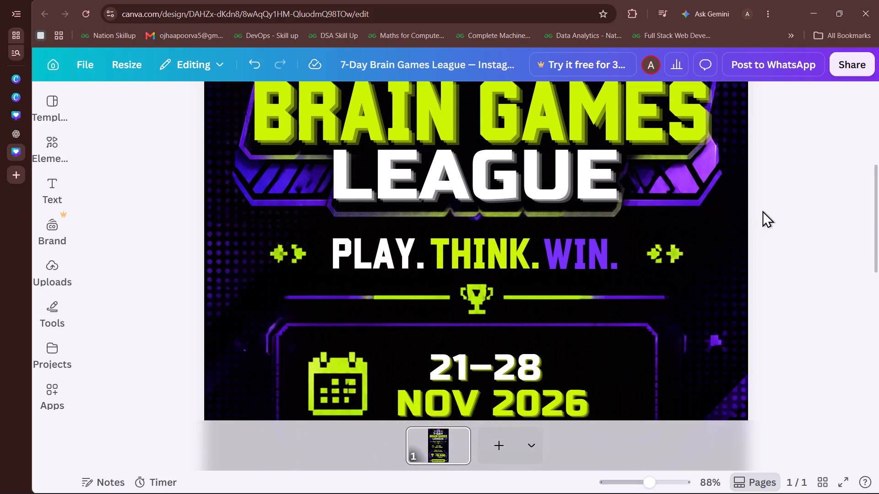
scroll(762, 210, down, 7)
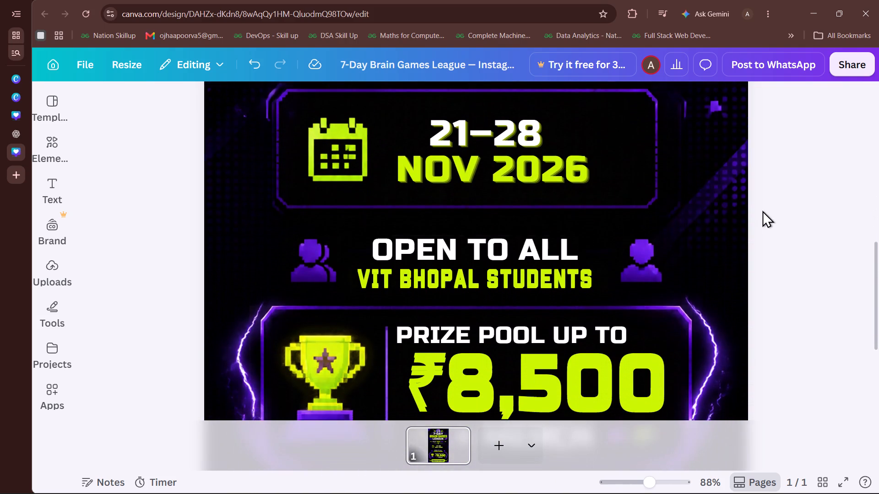
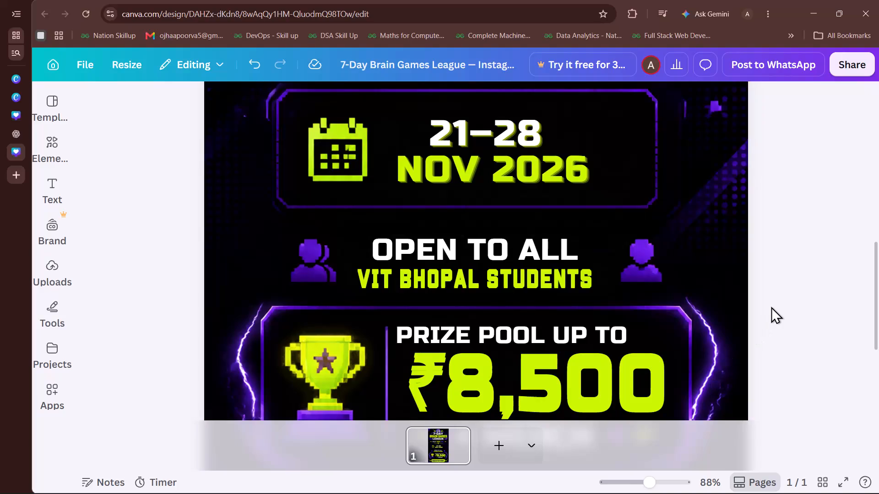
Add a blank second page after the story page and set its background to the black already used in the design.
click(771, 306)
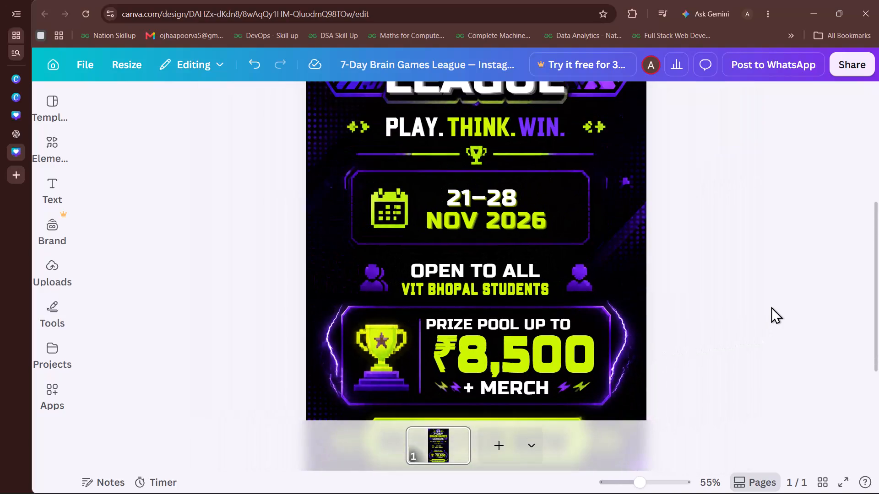
scroll(771, 306, down, 4)
scroll(771, 306, up, 6)
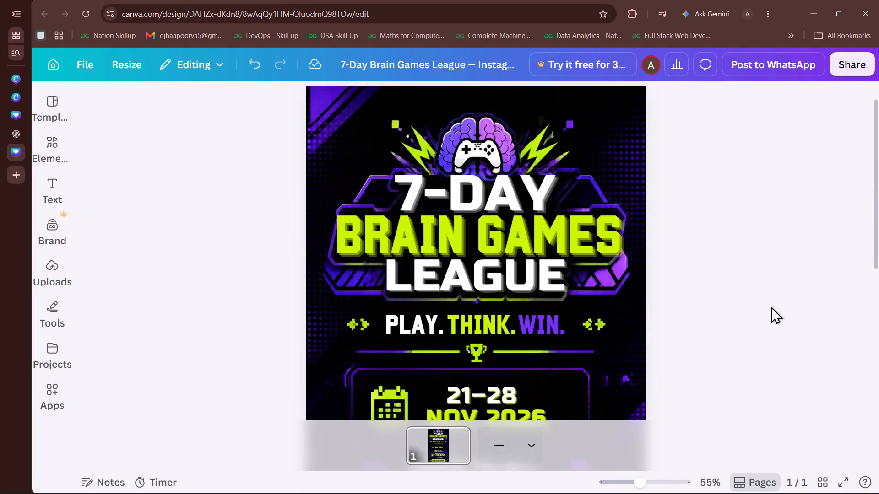
scroll(771, 306, up, 1)
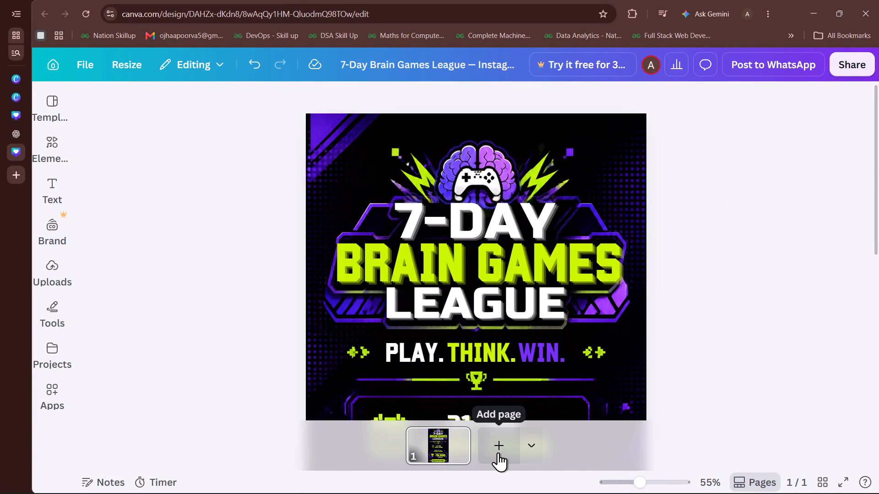
click(498, 452)
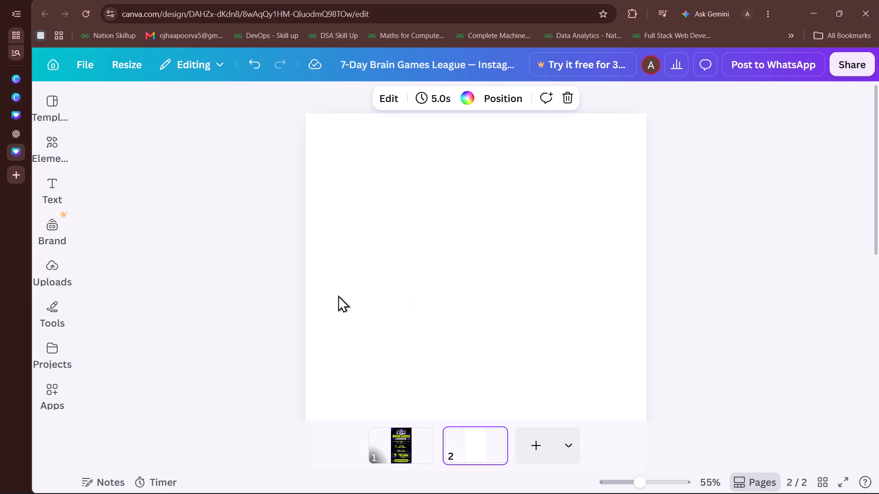
click(415, 277)
click(496, 98)
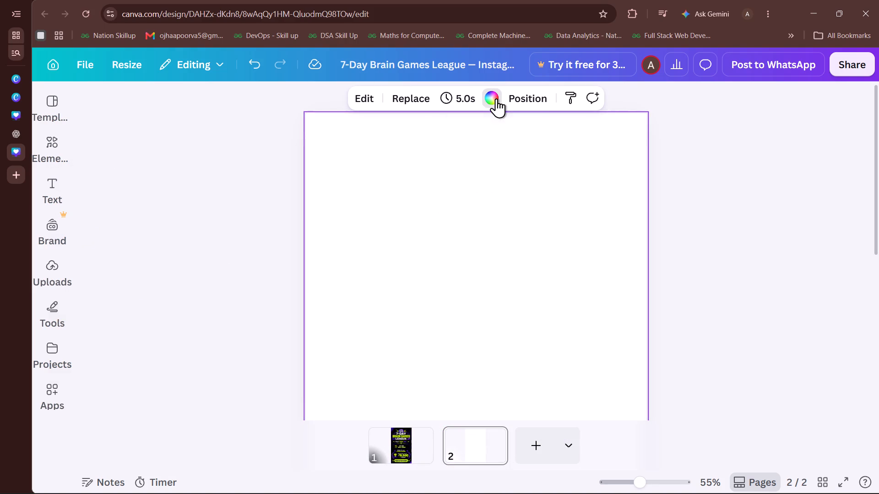
click(183, 234)
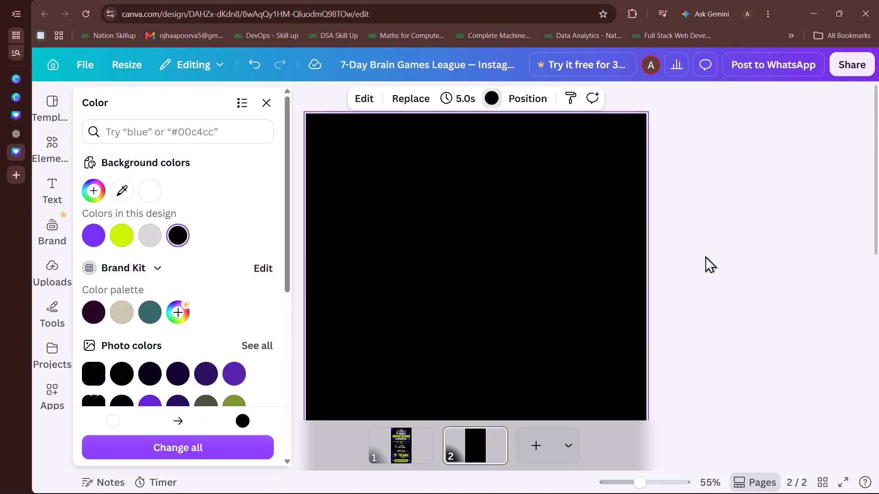
click(716, 270)
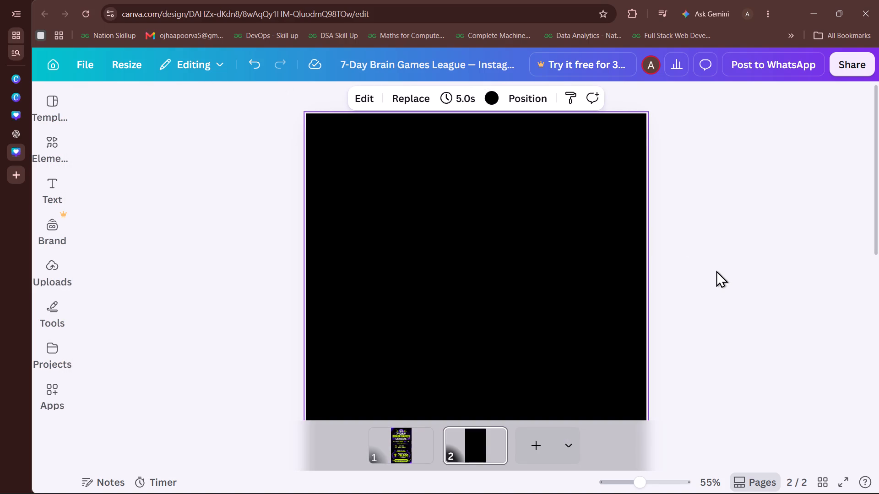
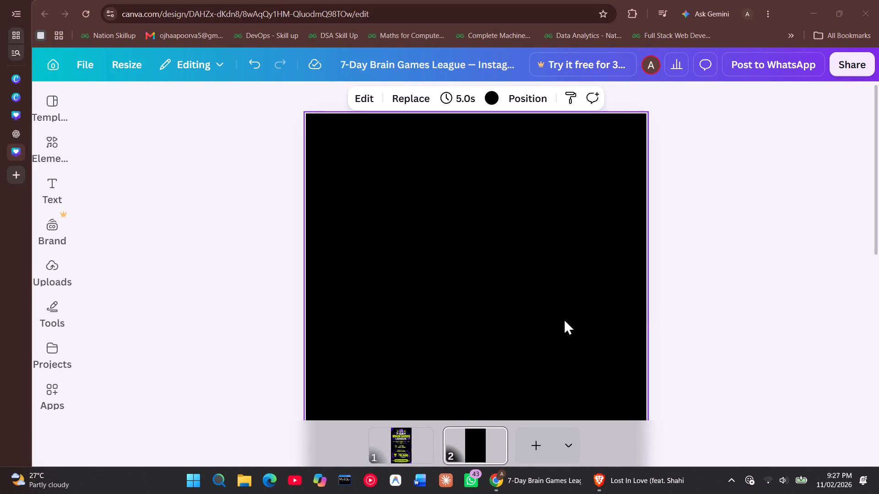
Return to page 1 of the design, the 7-Day Brain Games League story.
click(400, 450)
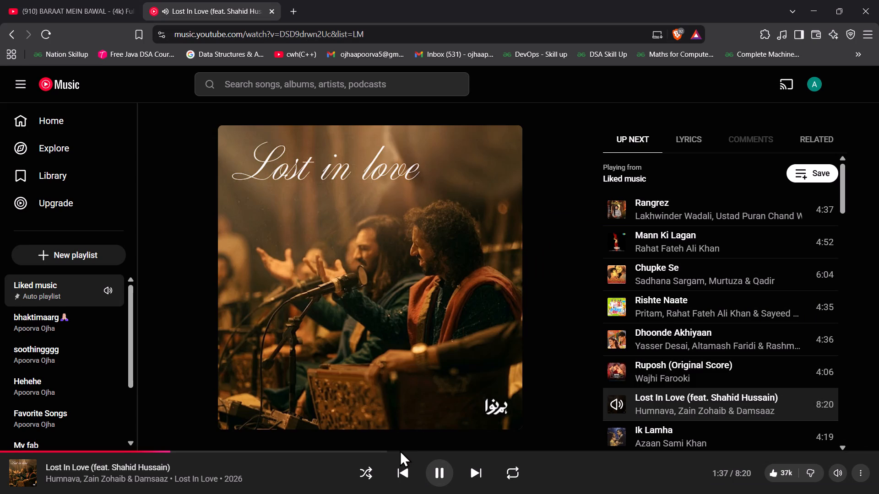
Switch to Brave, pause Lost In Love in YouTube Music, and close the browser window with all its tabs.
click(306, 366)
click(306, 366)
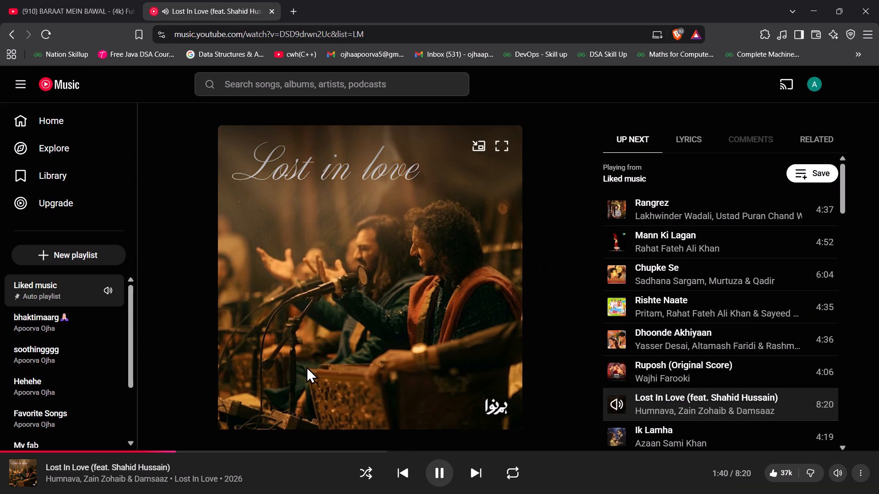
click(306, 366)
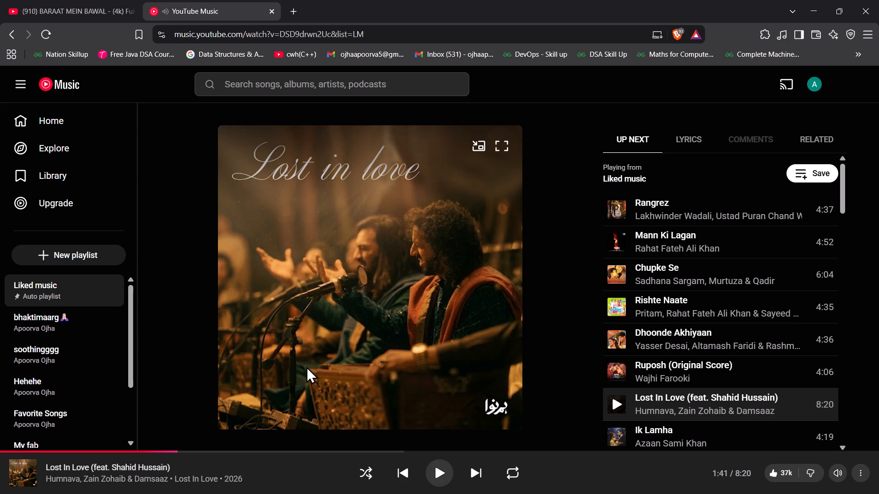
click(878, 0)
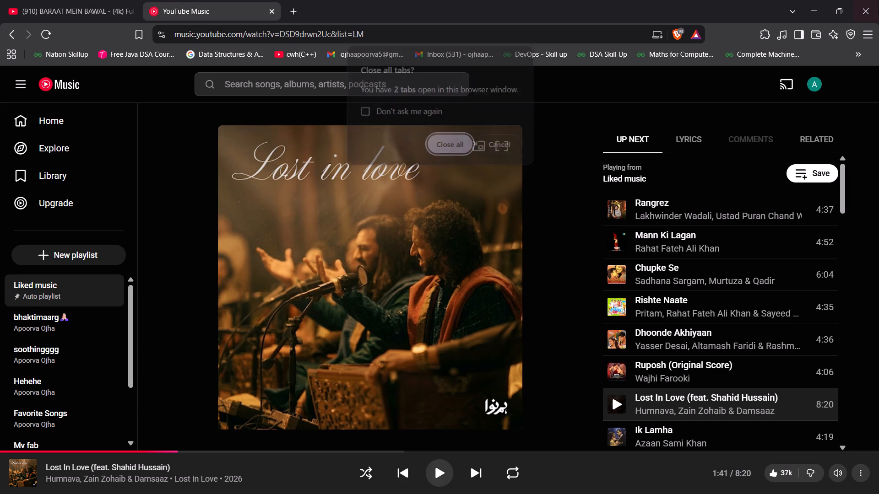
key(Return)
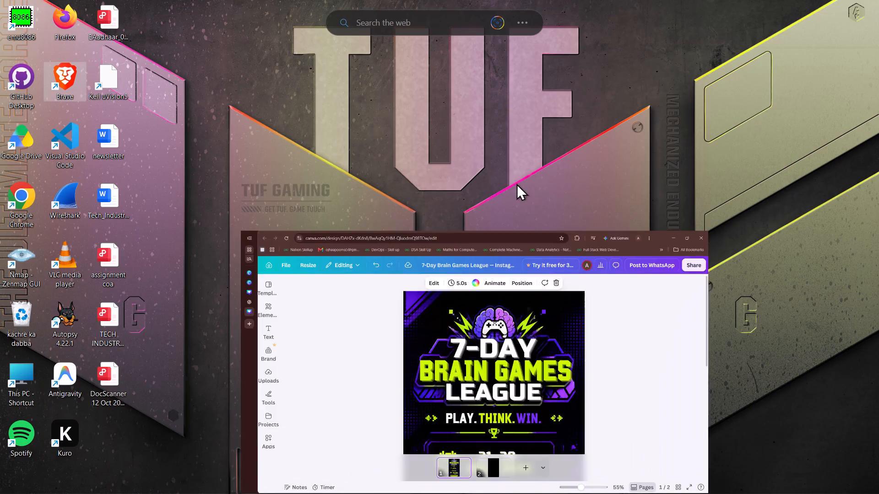
Reopen Brave from the desktop and pause Lost In Love in YouTube Music.
double_click(61, 76)
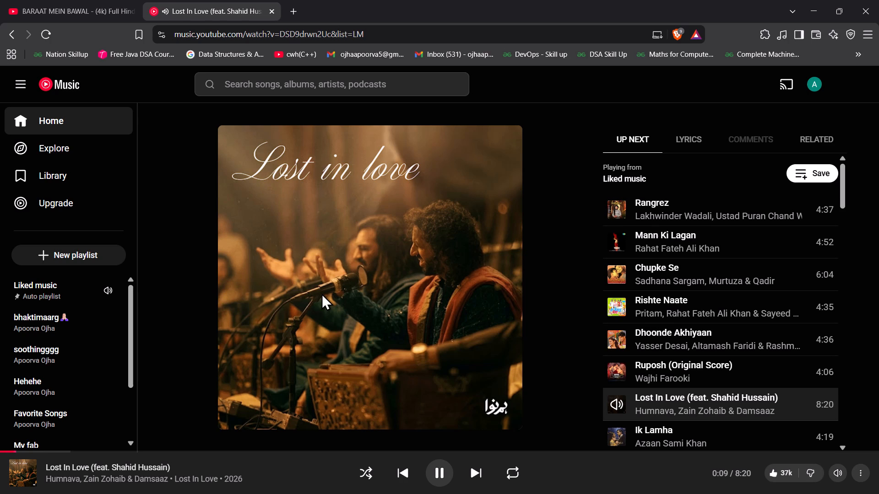
click(265, 265)
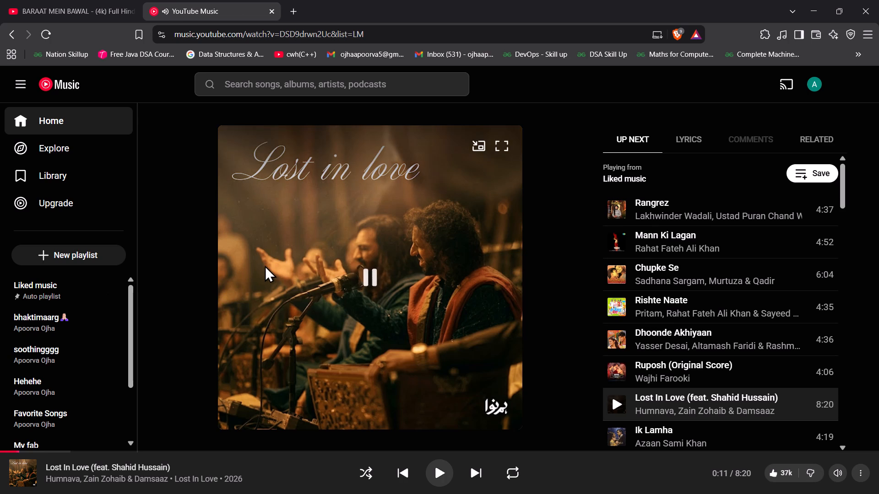
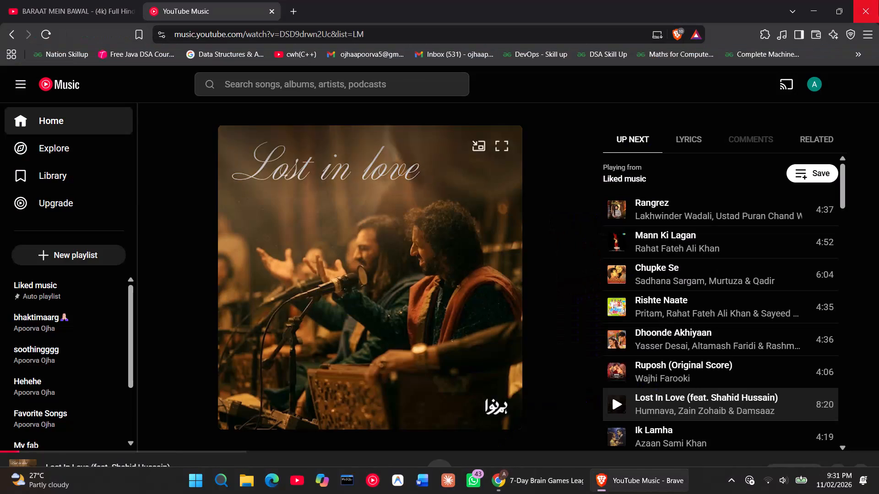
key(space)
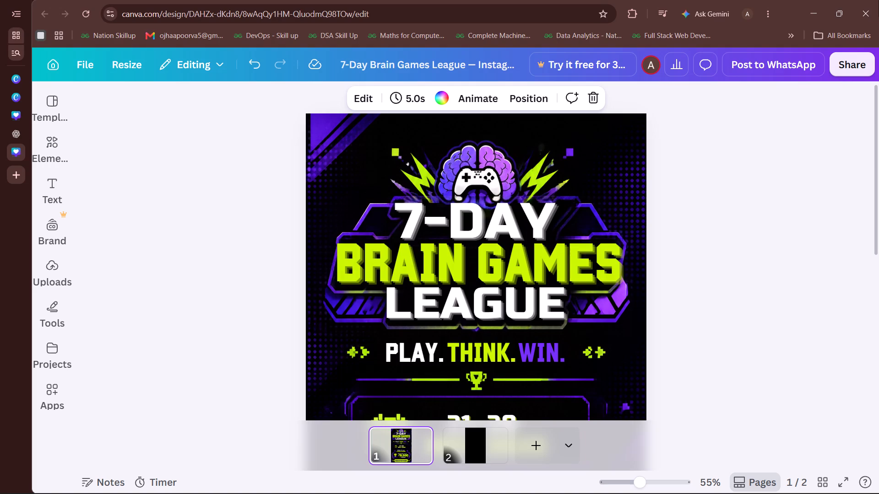
Add a heading reading "7-DAY" to the black second page.
click(482, 451)
click(461, 230)
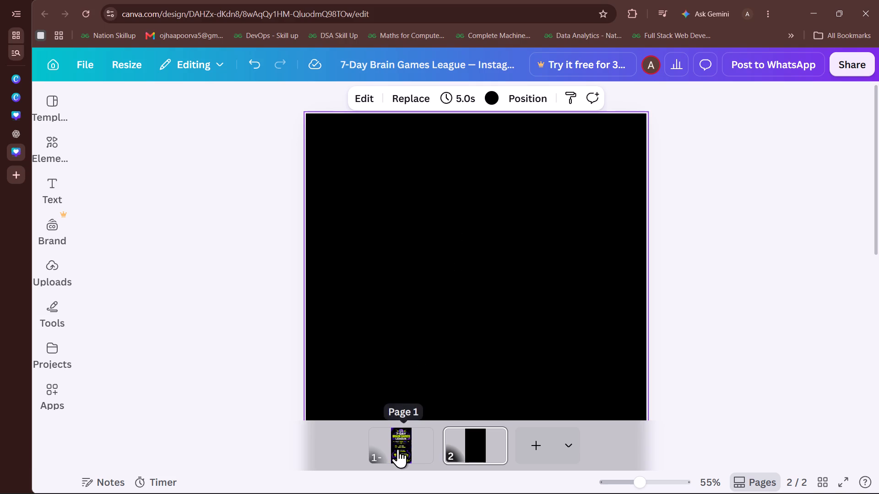
click(481, 239)
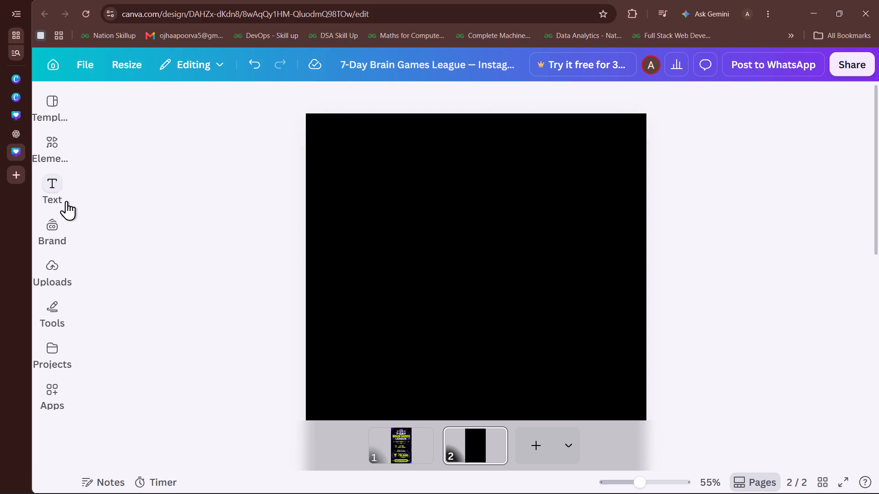
click(54, 189)
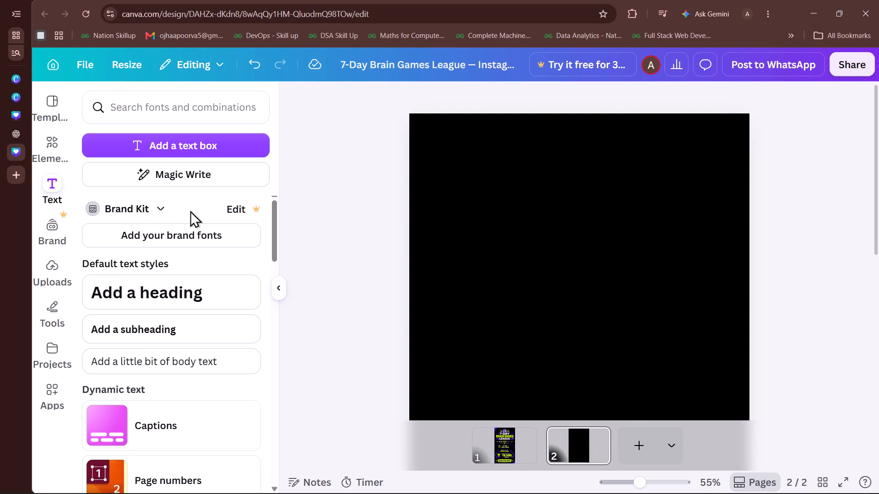
click(141, 297)
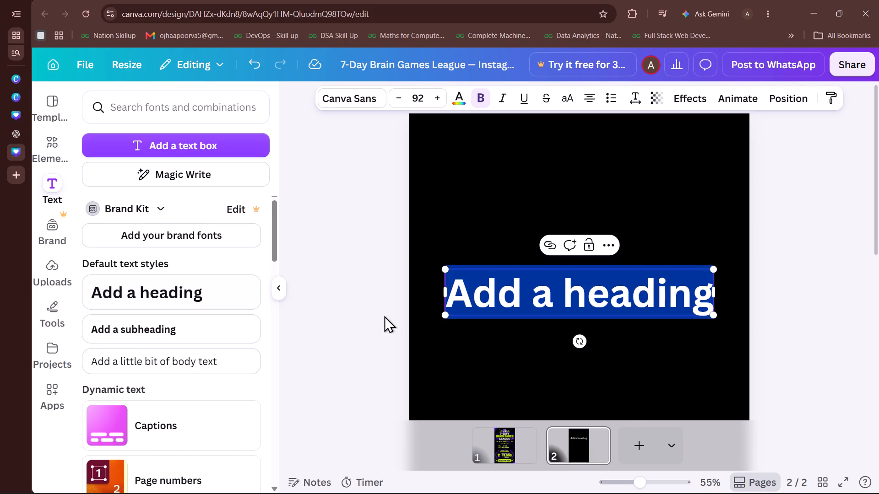
text(7-DAY)
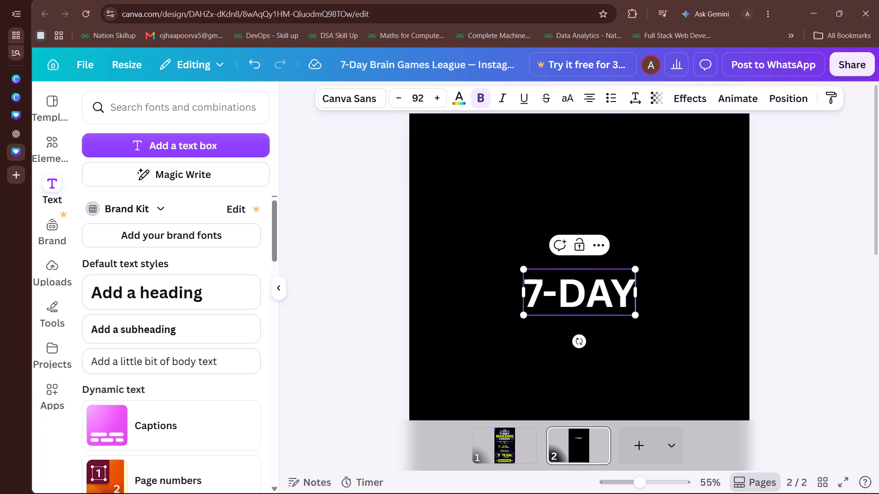
Duplicate the 7-DAY heading to make separate "BRAIN GAMES" and "LEAGUE" headings.
key(ctrl+d)
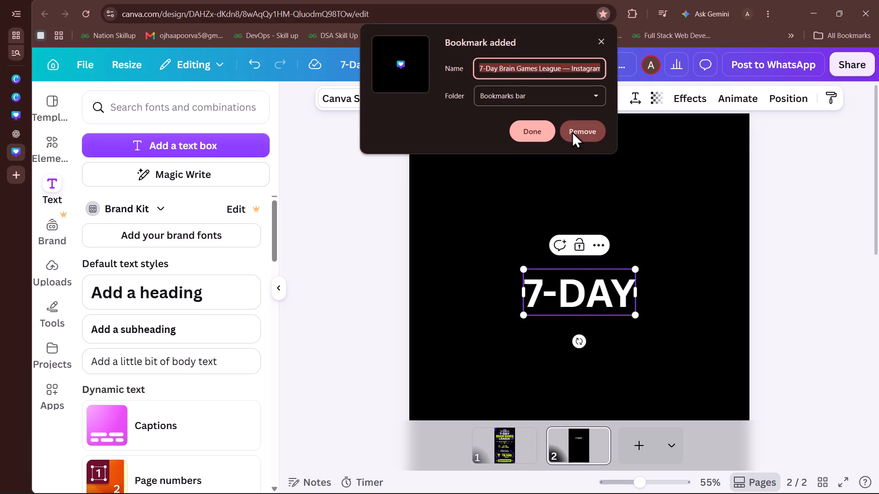
Duplicate the 7-DAY heading, change the copy's text to "BRAIN GAMES", and place it directly below the 7-DAY heading.
click(572, 131)
click(654, 326)
click(572, 281)
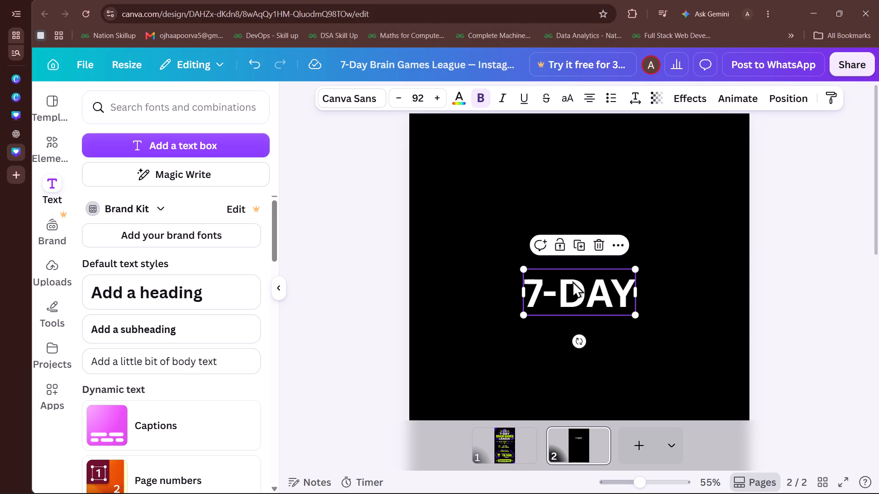
key(ctrl+d)
double_click(584, 302)
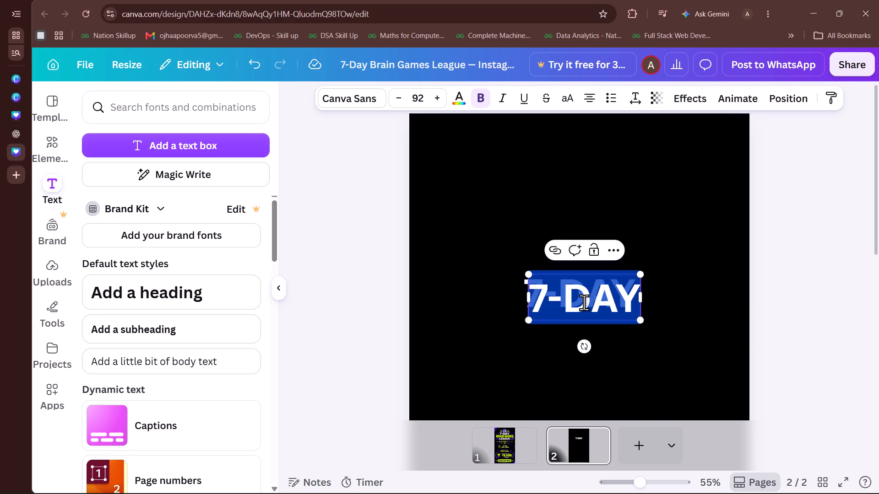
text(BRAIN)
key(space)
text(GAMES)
click(662, 198)
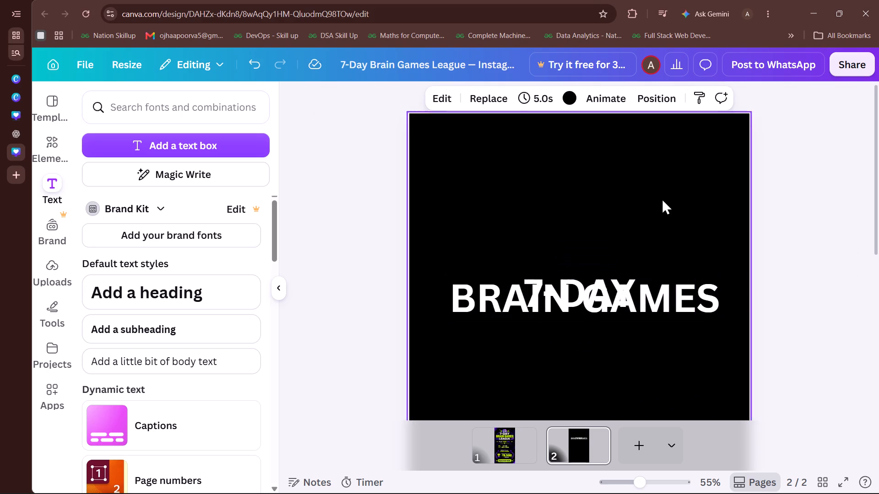
drag(622, 303, 623, 349)
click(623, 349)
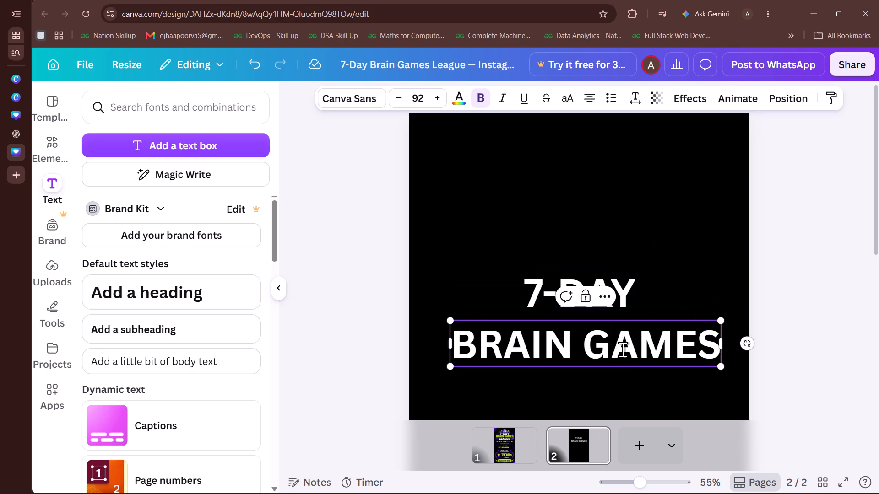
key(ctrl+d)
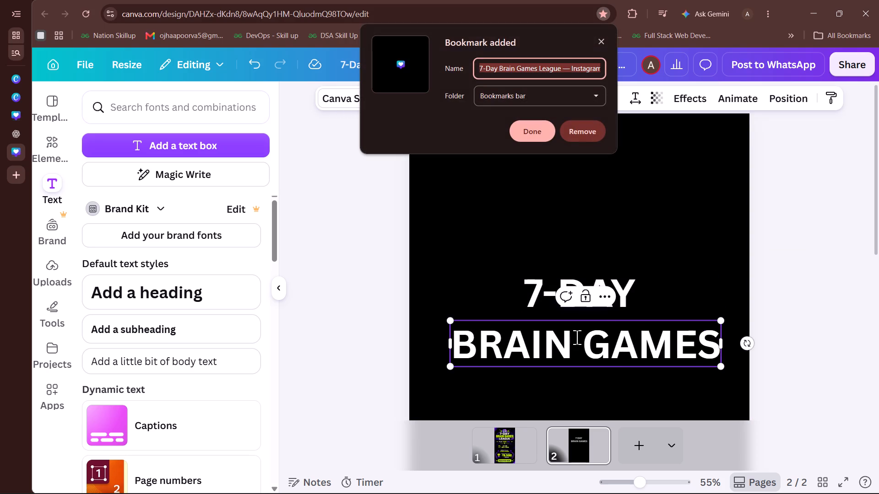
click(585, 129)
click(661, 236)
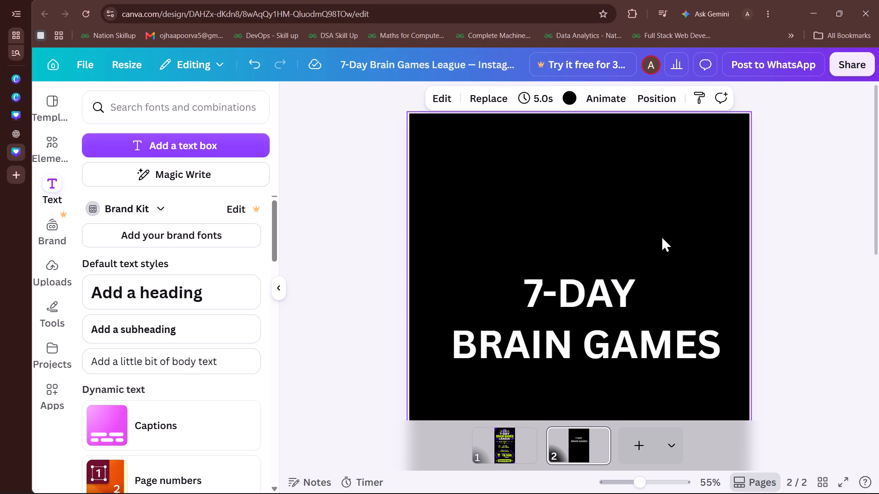
Duplicate the 7-DAY heading again, move the copy above the original, and change its text to "LEAGUE".
click(596, 272)
key(ctrl+d)
drag(596, 272, 592, 145)
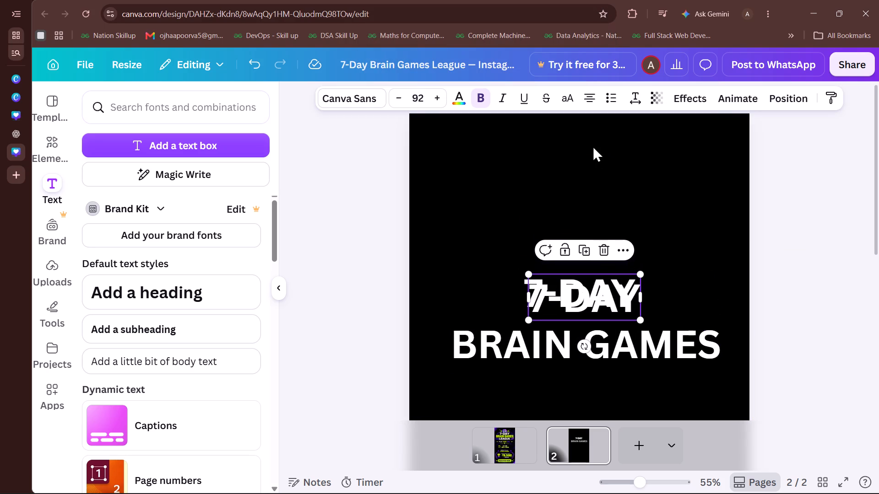
drag(593, 293, 604, 224)
double_click(604, 224)
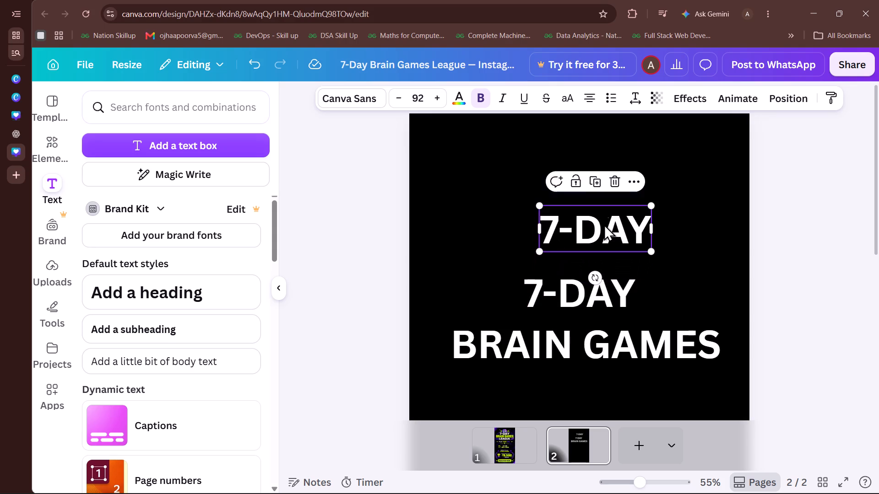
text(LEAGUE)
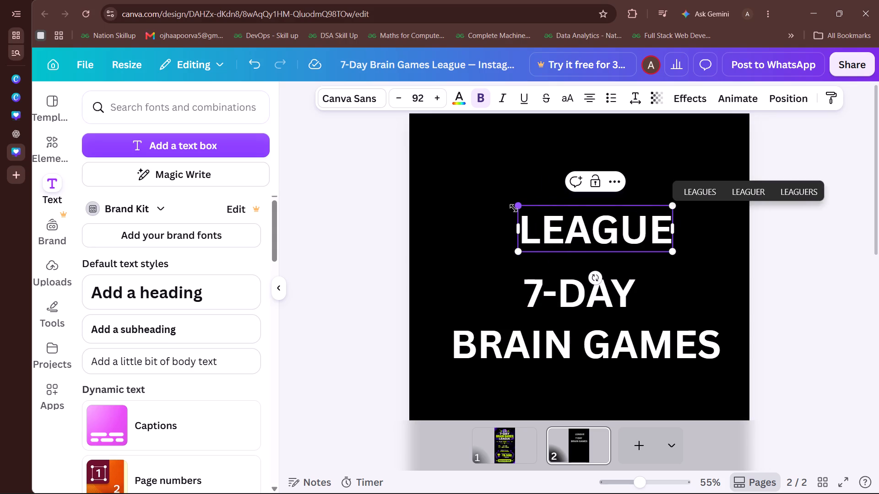
click(514, 208)
click(489, 200)
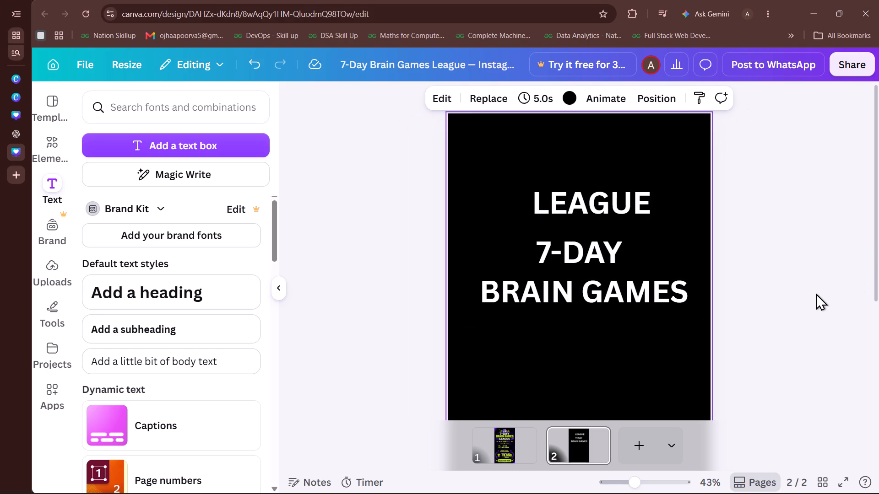
Increase the BRAIN GAMES heading's font size to 94.
click(639, 286)
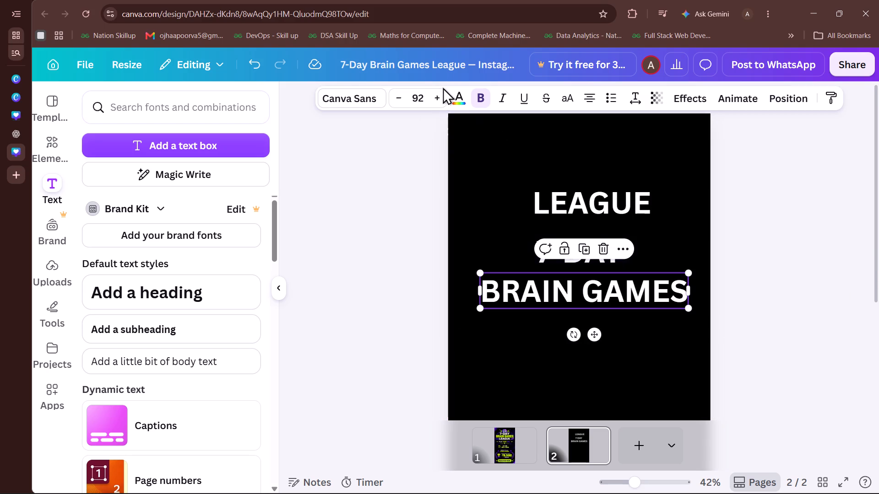
double_click(437, 105)
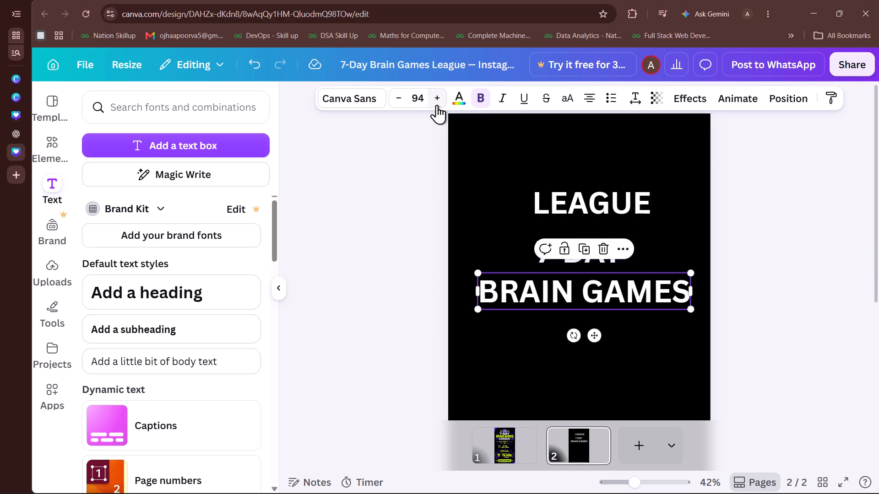
Set the 7-DAY heading's font size to 108.
click(478, 202)
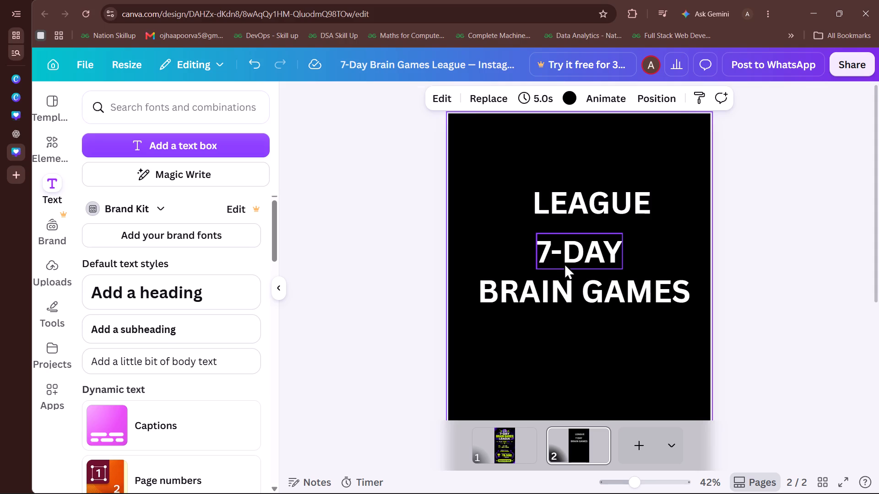
click(564, 263)
triple_click(443, 95)
triple_click(443, 95)
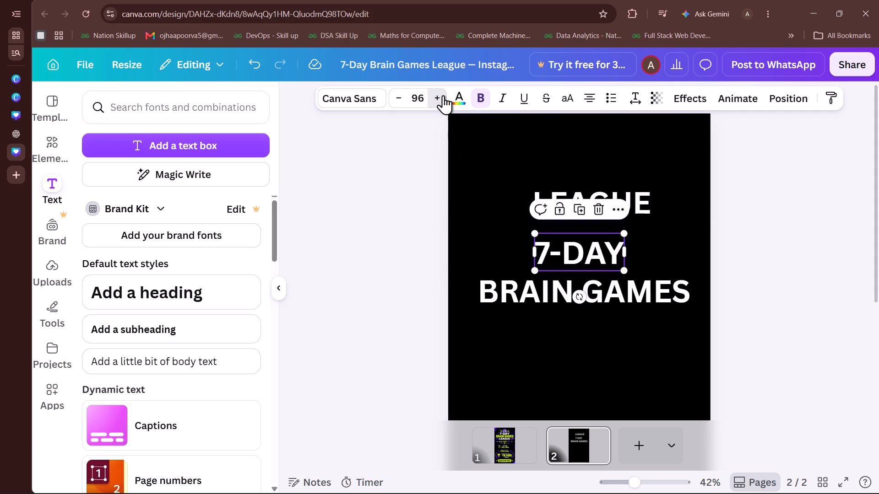
triple_click(443, 95)
triple_click(443, 95)
triple_click(443, 95)
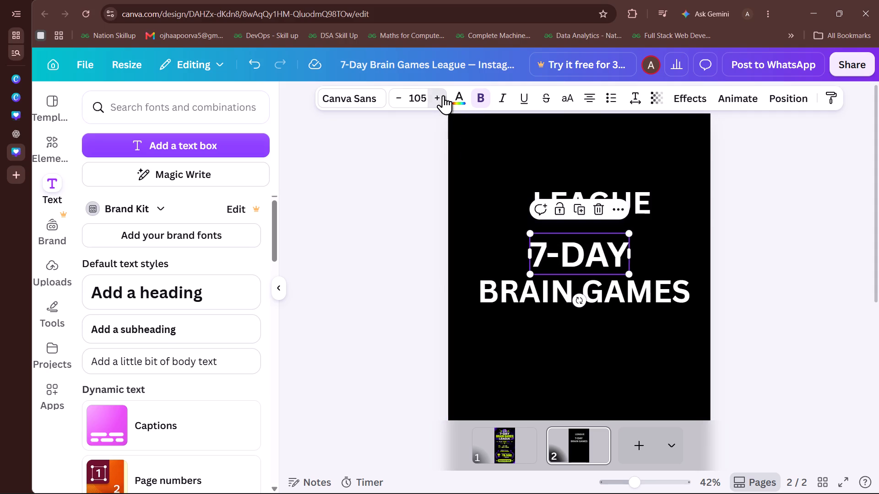
click(443, 95)
Stack the headings in the page's upper part as 7-DAY, BRAIN GAMES and LEAGUE, closely spaced and horizontally centred.
click(520, 210)
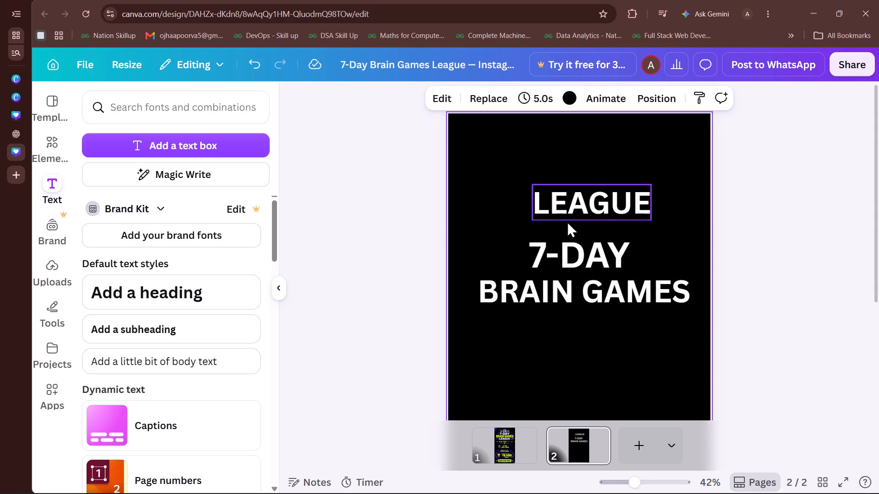
drag(574, 211, 578, 357)
drag(584, 242, 586, 190)
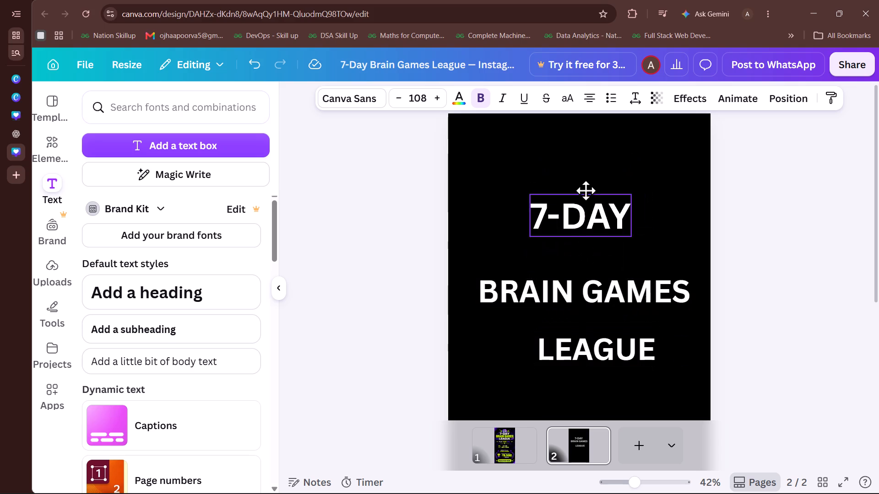
drag(586, 190, 586, 168)
drag(577, 295, 579, 218)
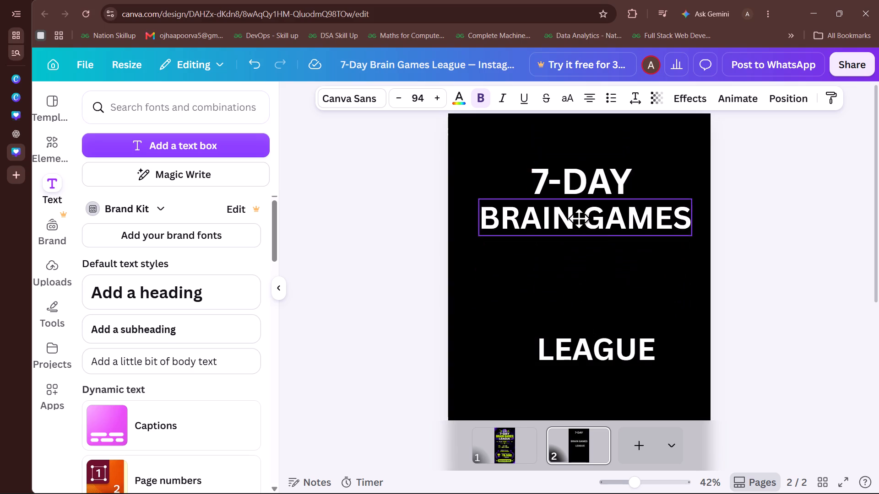
drag(579, 218, 574, 220)
click(574, 220)
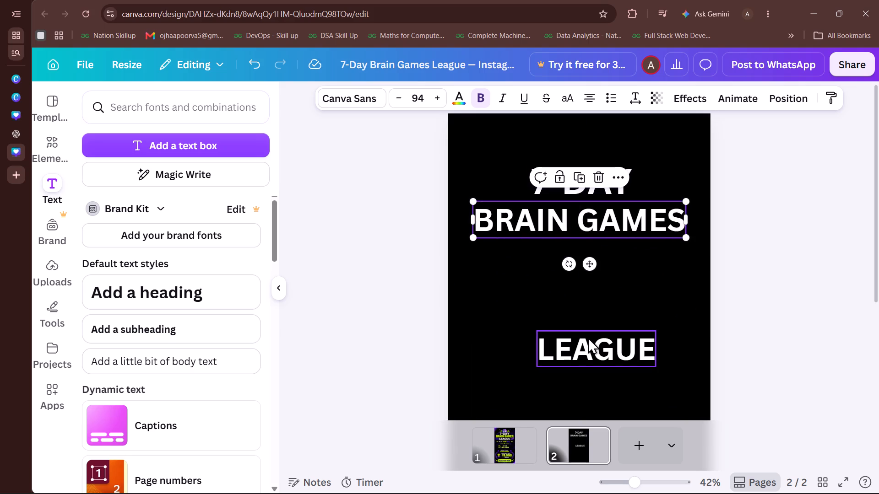
drag(588, 337, 578, 243)
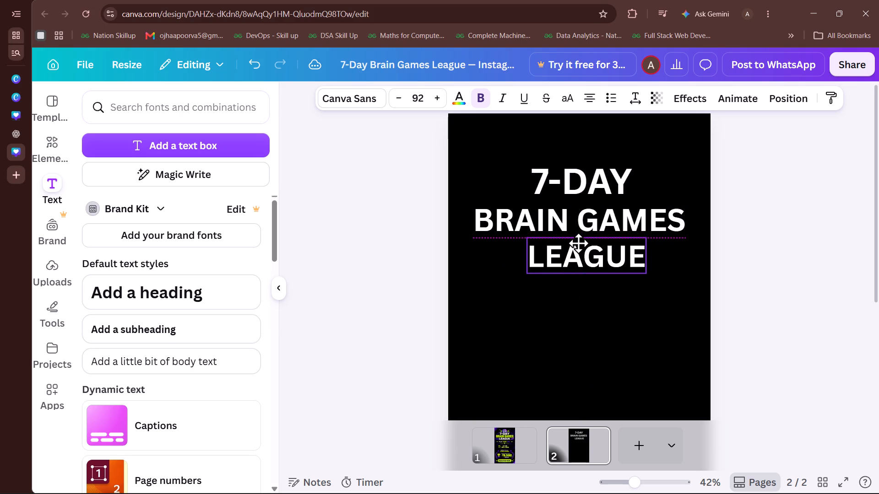
drag(578, 243, 571, 250)
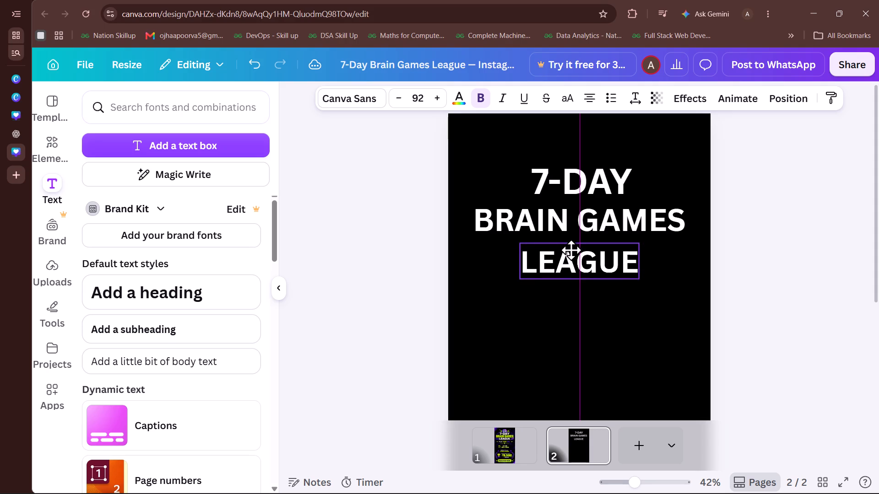
drag(571, 250, 571, 247)
click(580, 180)
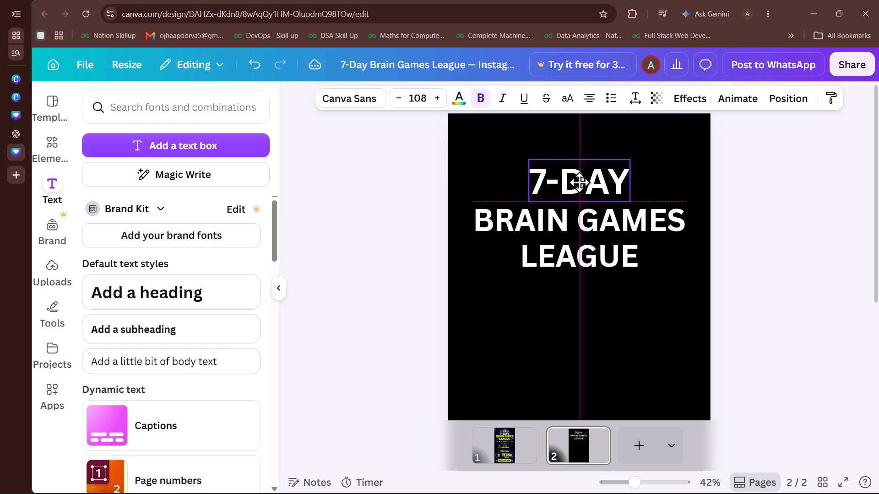
click(612, 213)
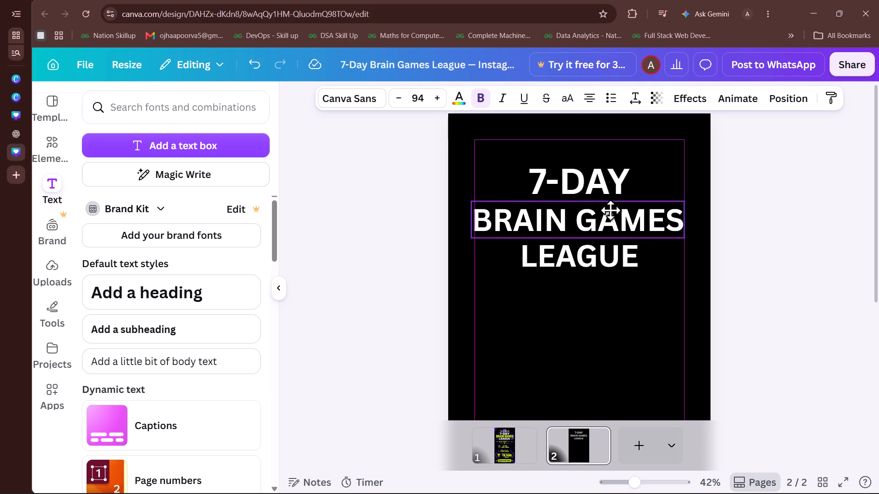
Set the LEAGUE heading's font size to 94, matching BRAIN GAMES.
click(603, 265)
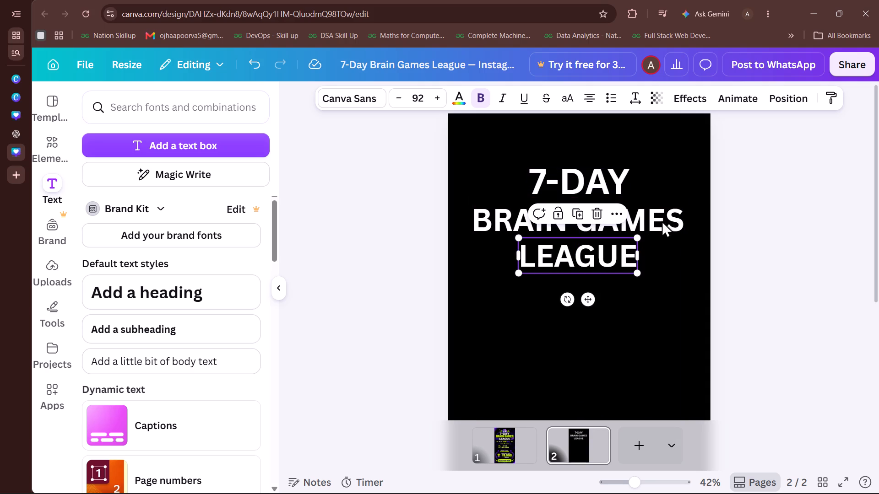
click(662, 220)
click(610, 258)
double_click(440, 99)
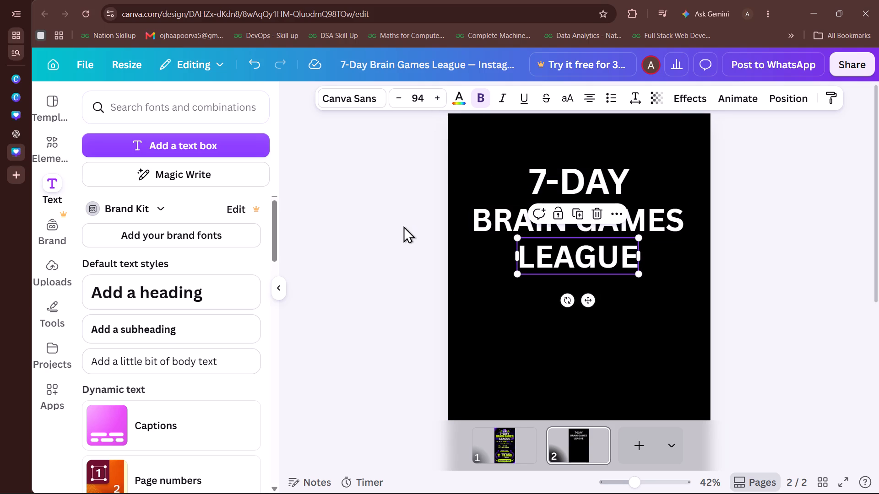
click(403, 226)
Italicize all three title headings: 7-DAY, BRAIN GAMES and LEAGUE.
click(547, 173)
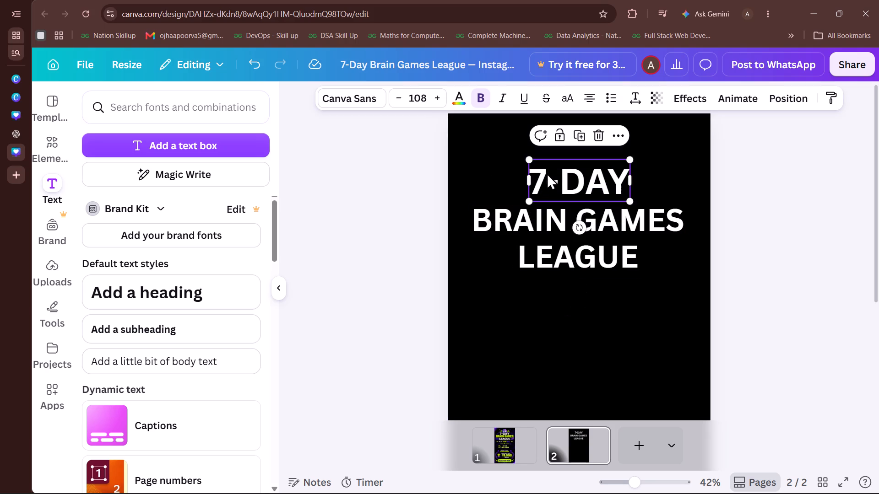
click(498, 99)
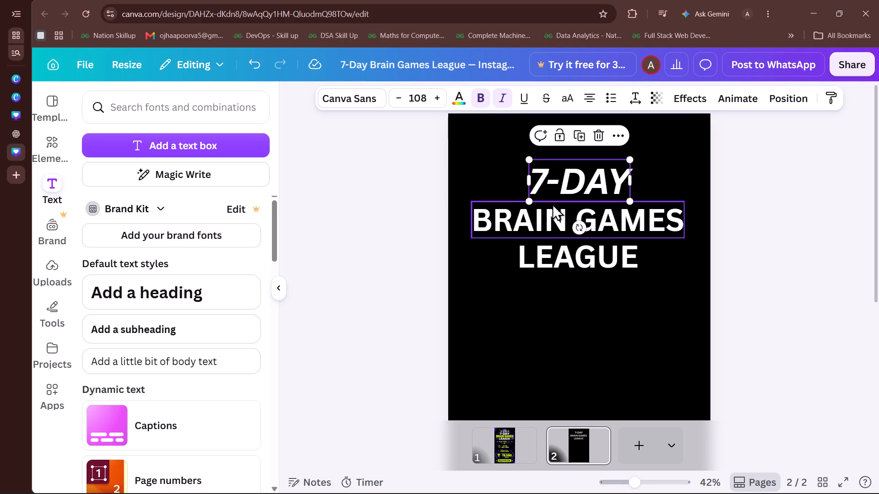
click(541, 217)
click(498, 103)
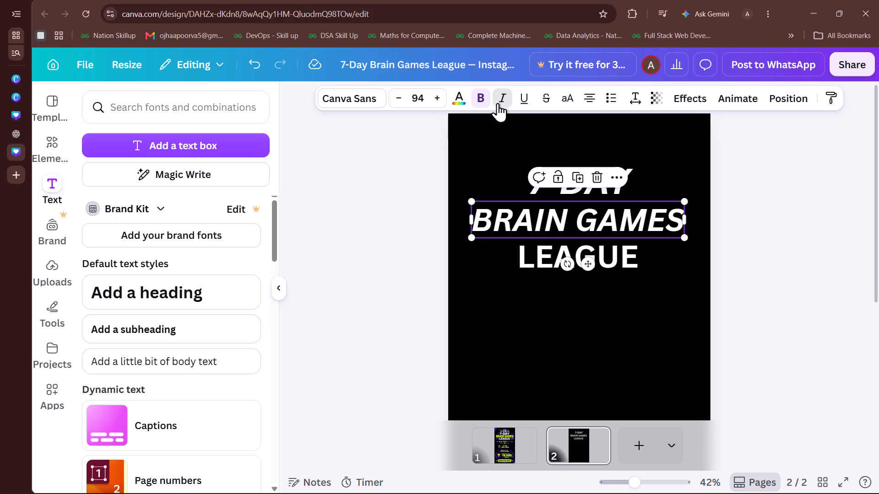
click(545, 271)
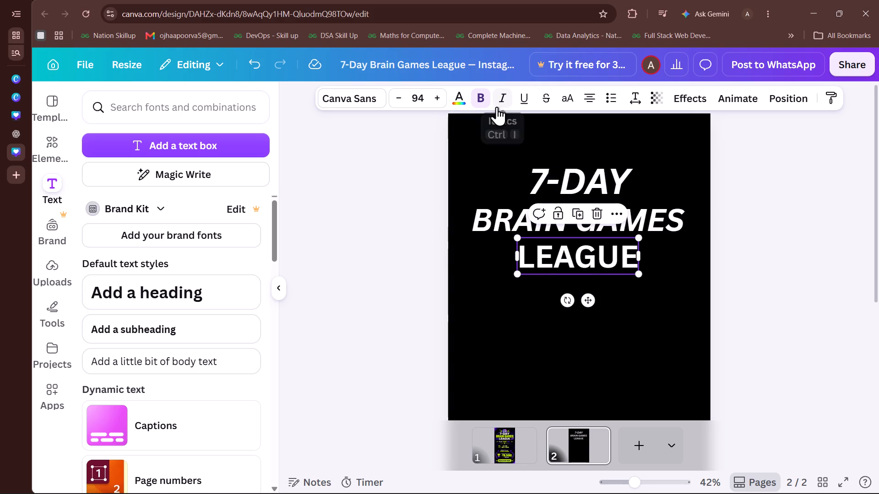
click(498, 106)
click(417, 172)
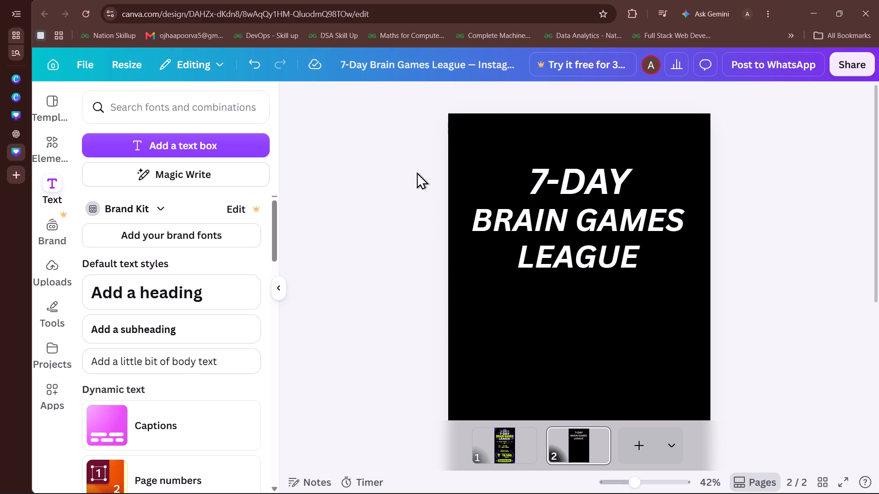
Colour the BRAIN GAMES and LEAGUE headings with the design's lime green #C9F700.
click(494, 228)
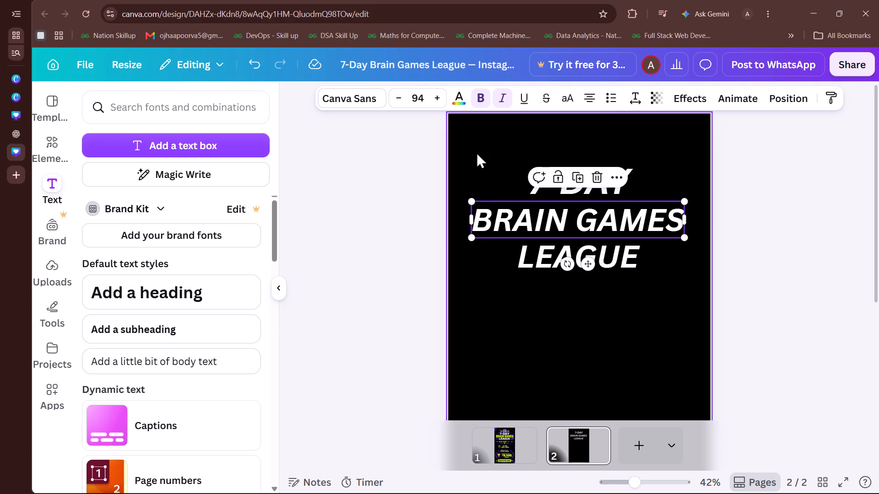
click(460, 96)
click(173, 188)
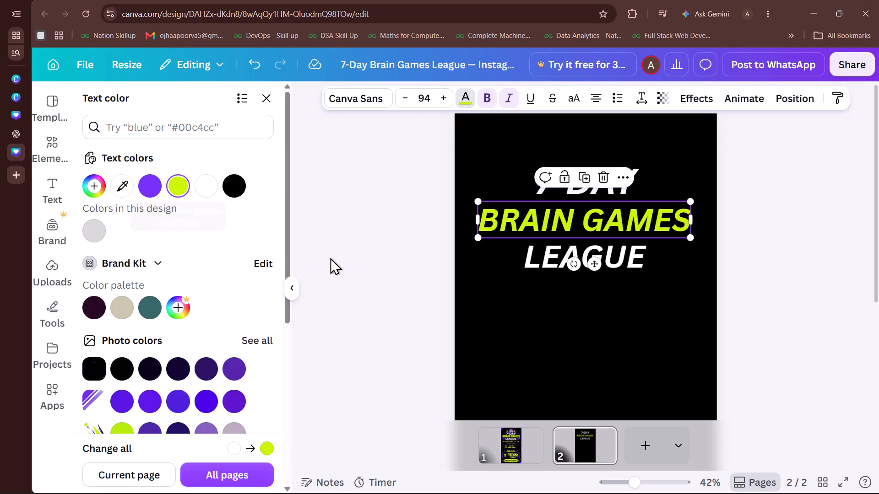
click(547, 262)
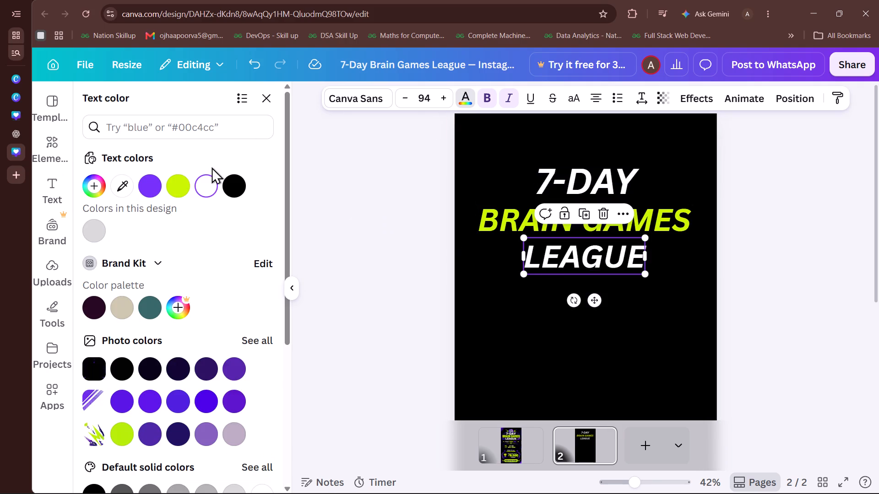
click(181, 186)
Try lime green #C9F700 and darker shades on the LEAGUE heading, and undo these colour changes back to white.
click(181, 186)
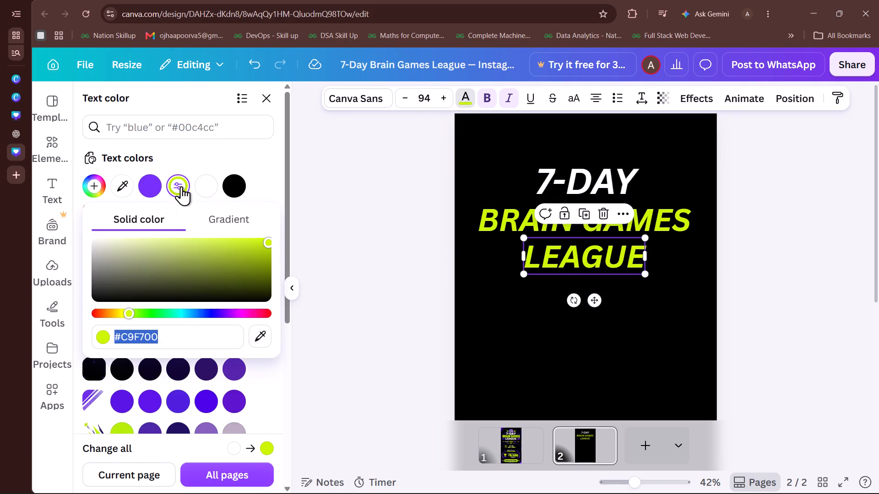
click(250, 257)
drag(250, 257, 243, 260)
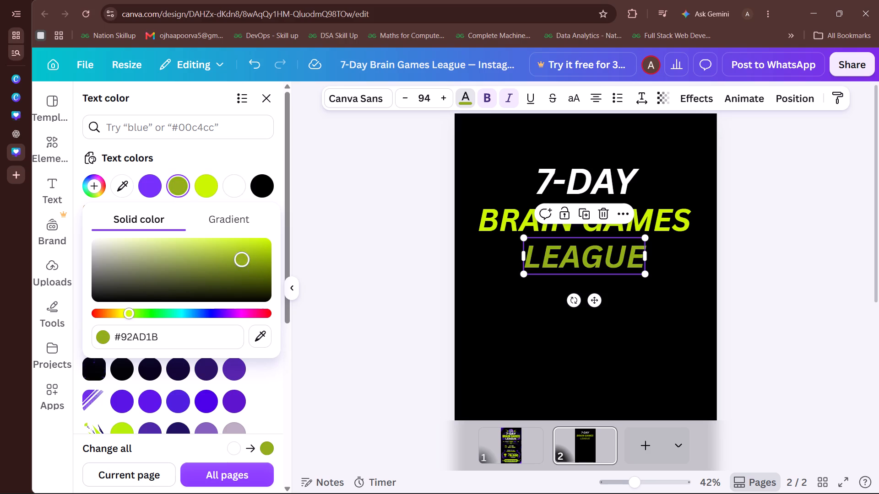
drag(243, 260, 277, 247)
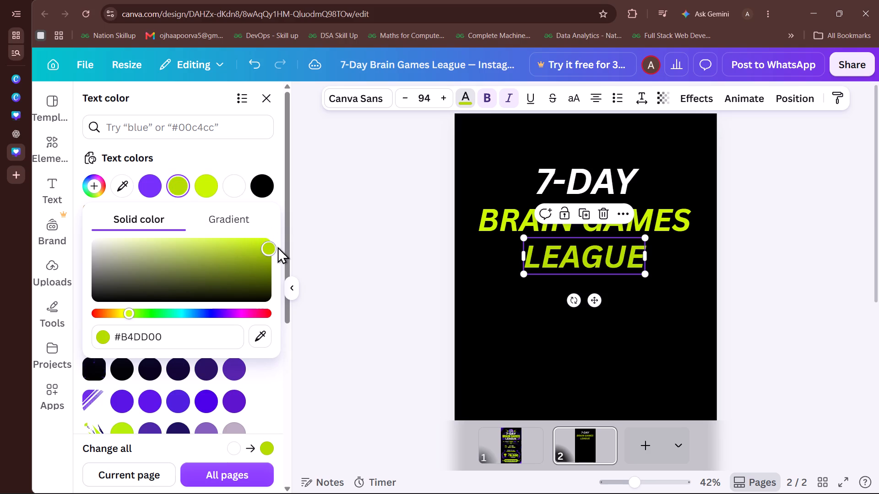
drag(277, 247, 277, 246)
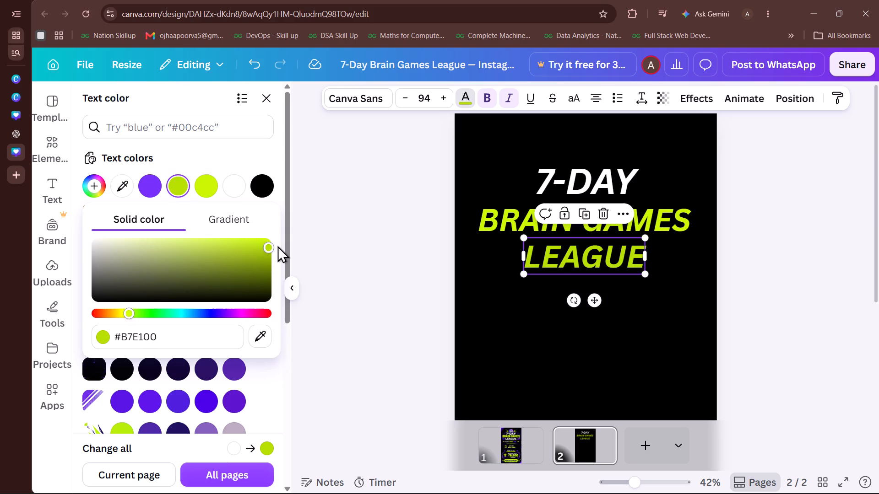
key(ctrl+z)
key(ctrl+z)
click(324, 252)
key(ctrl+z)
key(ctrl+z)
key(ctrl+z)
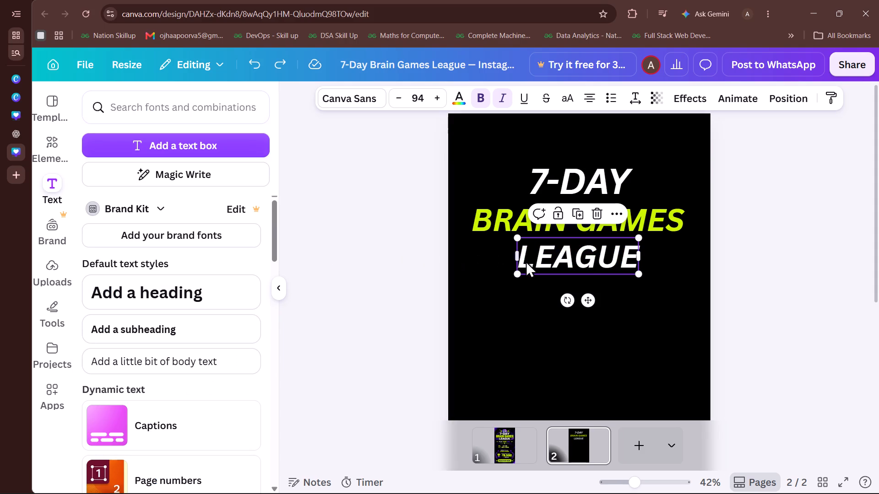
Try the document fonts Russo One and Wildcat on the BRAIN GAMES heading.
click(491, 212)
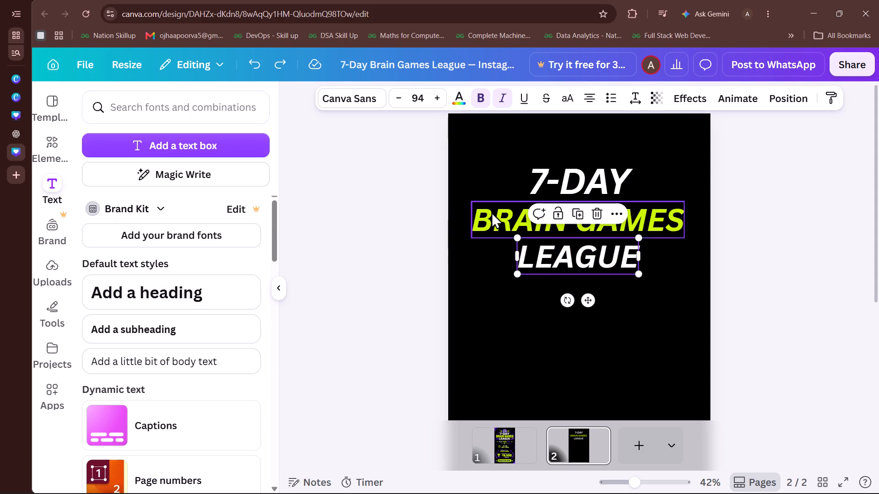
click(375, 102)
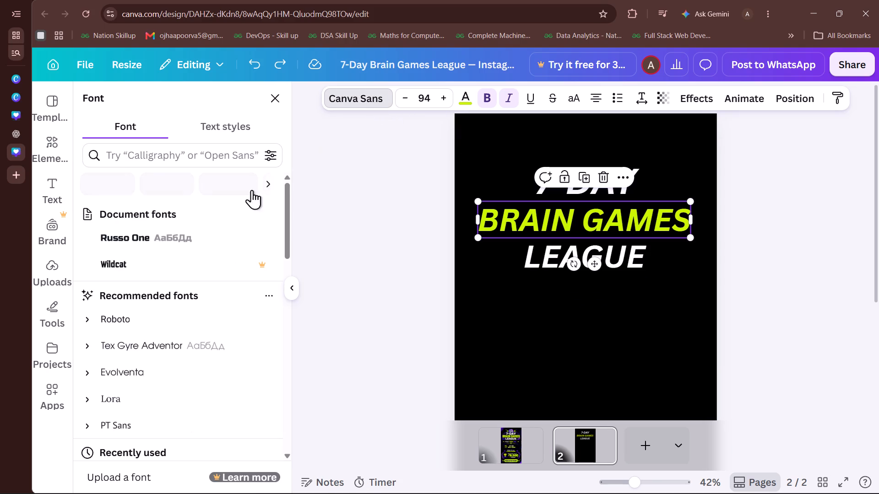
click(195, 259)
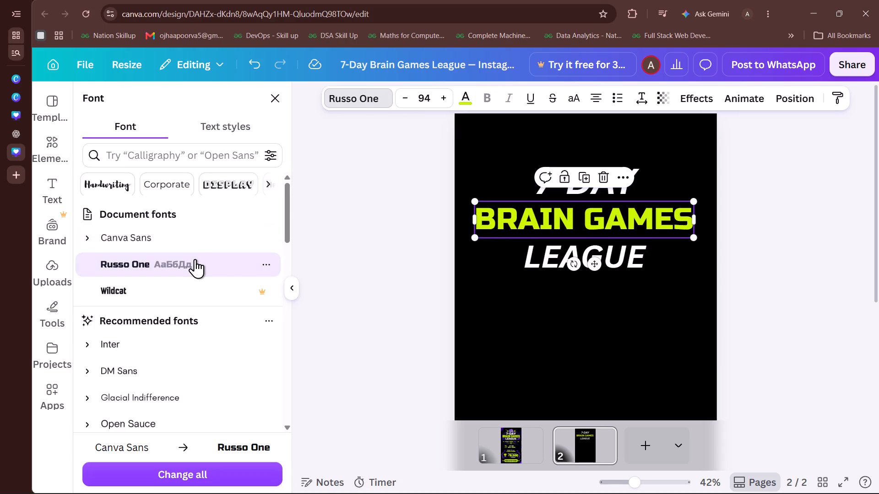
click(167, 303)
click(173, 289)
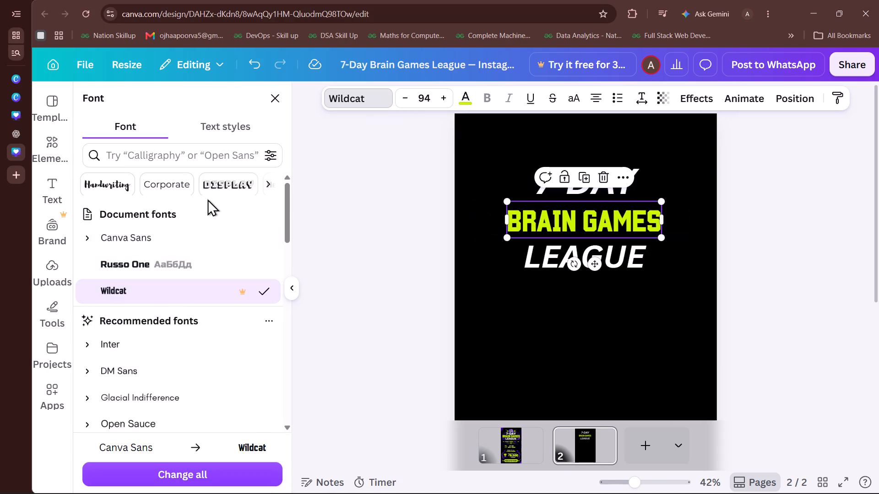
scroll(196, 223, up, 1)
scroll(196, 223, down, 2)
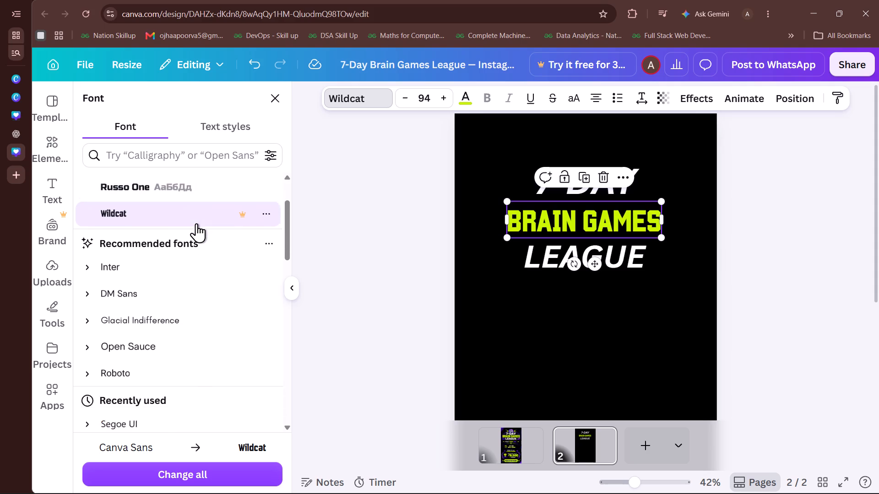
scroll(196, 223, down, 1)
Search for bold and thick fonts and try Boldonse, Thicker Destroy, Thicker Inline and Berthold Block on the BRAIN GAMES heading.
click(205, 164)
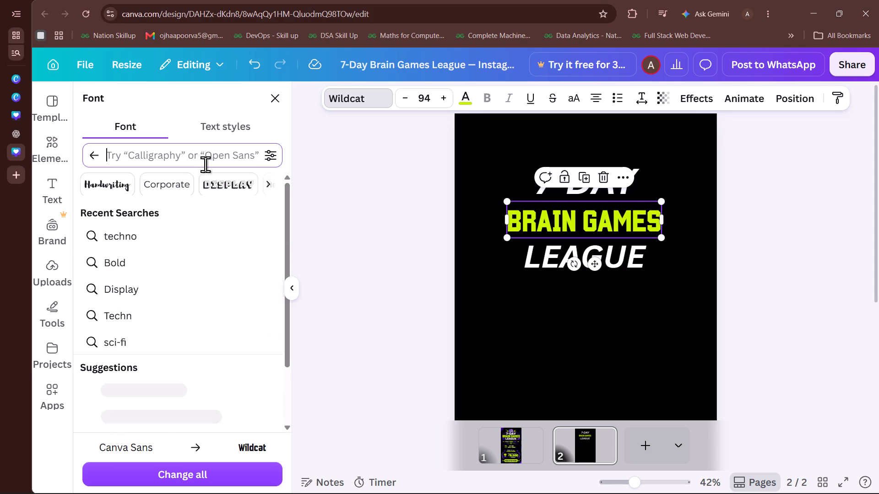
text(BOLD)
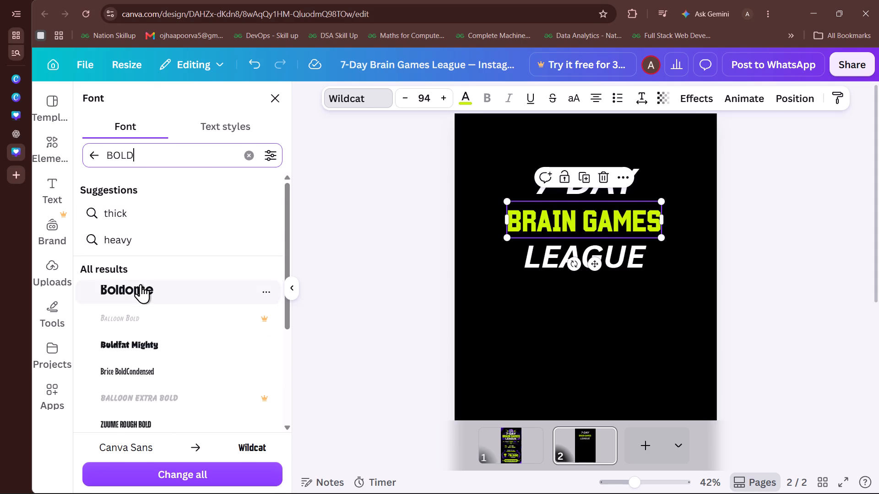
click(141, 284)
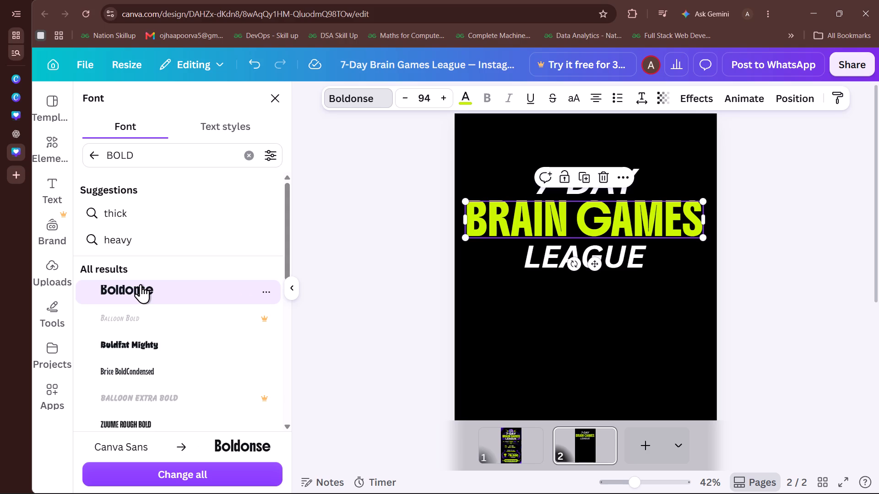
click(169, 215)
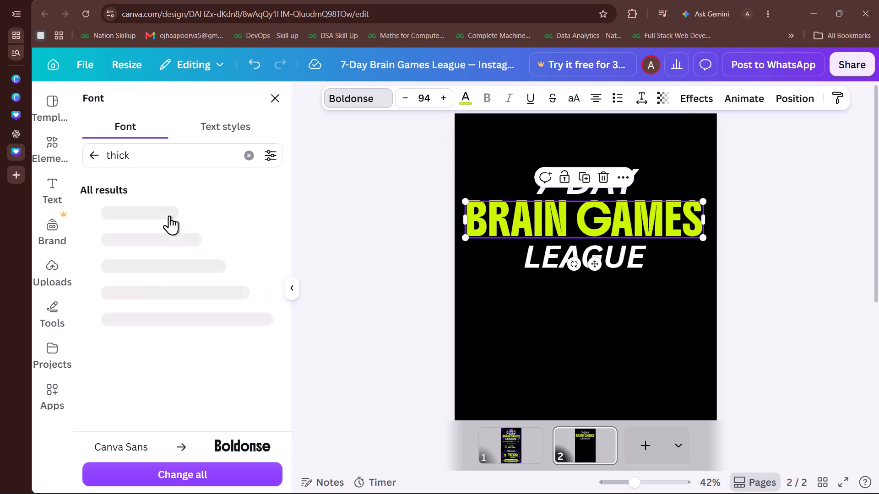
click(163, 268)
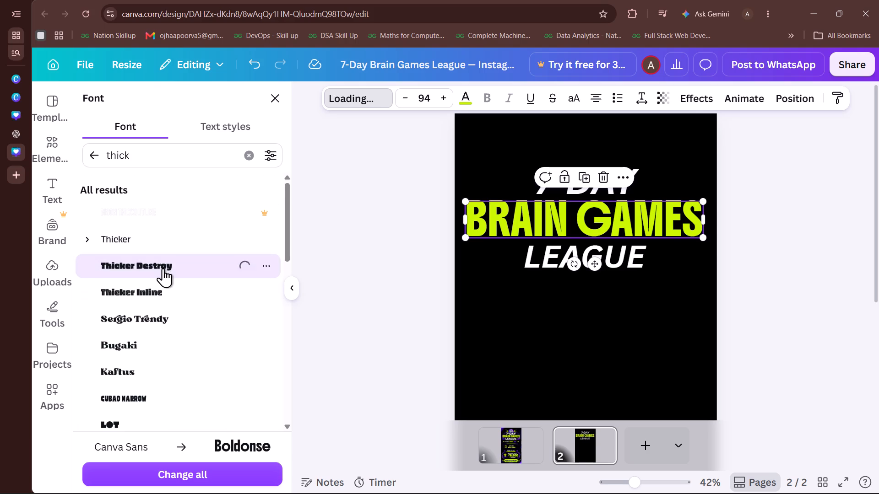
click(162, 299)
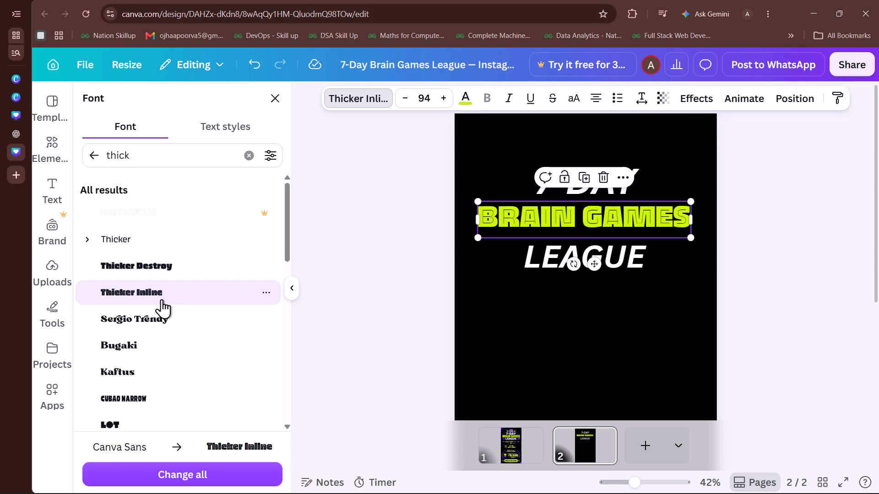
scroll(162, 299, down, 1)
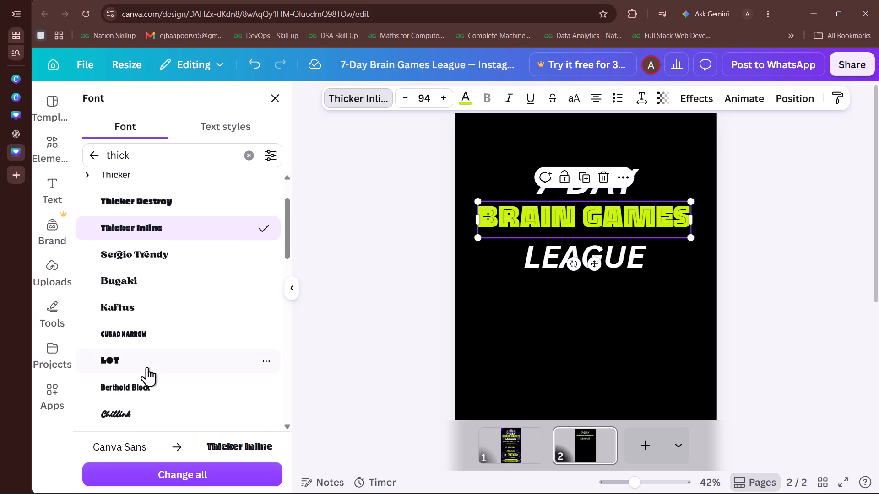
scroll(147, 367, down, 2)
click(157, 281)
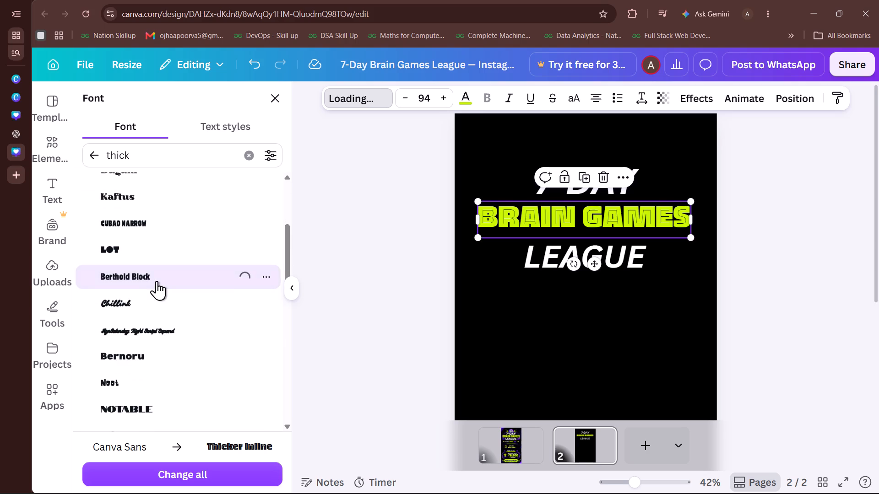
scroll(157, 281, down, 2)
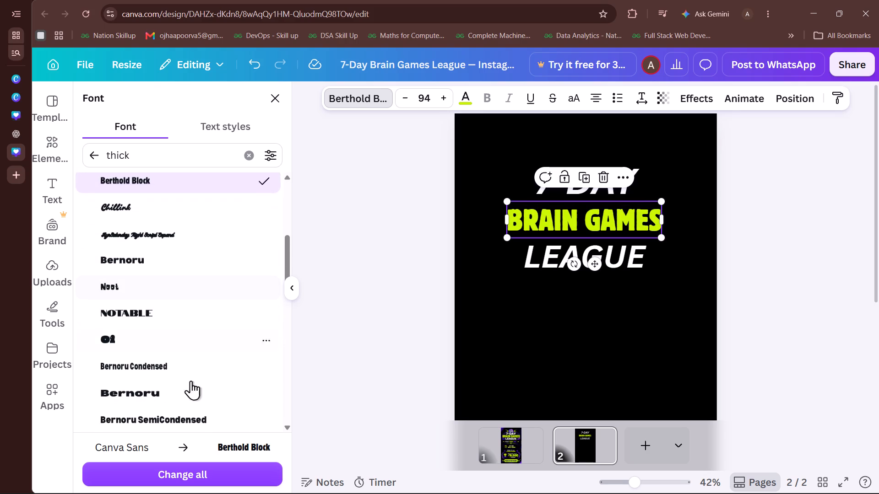
Check the font of BRAIN GAMES on page 1 and apply the same font, Wildcat, to the page 2 heading.
click(504, 439)
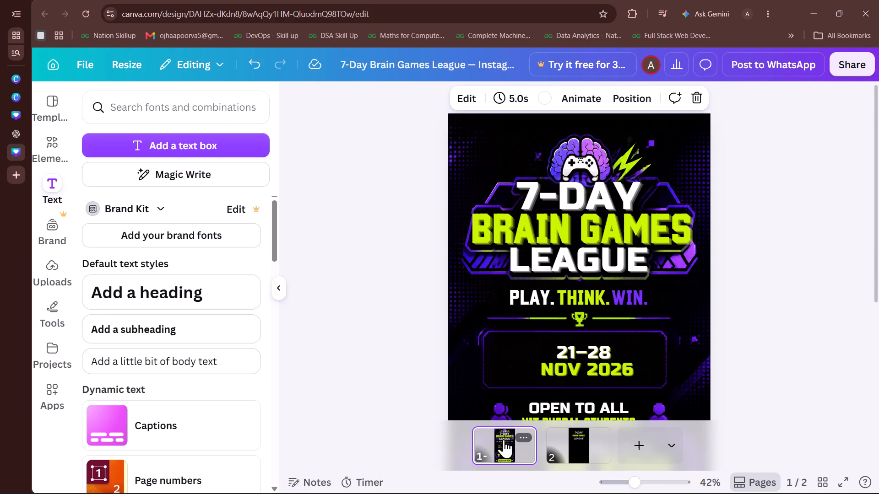
click(524, 221)
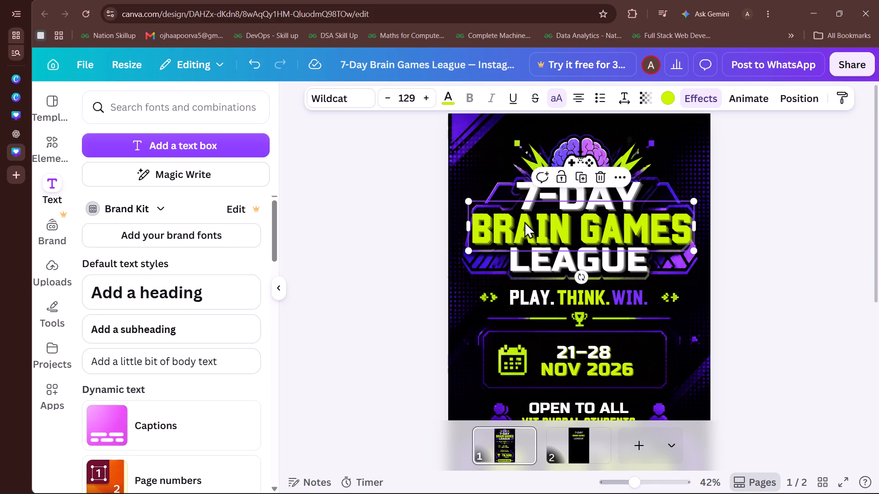
click(600, 443)
click(619, 207)
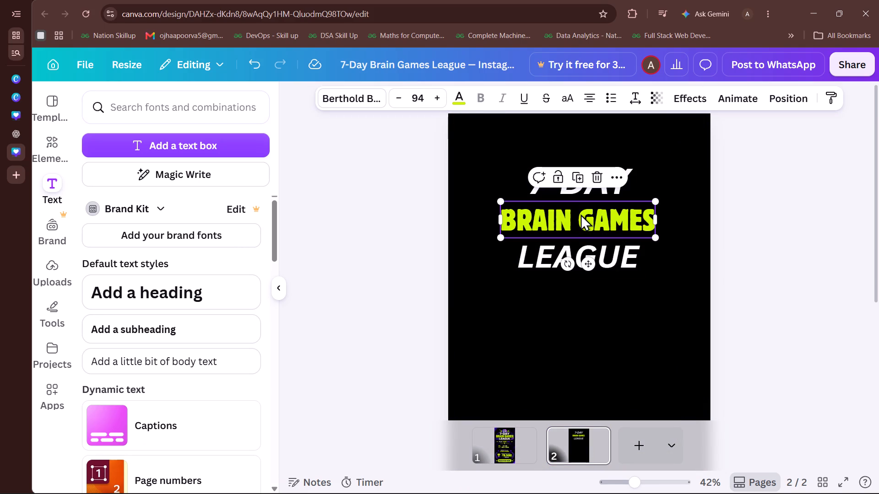
click(581, 214)
click(353, 94)
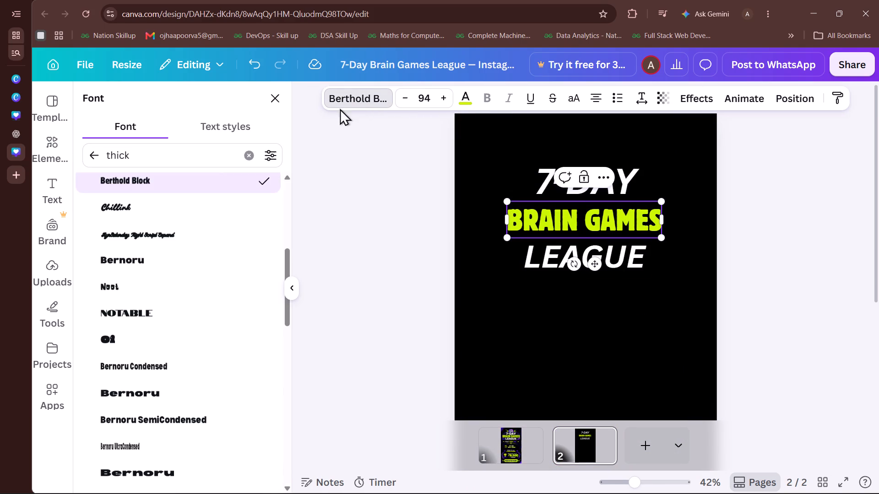
scroll(196, 212, up, 5)
click(95, 160)
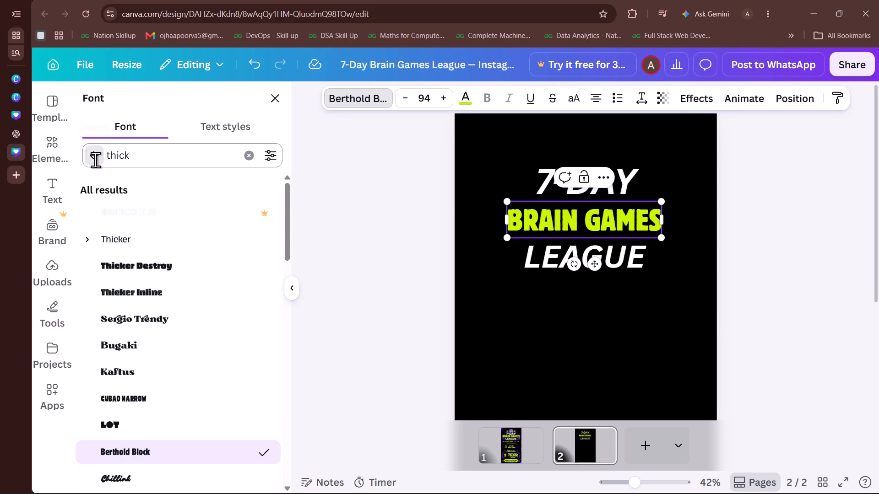
scroll(141, 258, up, 2)
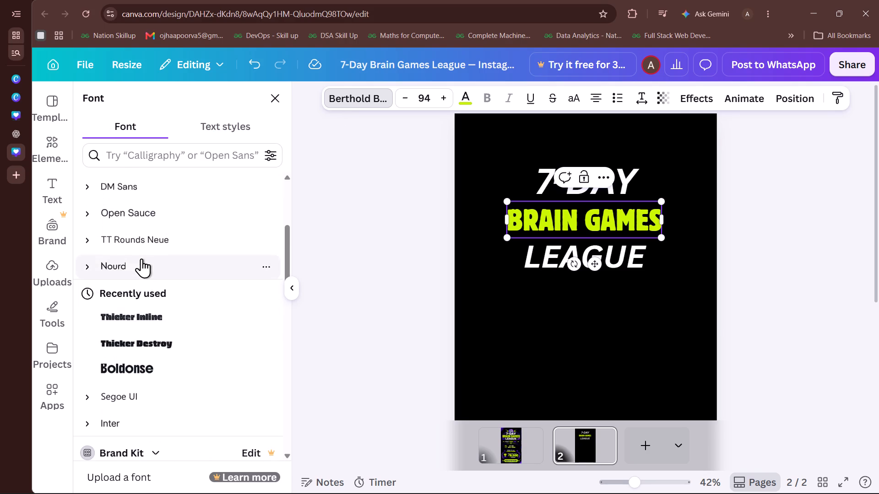
scroll(141, 258, up, 3)
click(170, 315)
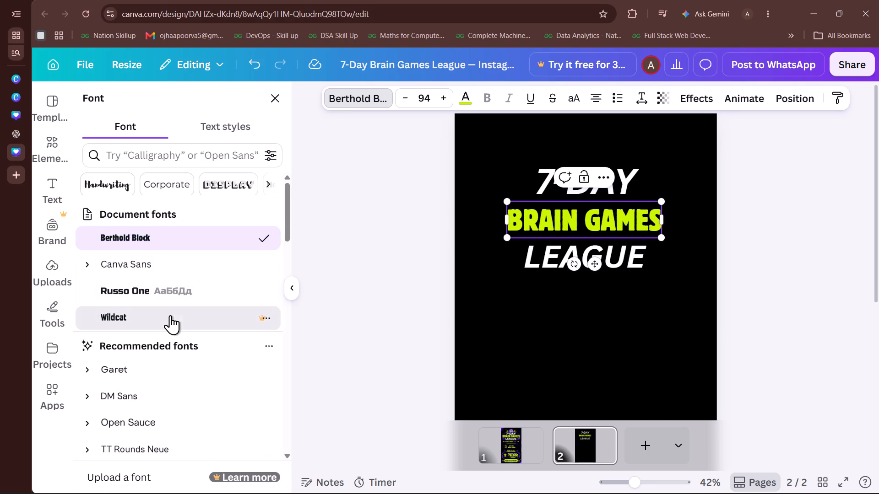
Check the BRAIN GAMES size on page 1, enlarge the page 2 heading to 137 and move it slightly up.
click(490, 429)
click(497, 225)
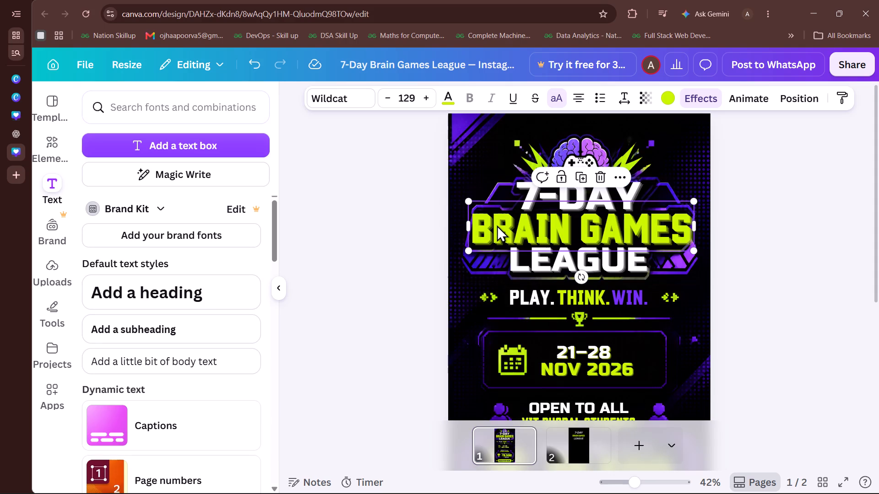
double_click(581, 461)
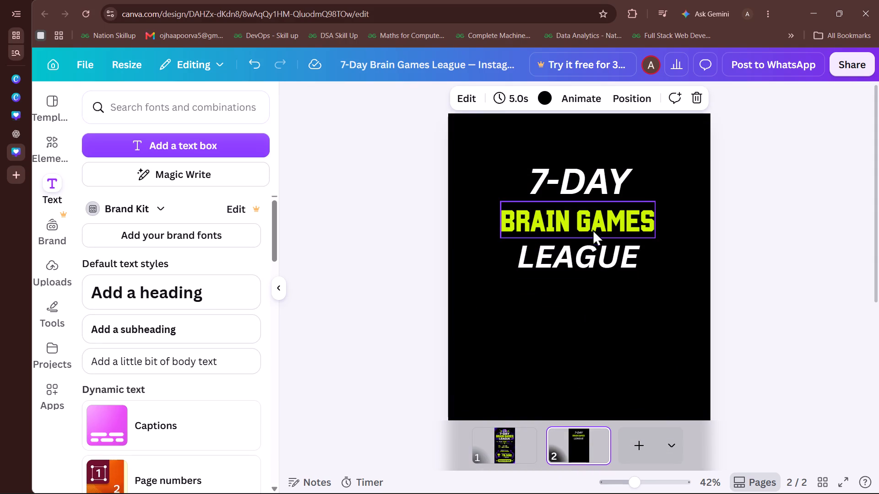
click(596, 218)
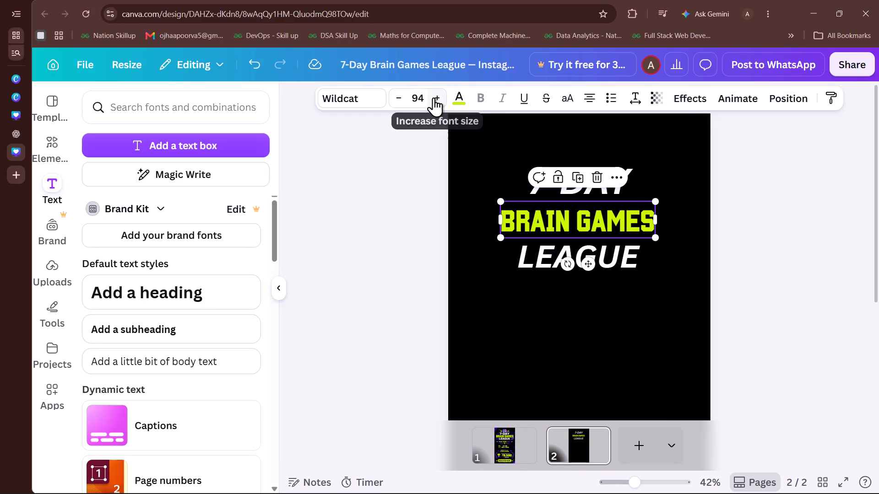
triple_click(434, 97)
triple_click(434, 97)
triple_click(434, 97)
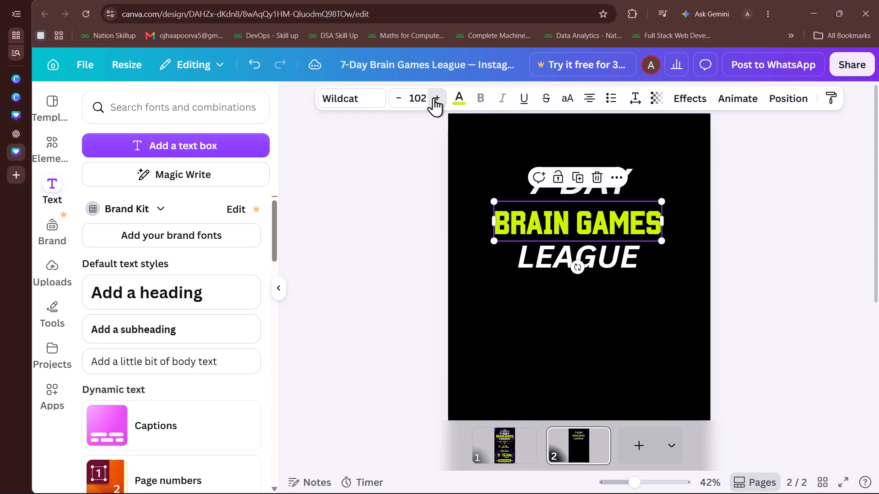
triple_click(434, 97)
triple_click(434, 97)
triple_click(434, 97)
triple_click(434, 97)
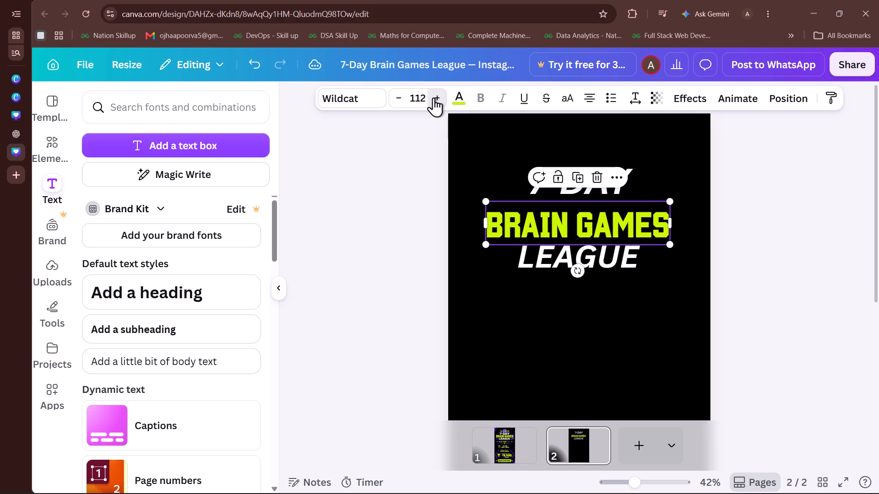
triple_click(434, 97)
triple_click(434, 97)
triple_click(434, 97)
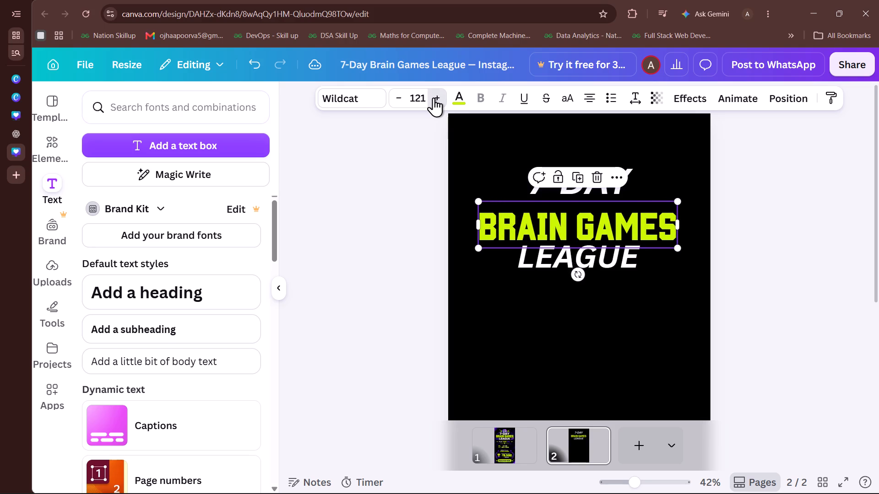
triple_click(434, 97)
triple_click(434, 97)
triple_click(434, 97)
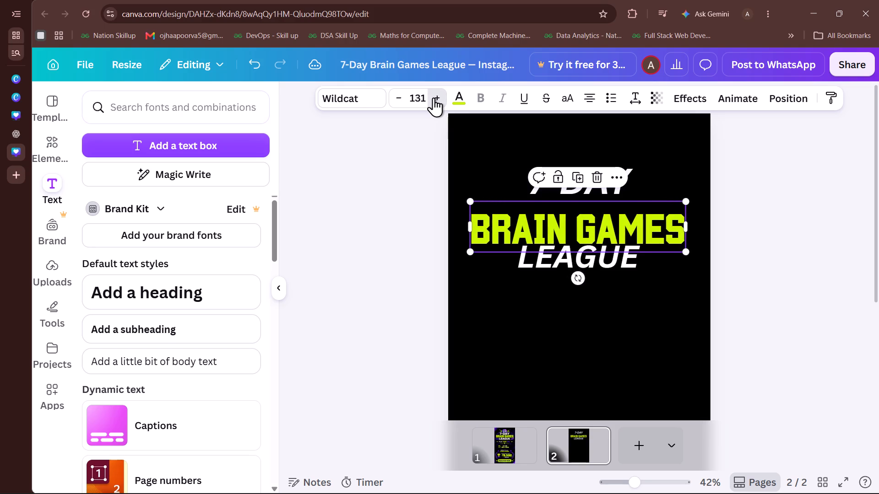
triple_click(434, 97)
click(434, 97)
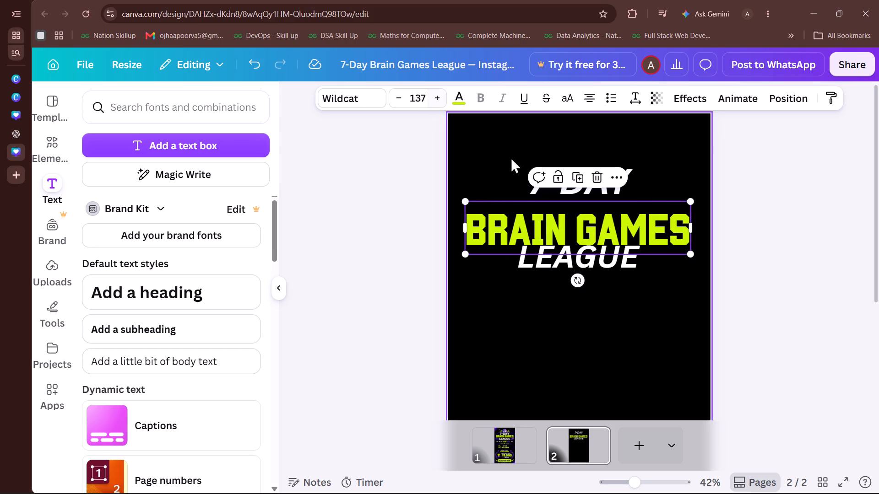
drag(563, 223, 563, 215)
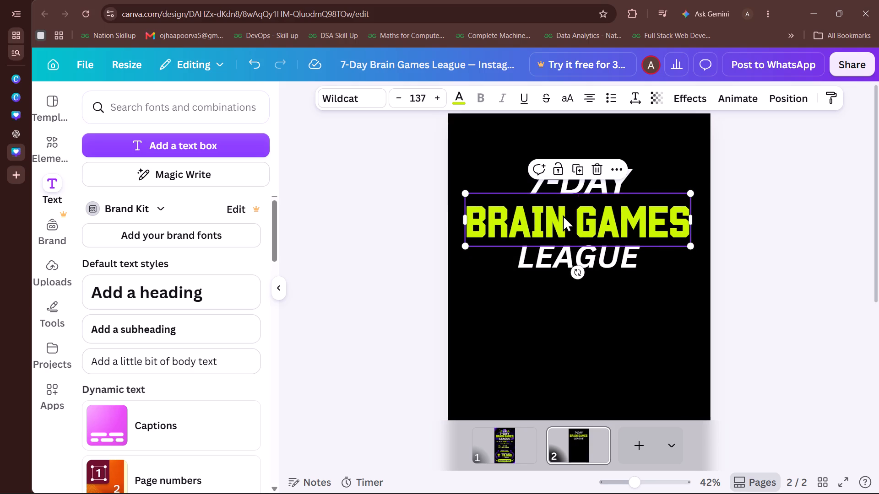
Apply the Wildcat font to the 7-DAY heading on page 2 and enlarge it to about 133.
click(616, 184)
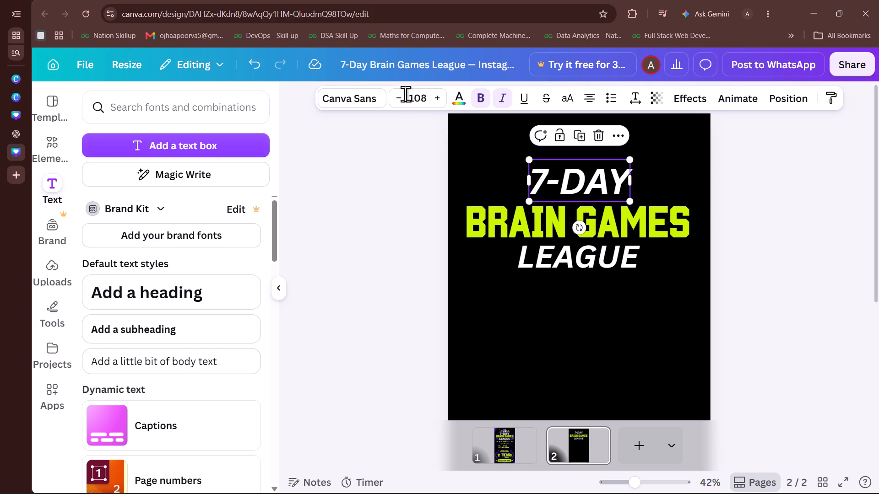
click(377, 107)
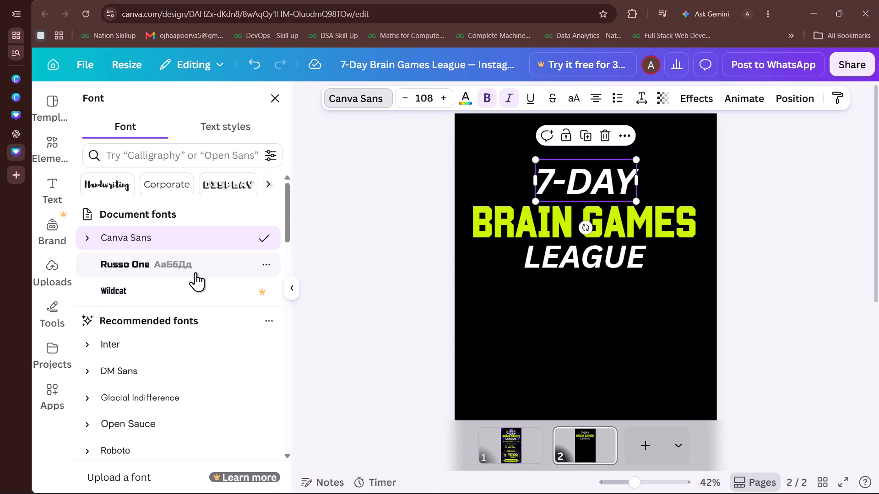
click(196, 286)
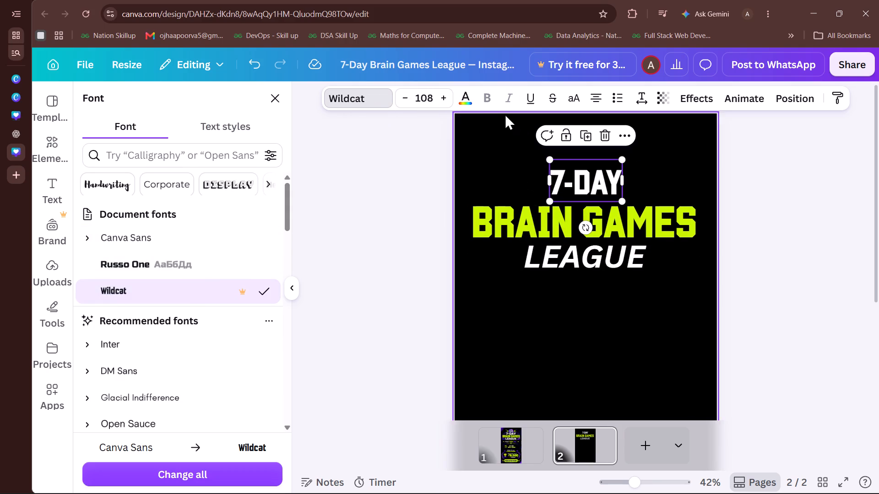
click(448, 97)
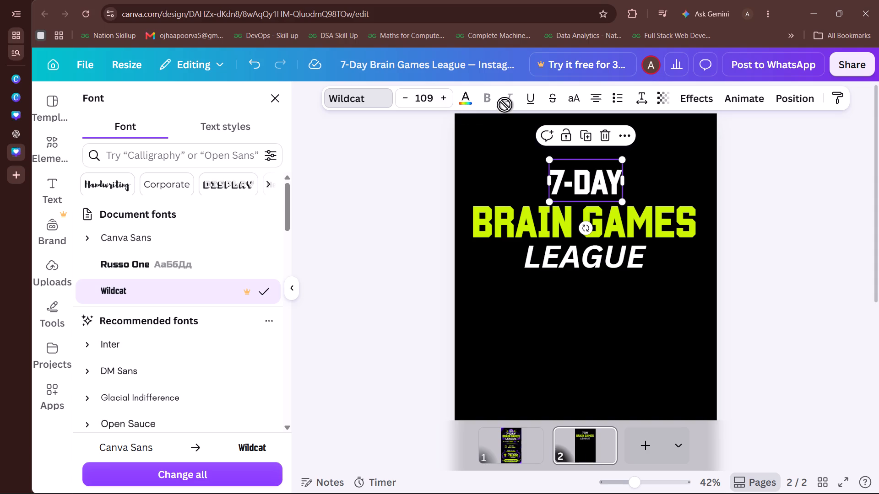
triple_click(449, 97)
triple_click(449, 97)
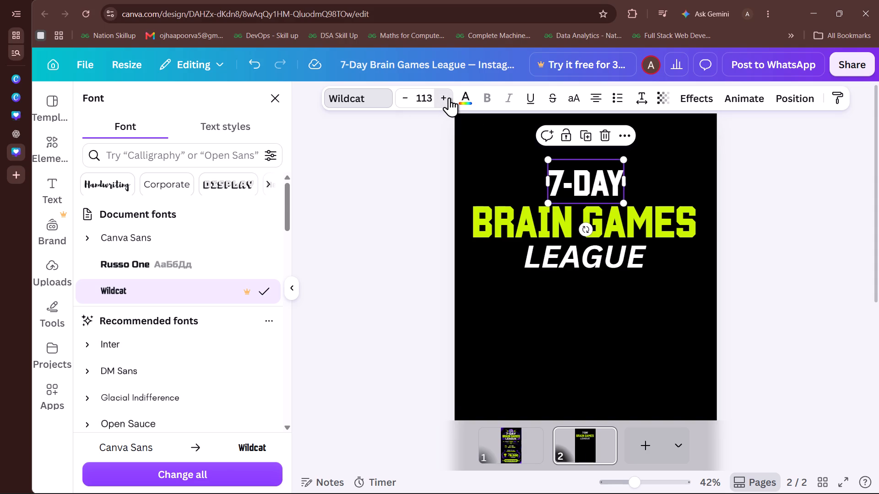
triple_click(449, 97)
triple_click(449, 97)
triple_click(449, 97)
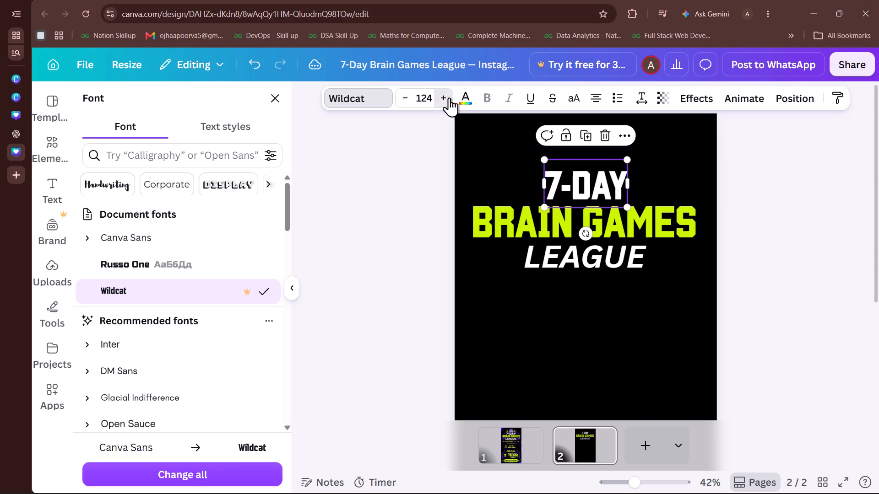
triple_click(449, 97)
triple_click(449, 97)
triple_click(449, 97)
drag(449, 97, 573, 260)
Apply the Wildcat font to the LEAGUE heading and set its size to 138.
click(573, 260)
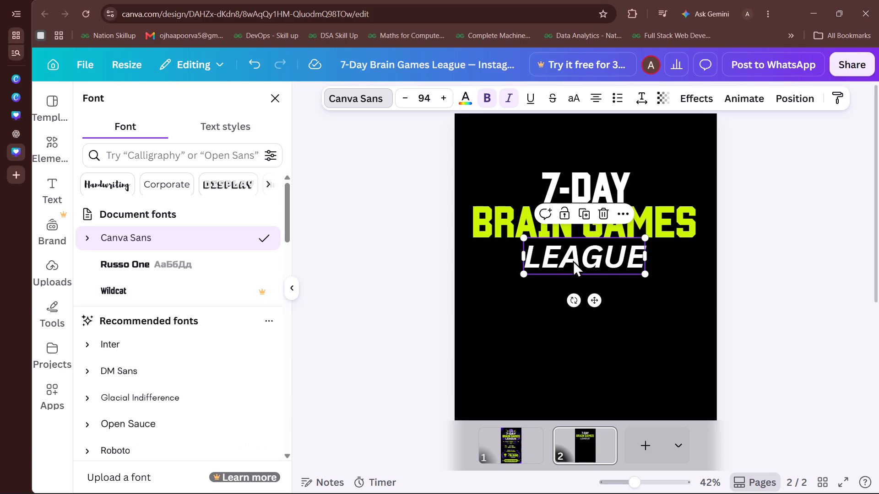
click(205, 289)
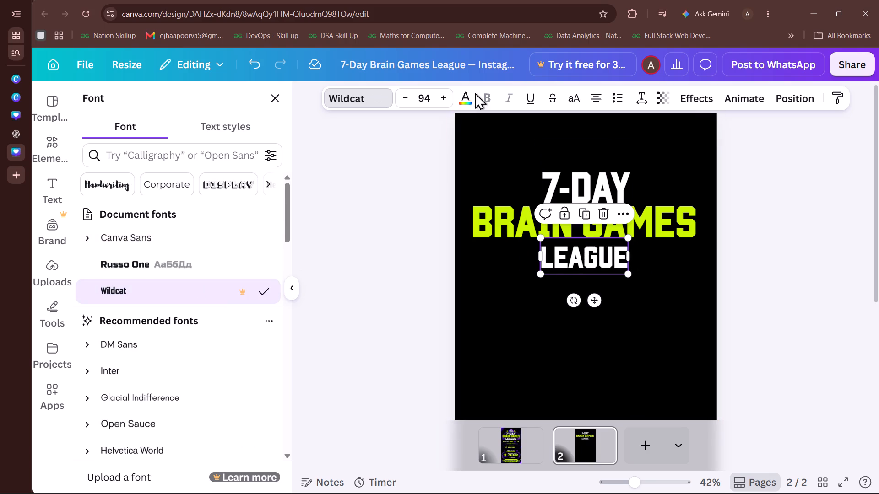
click(510, 240)
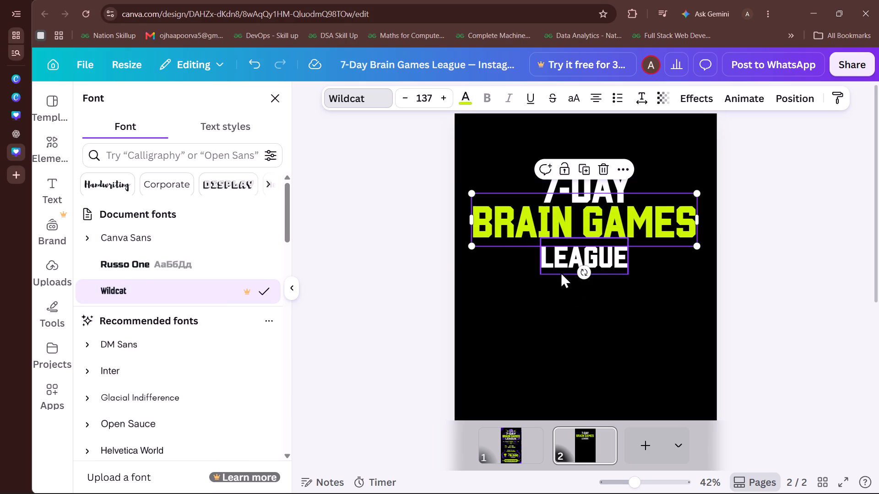
click(560, 272)
click(433, 93)
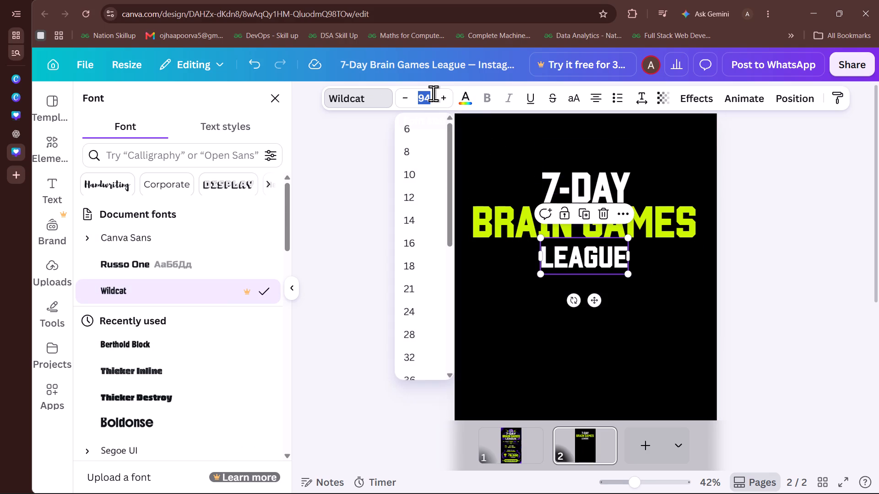
key(1)
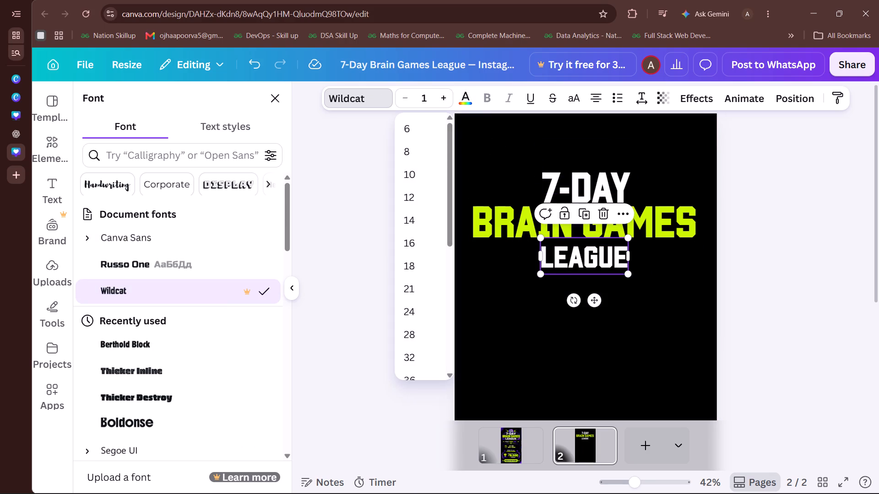
text(38)
key(Return)
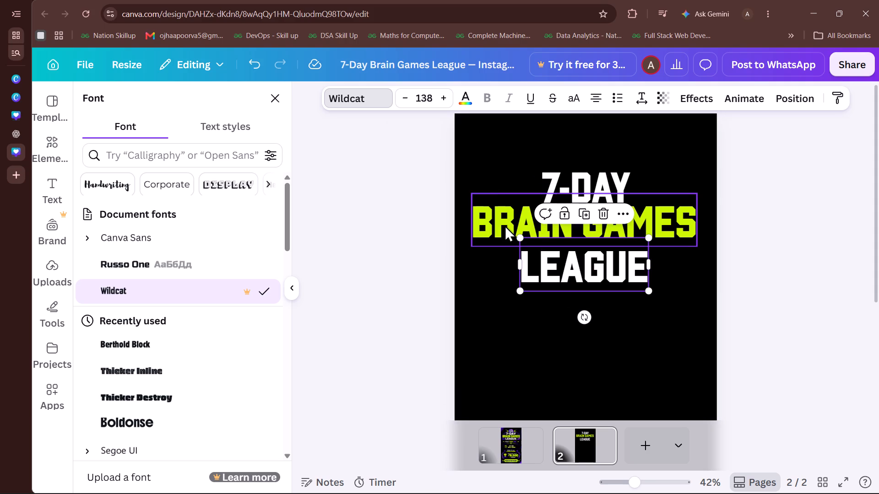
Set the BRAIN GAMES heading's font size to 138 and deselect it.
click(505, 225)
click(428, 97)
text(138)
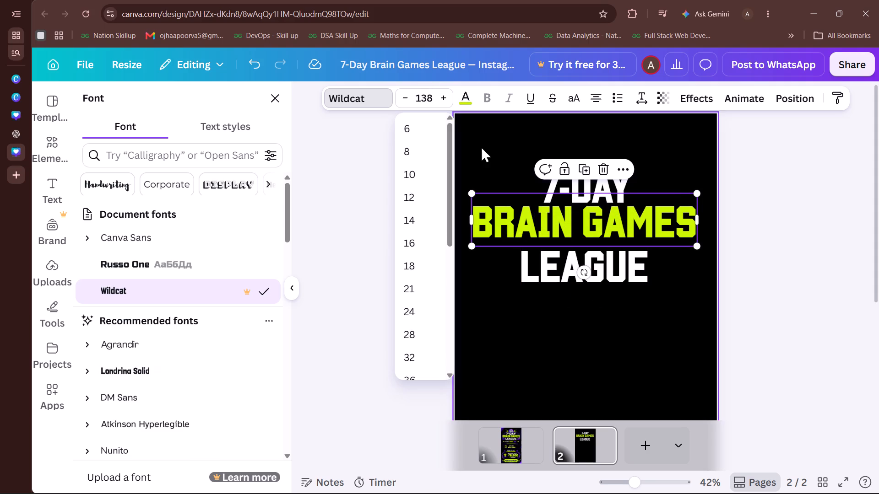
key(Return)
click(839, 270)
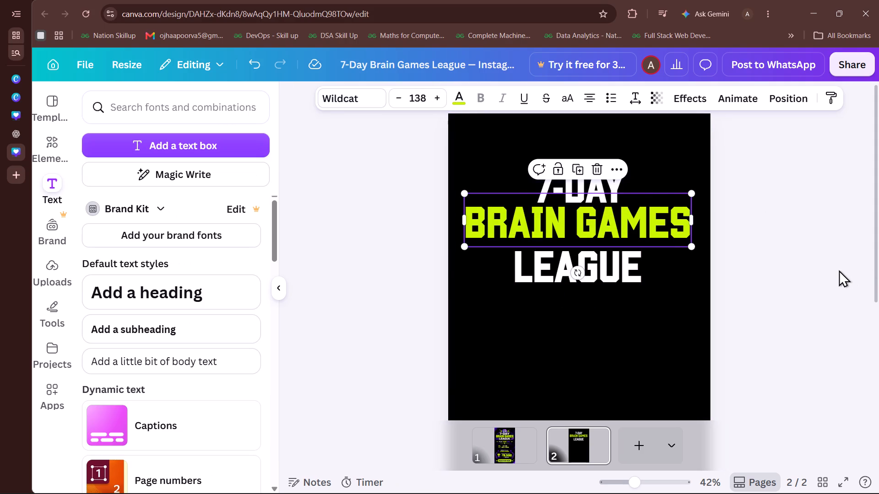
click(782, 268)
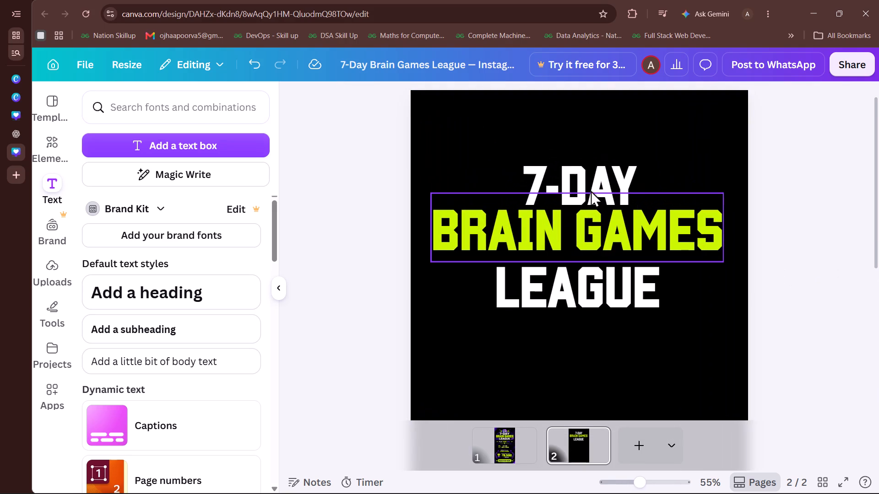
Try size 140 on the 7-DAY heading, then set its font size to 150.
click(589, 148)
click(428, 95)
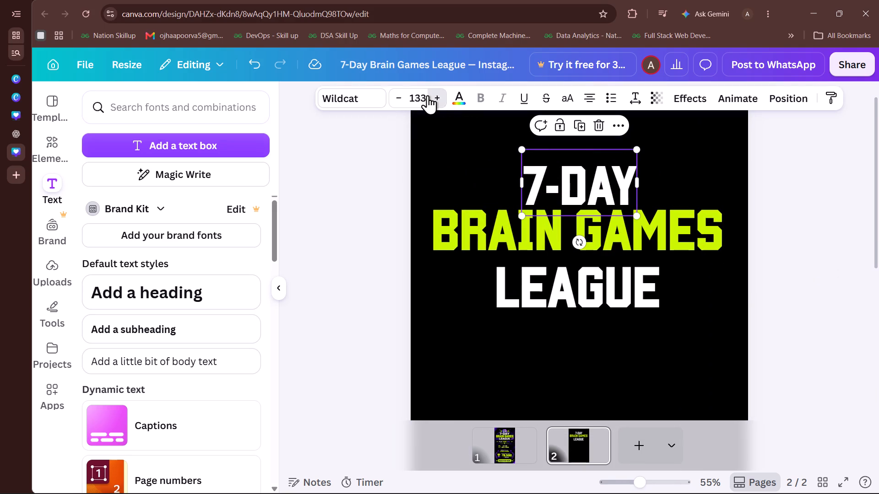
click(421, 95)
text(140)
key(Return)
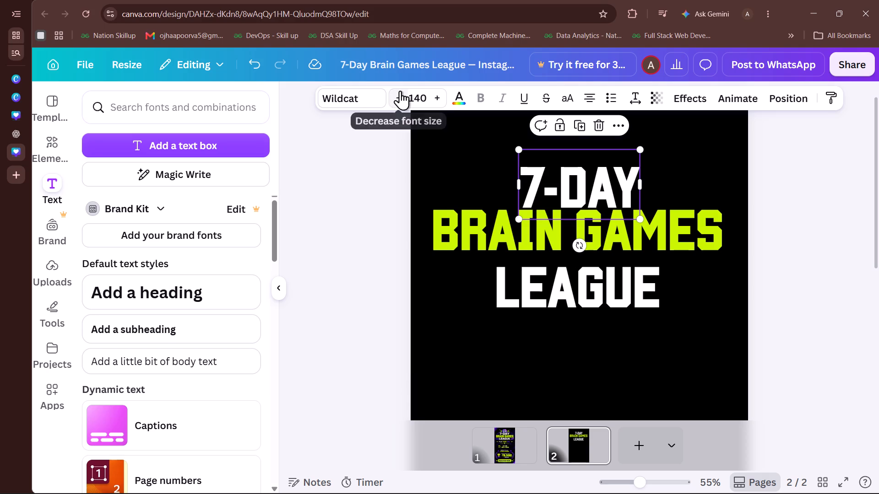
click(411, 93)
text(150)
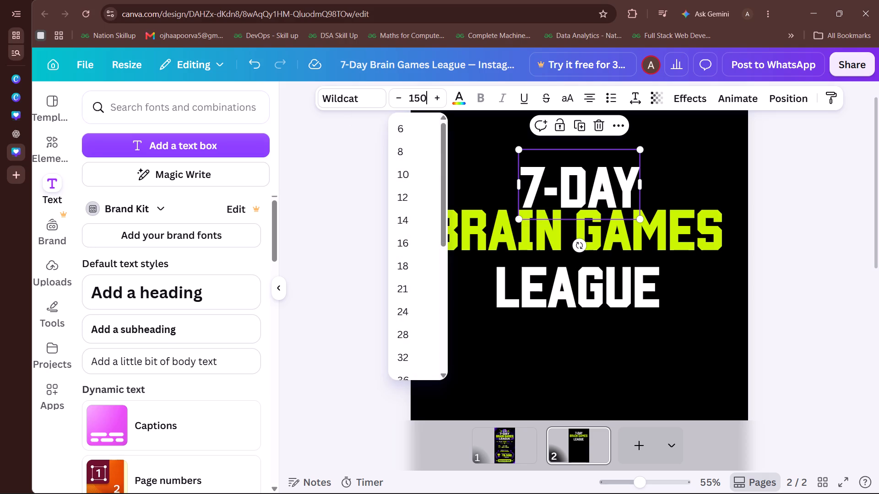
key(Return)
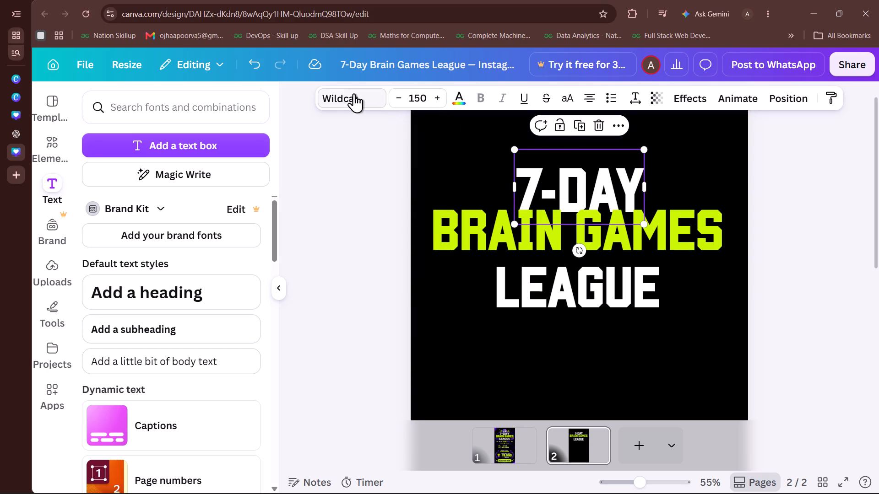
Browse the available fonts for the 7-DAY heading, from the recommended and recently used ones to the popular ones.
click(355, 93)
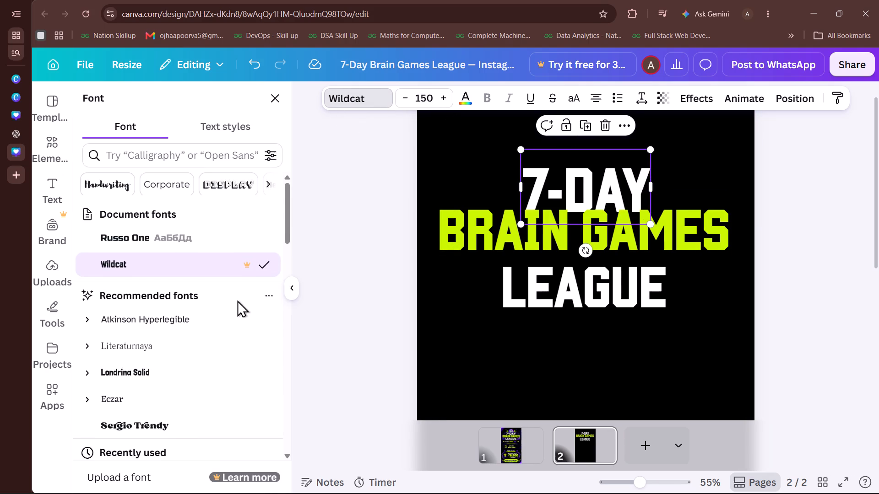
scroll(237, 300, down, 1)
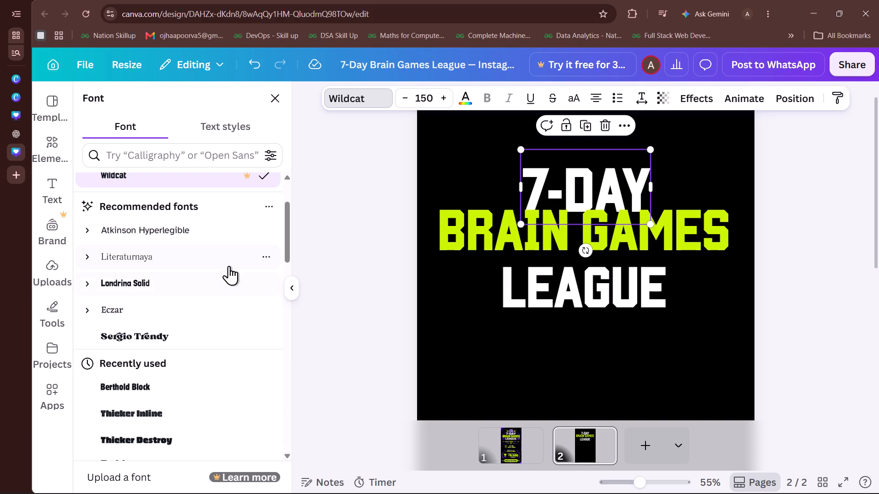
scroll(229, 266, down, 6)
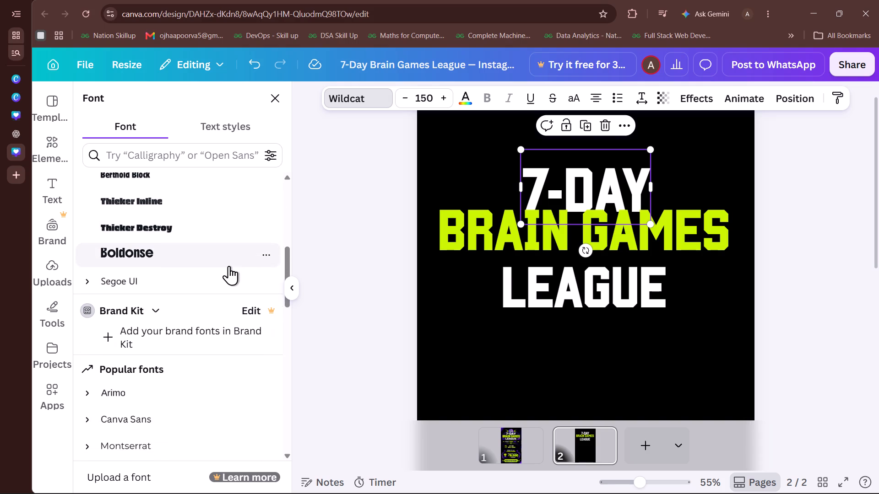
scroll(229, 266, down, 2)
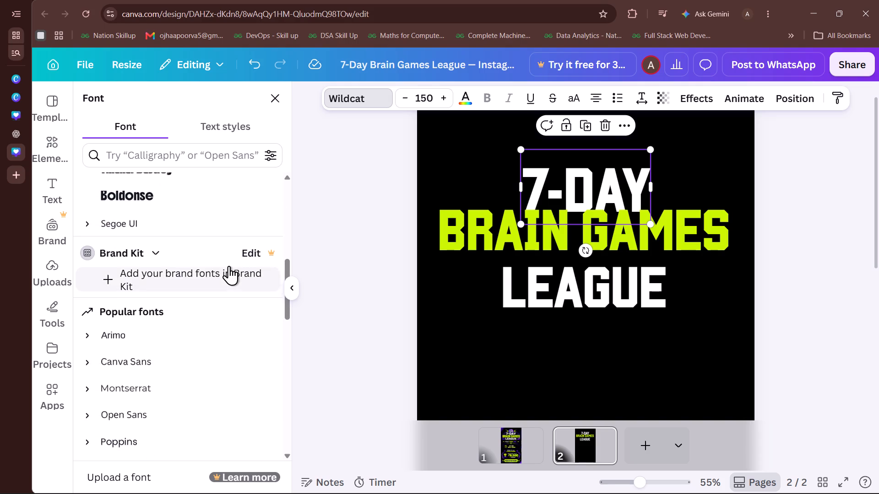
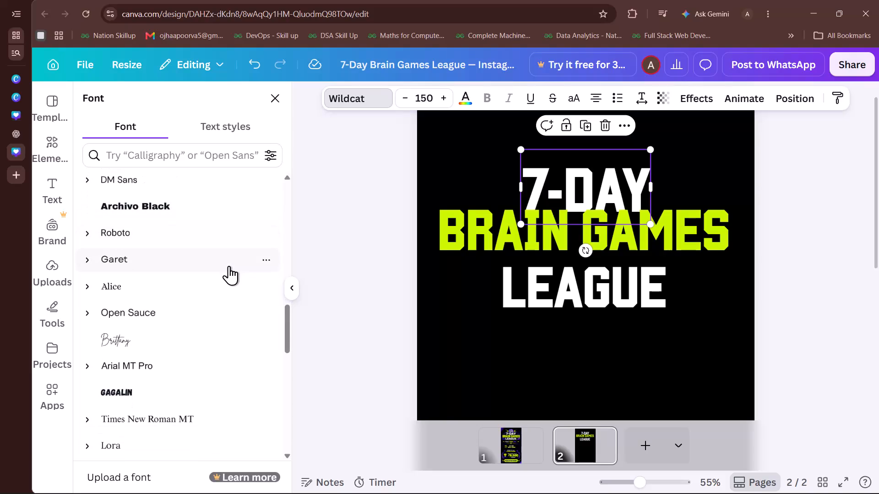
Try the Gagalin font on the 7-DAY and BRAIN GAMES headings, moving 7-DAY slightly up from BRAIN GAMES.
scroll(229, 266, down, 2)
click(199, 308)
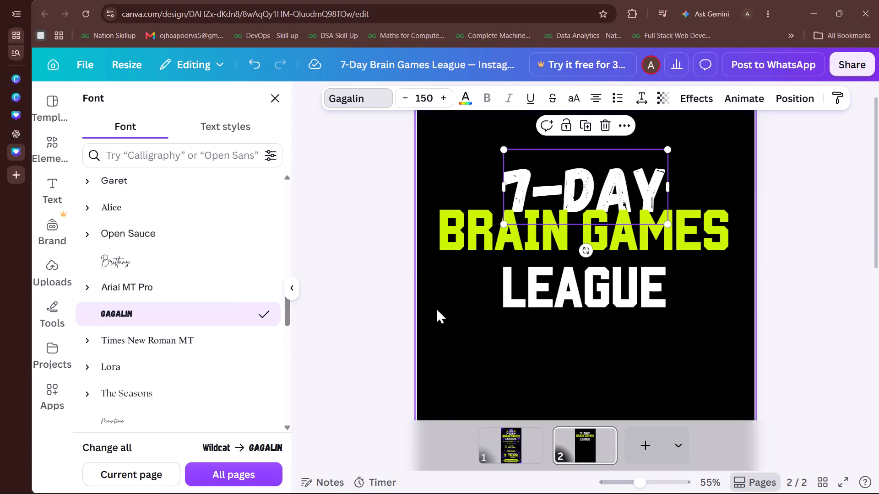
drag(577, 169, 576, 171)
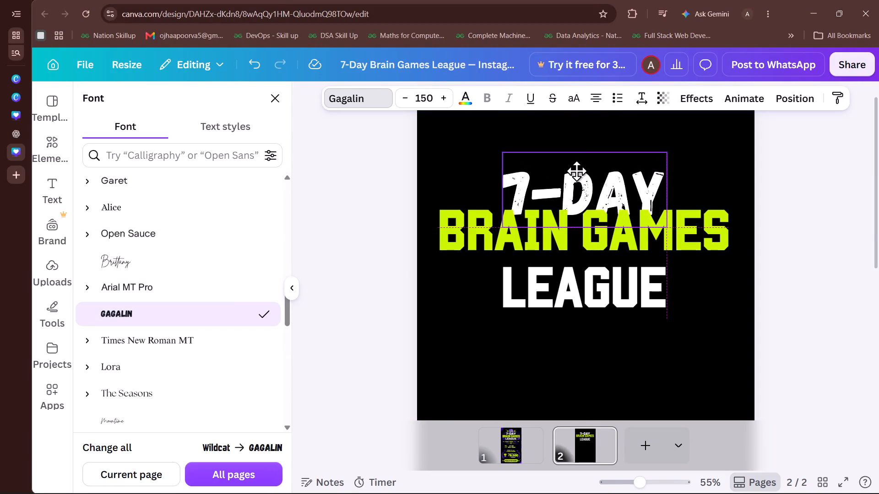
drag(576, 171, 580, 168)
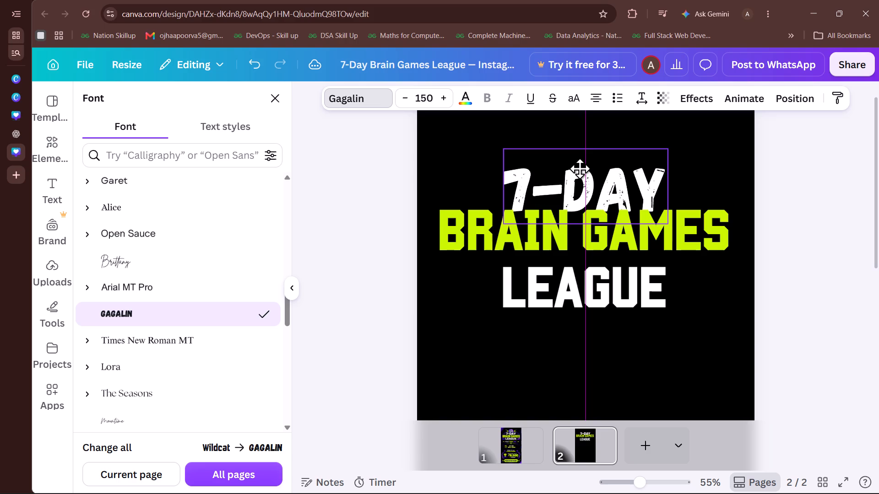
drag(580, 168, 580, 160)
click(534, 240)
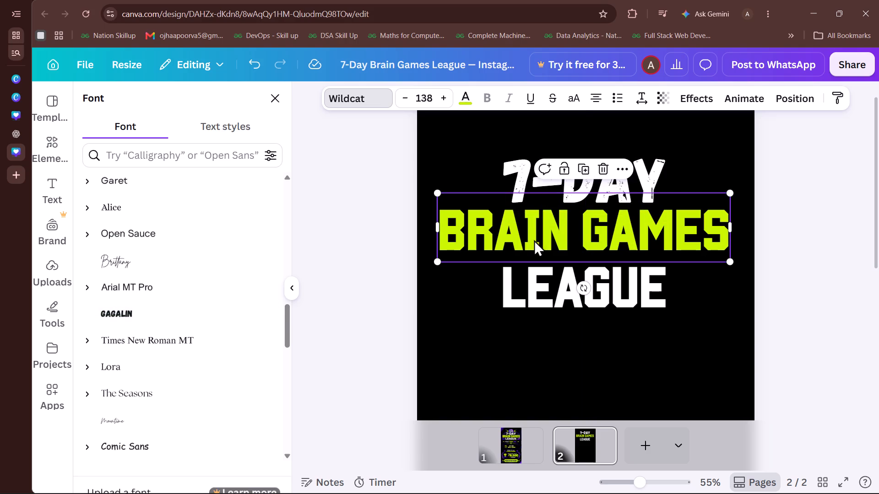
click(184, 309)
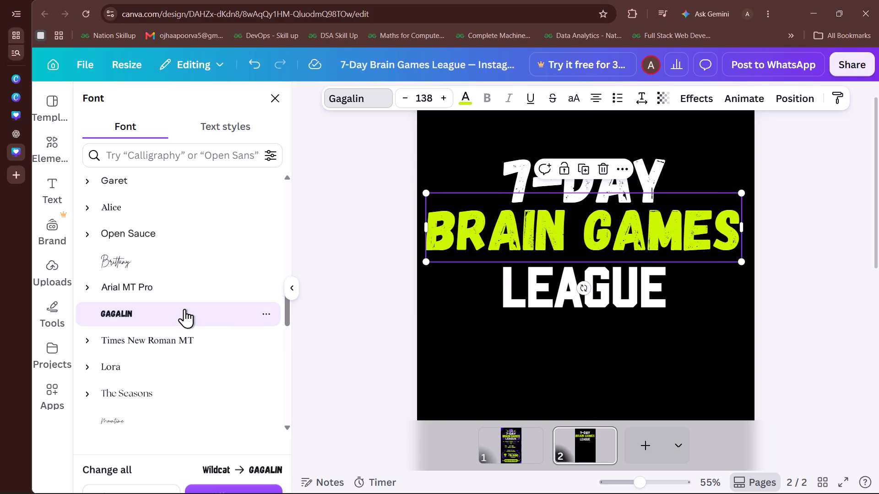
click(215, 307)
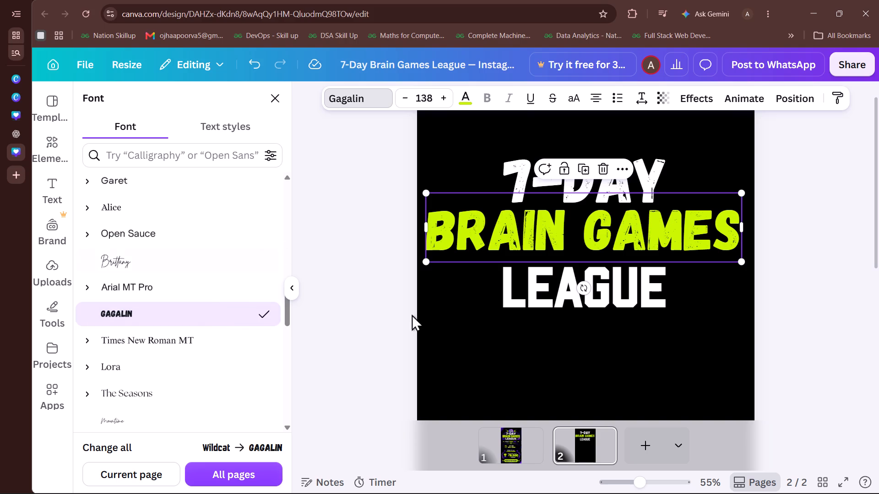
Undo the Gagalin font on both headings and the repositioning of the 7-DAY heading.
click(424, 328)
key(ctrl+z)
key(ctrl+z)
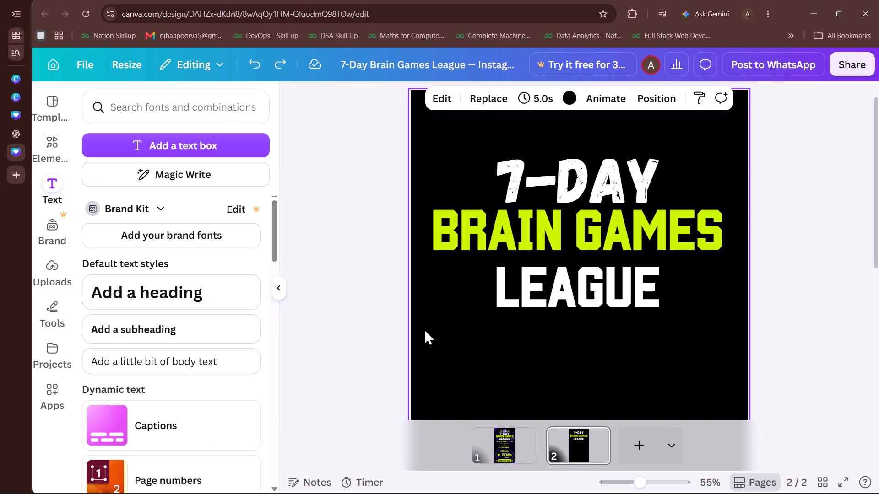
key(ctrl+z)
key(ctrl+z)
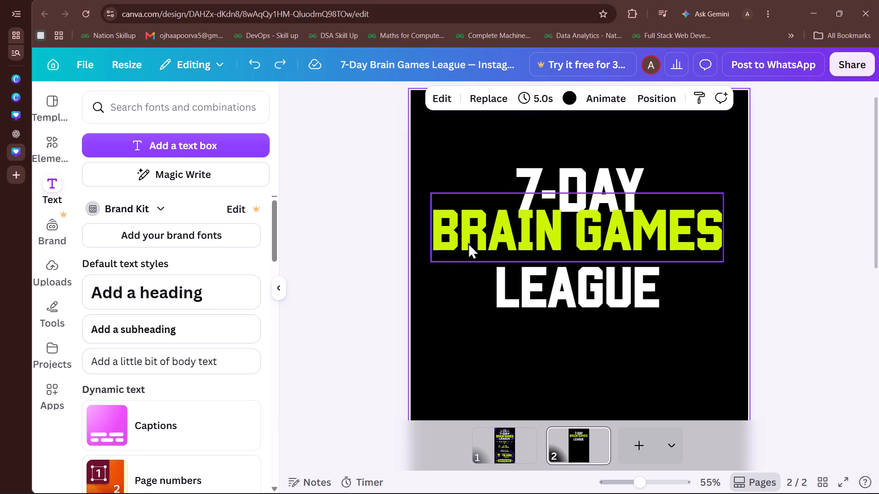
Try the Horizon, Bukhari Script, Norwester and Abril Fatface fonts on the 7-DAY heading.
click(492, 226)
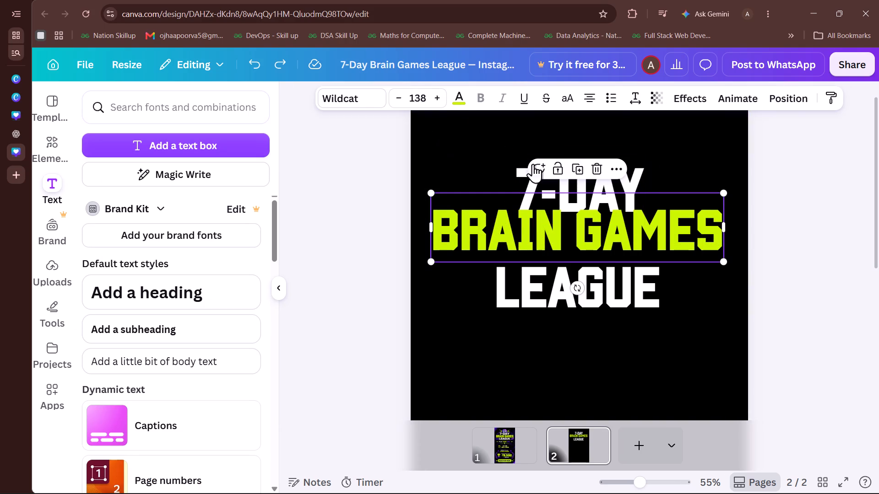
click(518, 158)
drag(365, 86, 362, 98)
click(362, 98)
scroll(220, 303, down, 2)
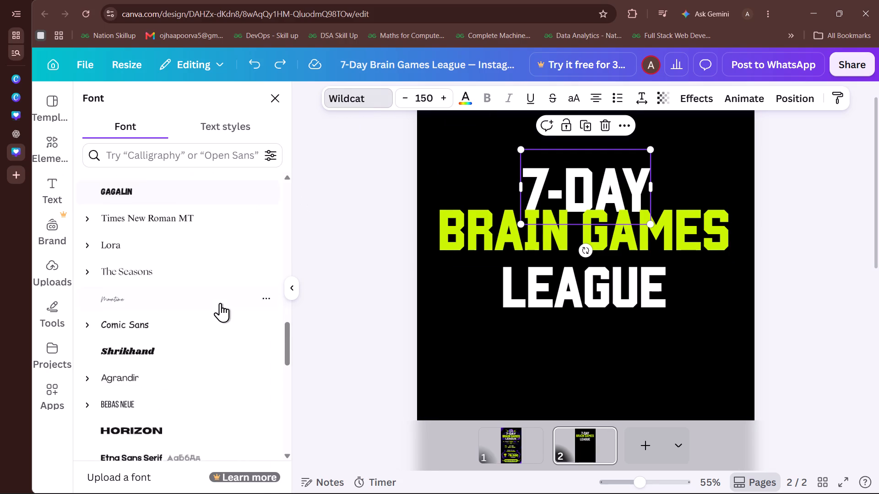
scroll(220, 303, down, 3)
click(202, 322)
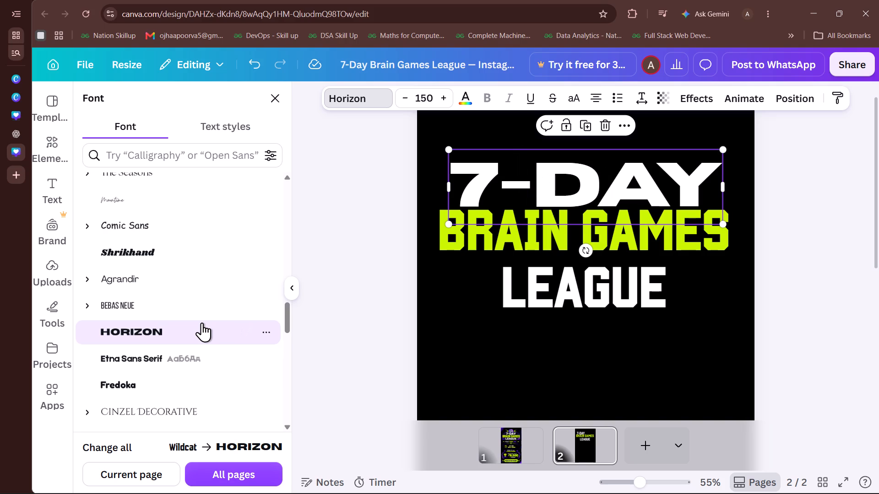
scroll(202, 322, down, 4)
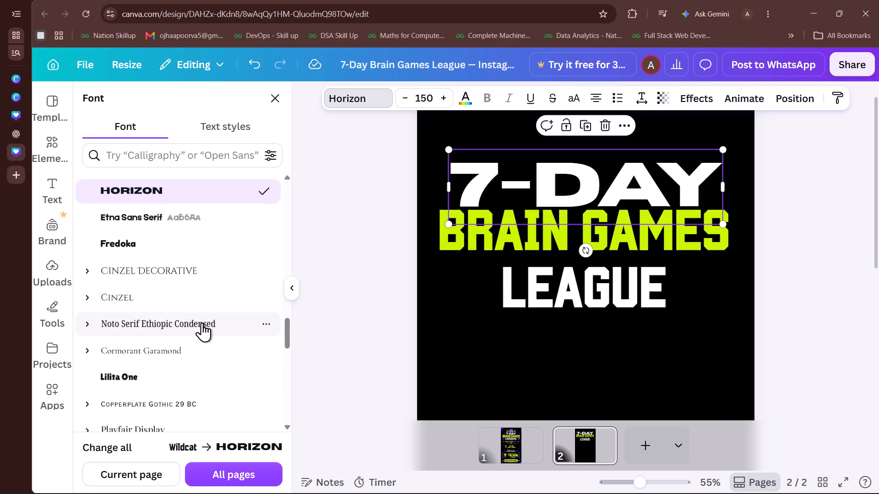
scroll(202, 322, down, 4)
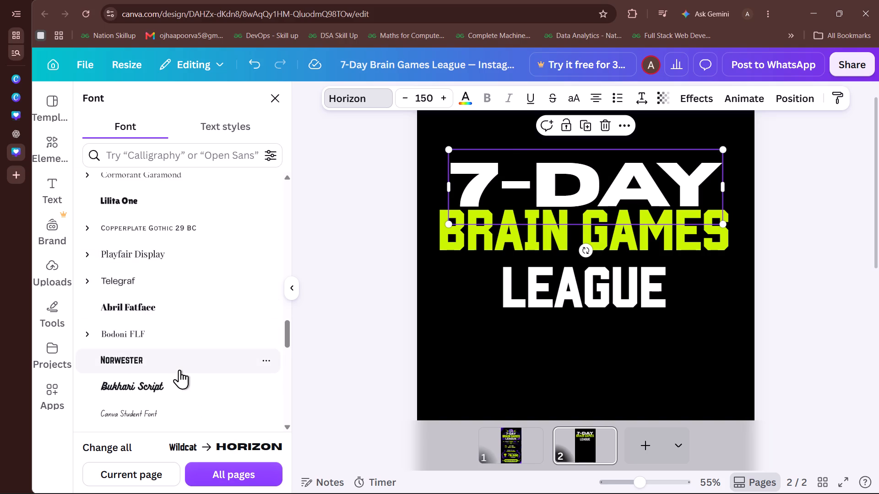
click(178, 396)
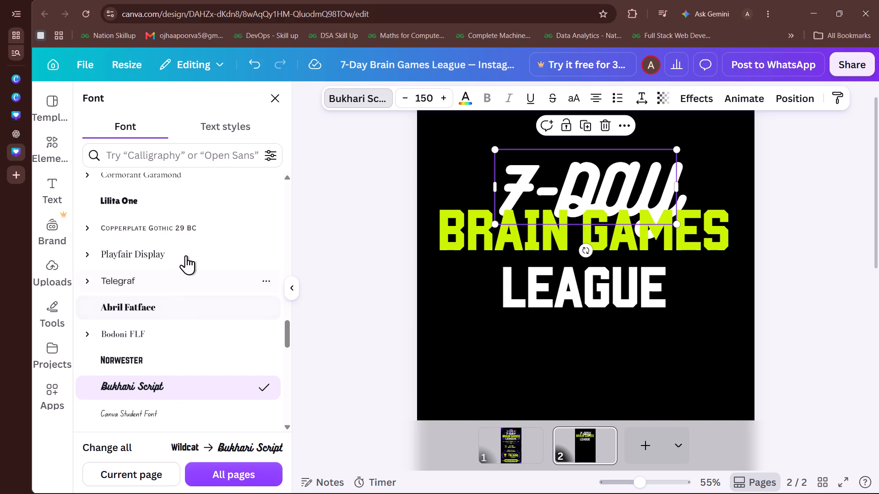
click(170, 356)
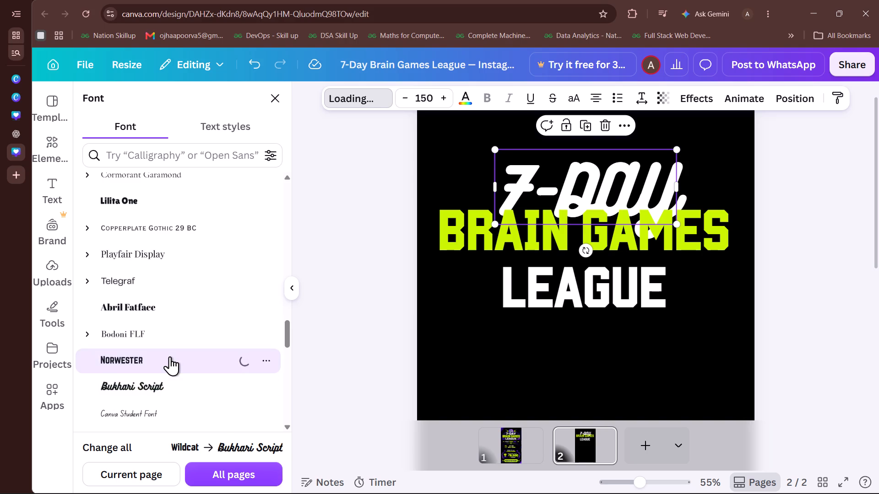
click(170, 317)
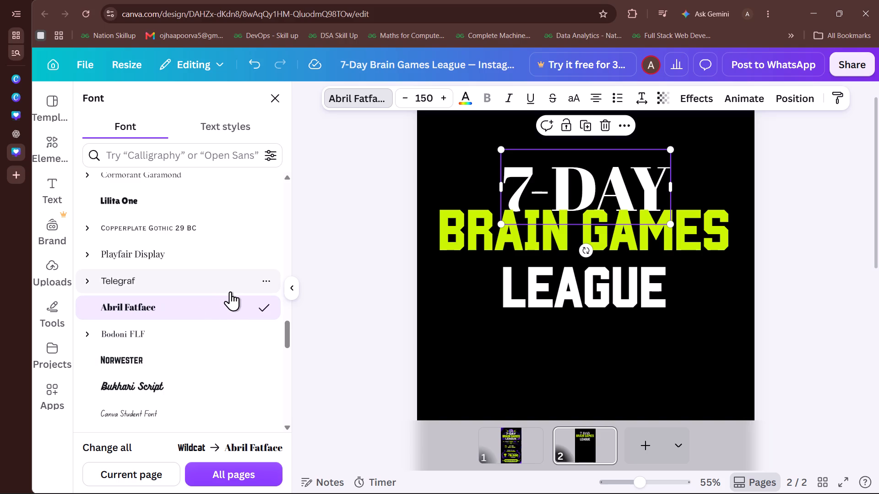
Apply the Brick Sans font to the 7-DAY heading.
scroll(230, 291, down, 4)
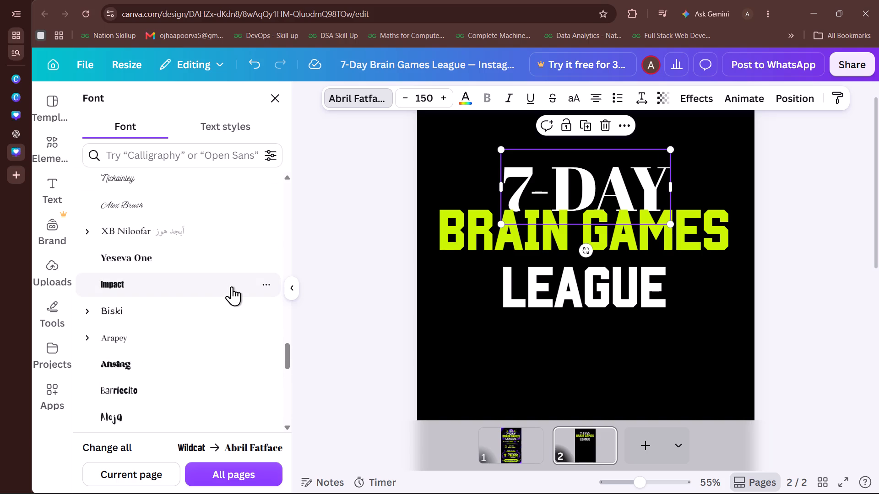
scroll(232, 286, down, 3)
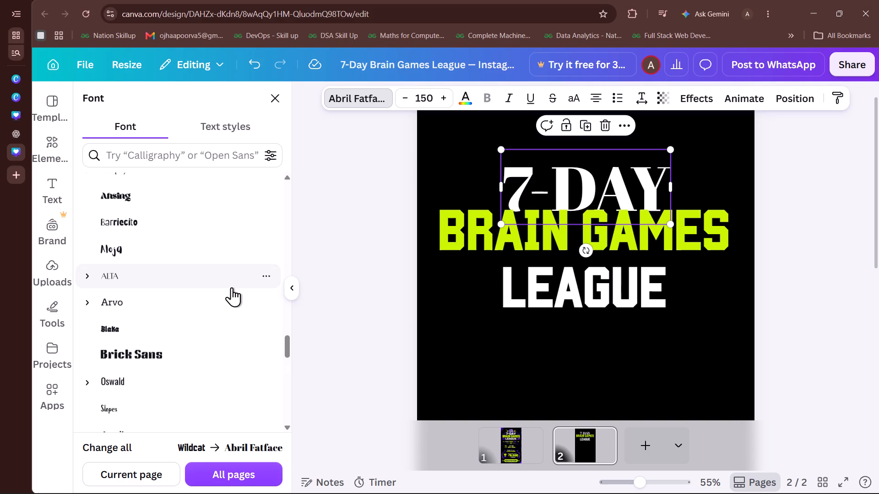
click(198, 361)
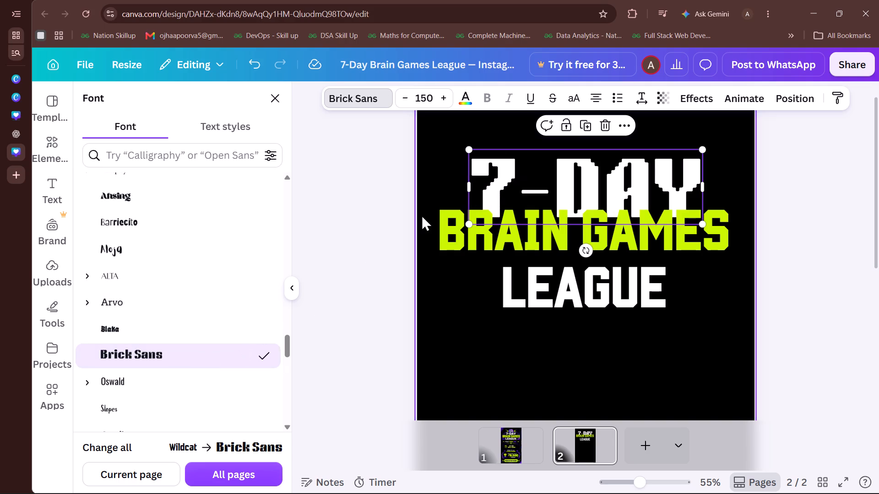
Apply Brick Sans to the BRAIN GAMES heading and reduce its font size, trying 100 and 95 before setting 90.
click(457, 237)
click(186, 350)
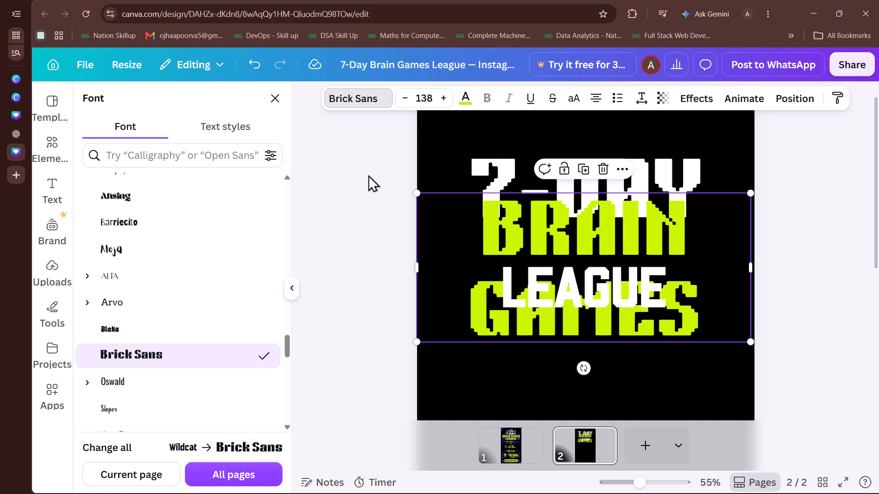
click(428, 99)
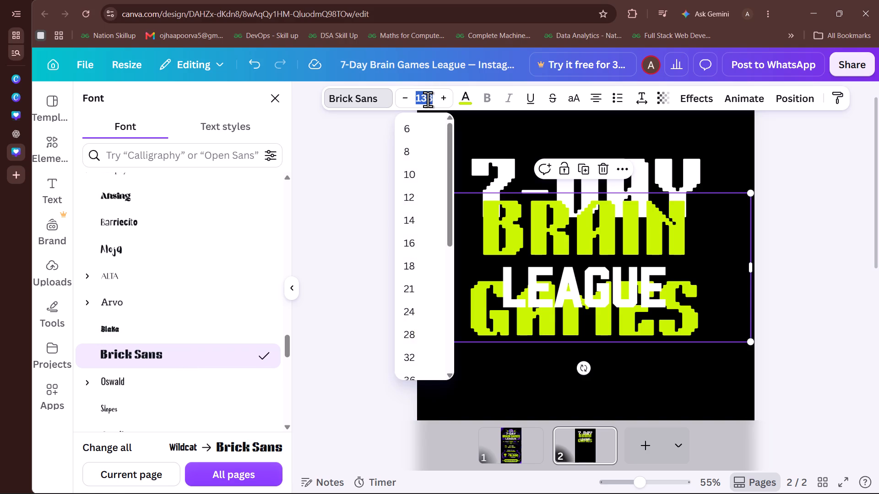
text(100)
key(Return)
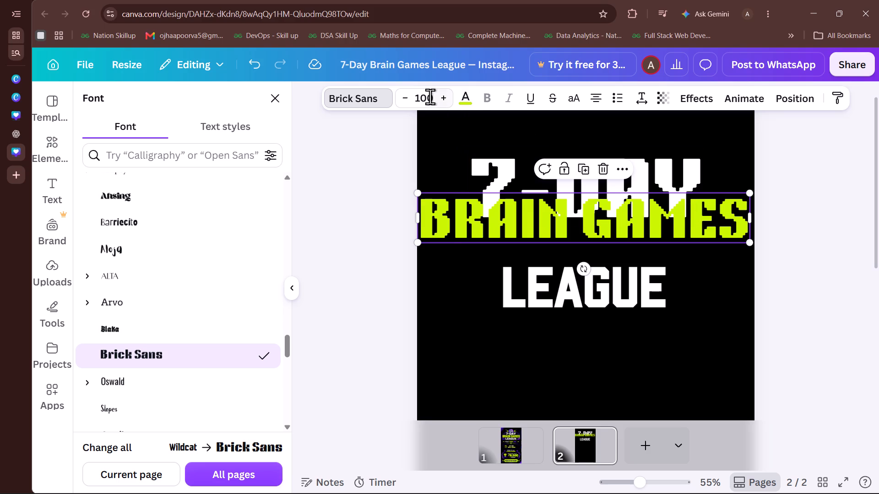
click(427, 96)
text(95)
key(Return)
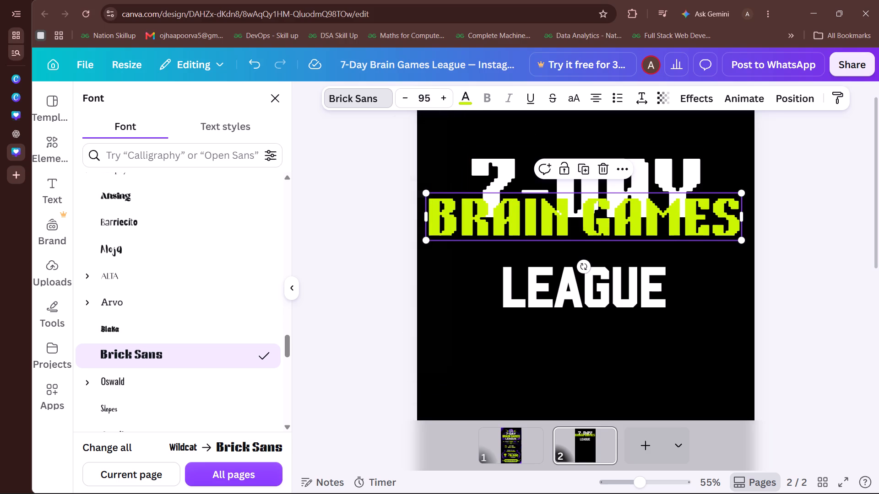
click(426, 97)
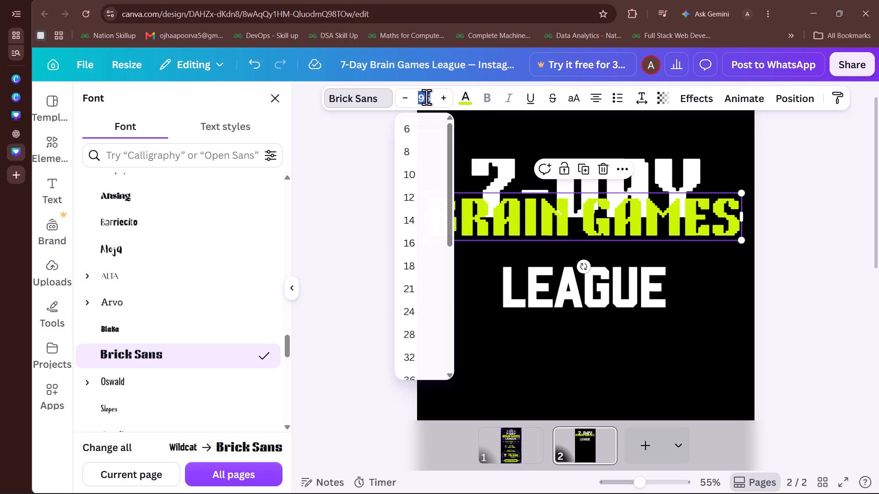
text(90)
key(Return)
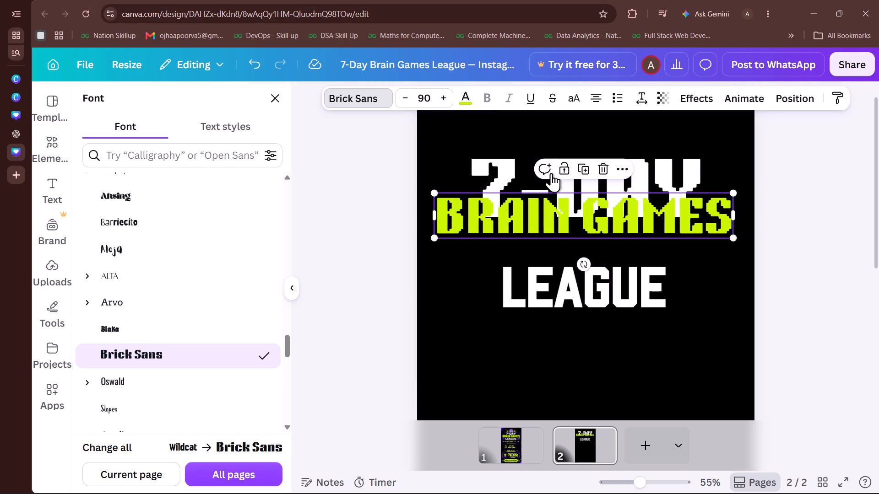
Apply the Brick Sans font to the LEAGUE heading and deselect it.
click(578, 272)
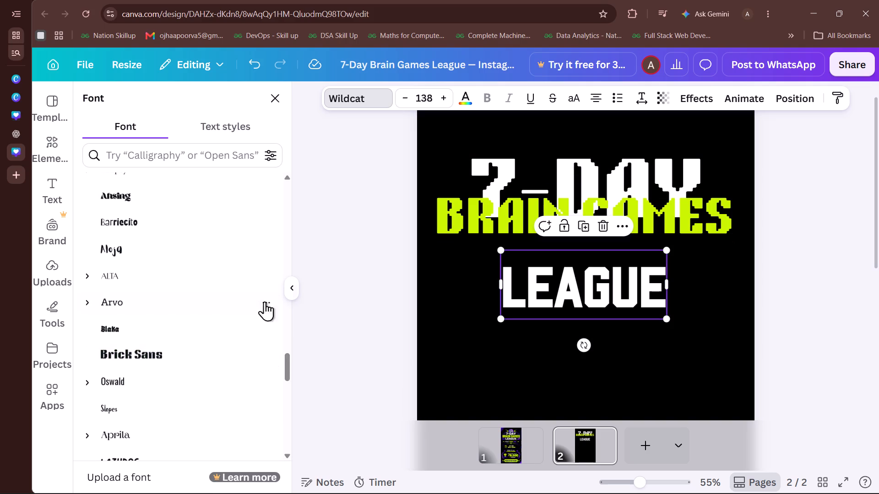
click(203, 352)
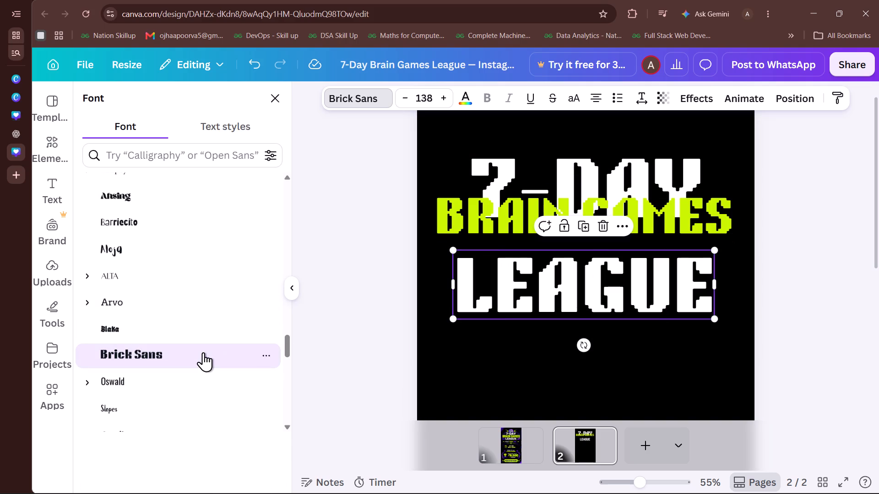
click(363, 261)
Move the BRAIN GAMES heading down, centred on the page, so it sits directly above LEAGUE, and deselect it.
drag(674, 221, 676, 233)
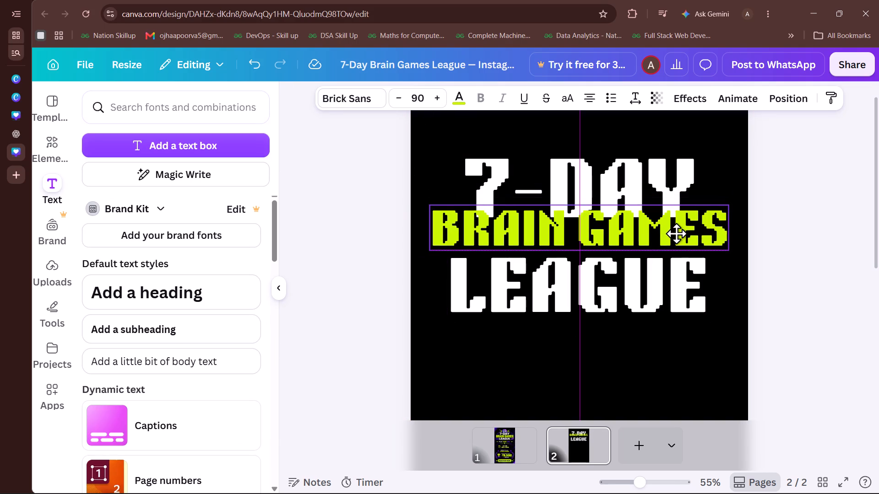
drag(676, 233, 679, 241)
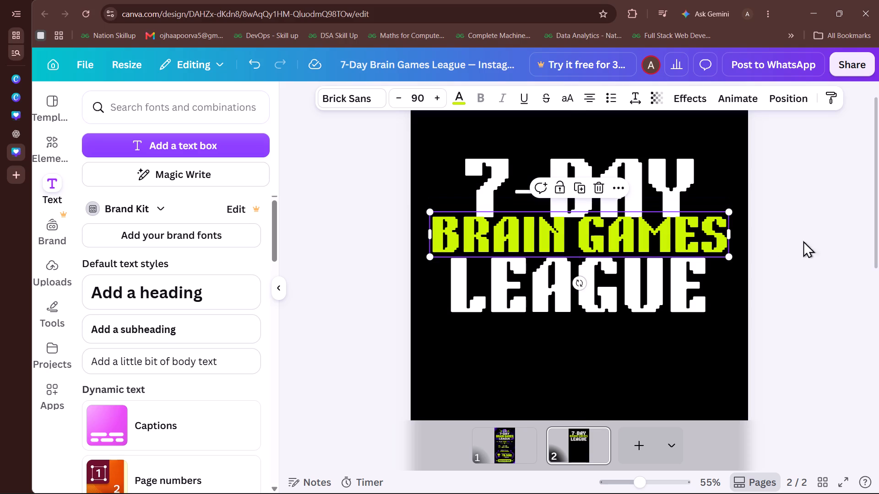
click(815, 240)
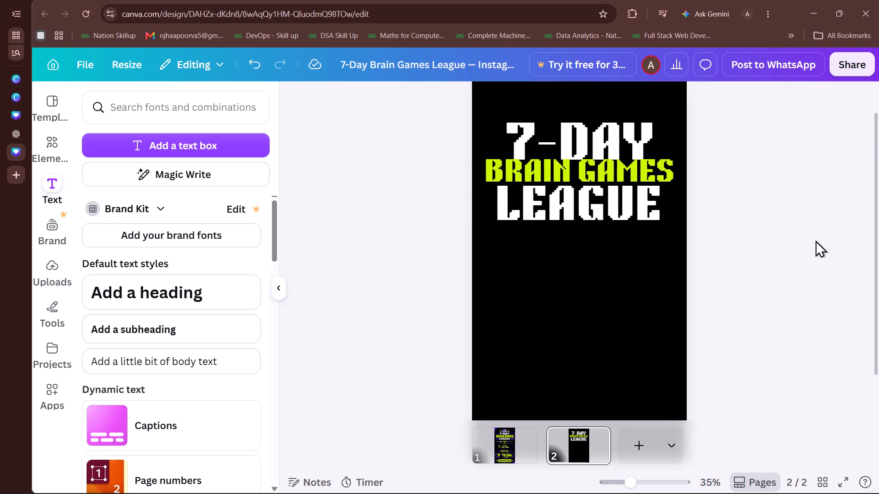
Add an Outline effect to the BRAIN GAMES heading and set the outline colour to black.
scroll(815, 240, up, 2)
click(685, 253)
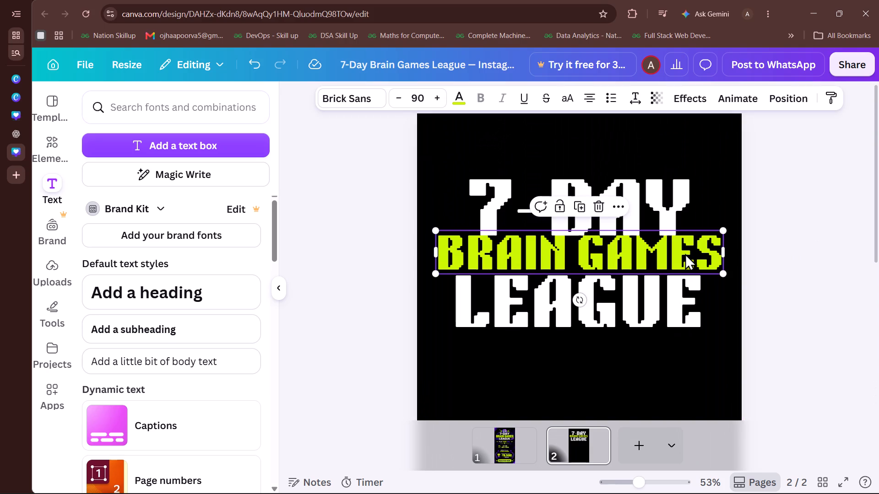
click(696, 91)
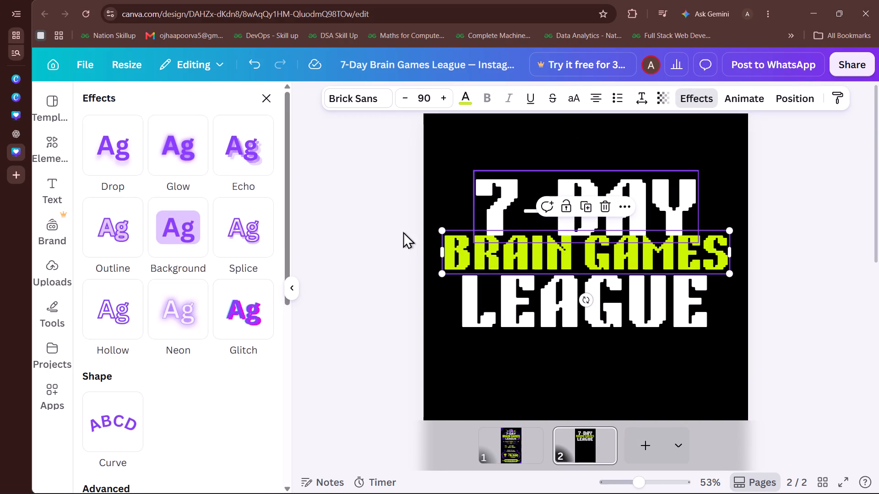
click(130, 230)
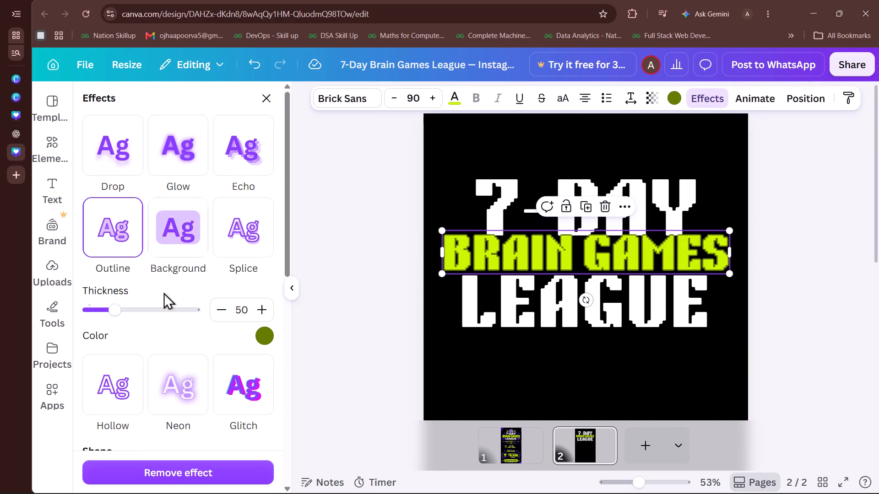
click(272, 335)
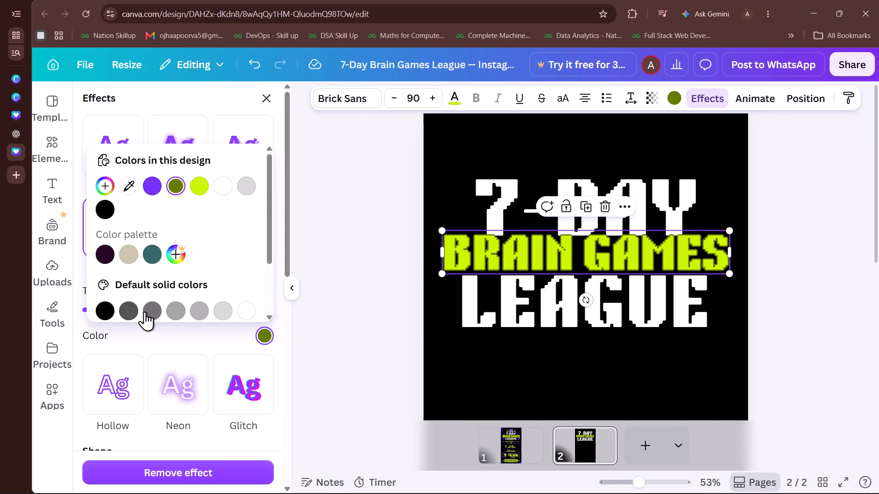
click(100, 306)
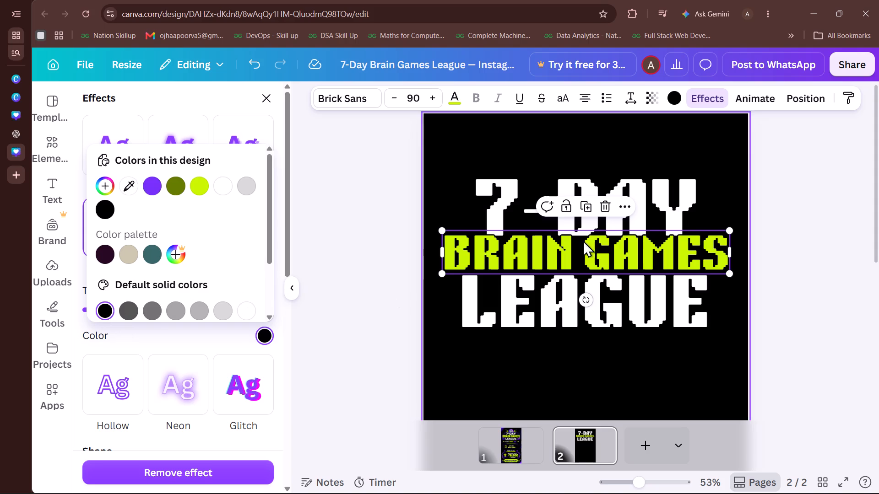
Enlarge the BRAIN GAMES heading to a font size of about 96.6 and raise it to overlap the bottom of 7-DAY.
drag(439, 273, 426, 301)
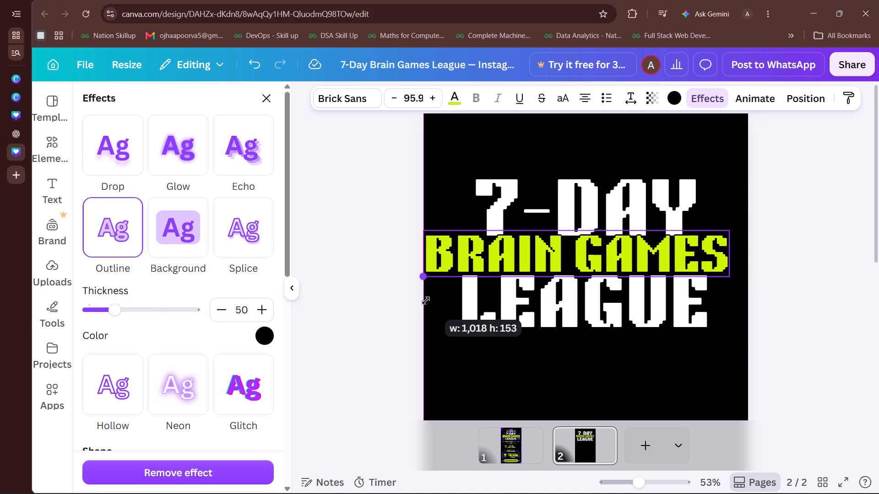
drag(426, 301, 422, 305)
drag(584, 247, 597, 243)
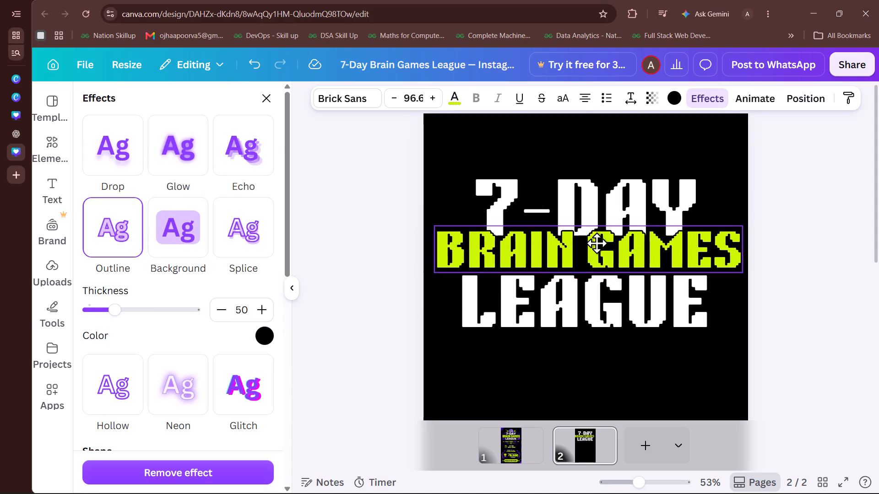
drag(597, 243, 599, 241)
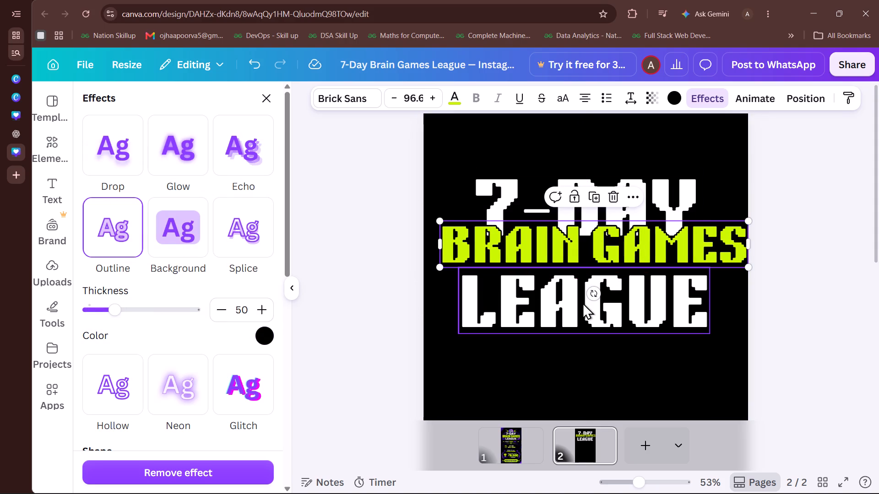
Move the LEAGUE heading up so its top tucks against the bottom of BRAIN GAMES.
drag(584, 284, 583, 276)
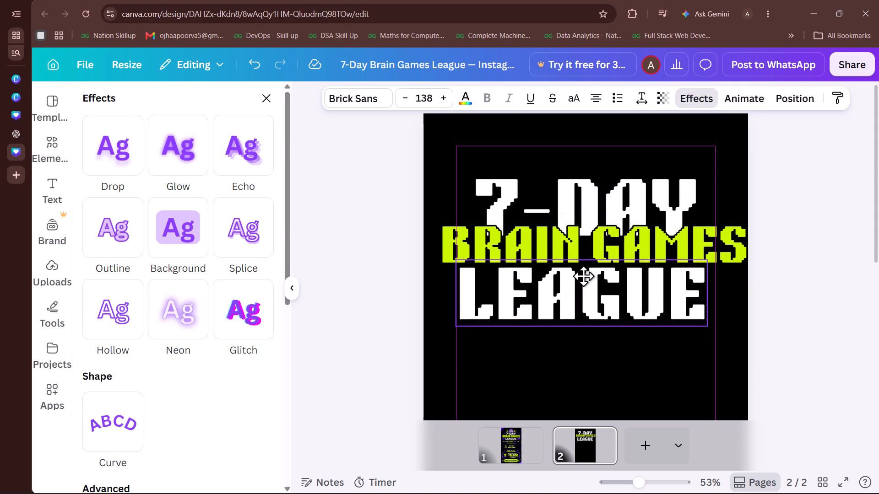
drag(583, 276, 583, 269)
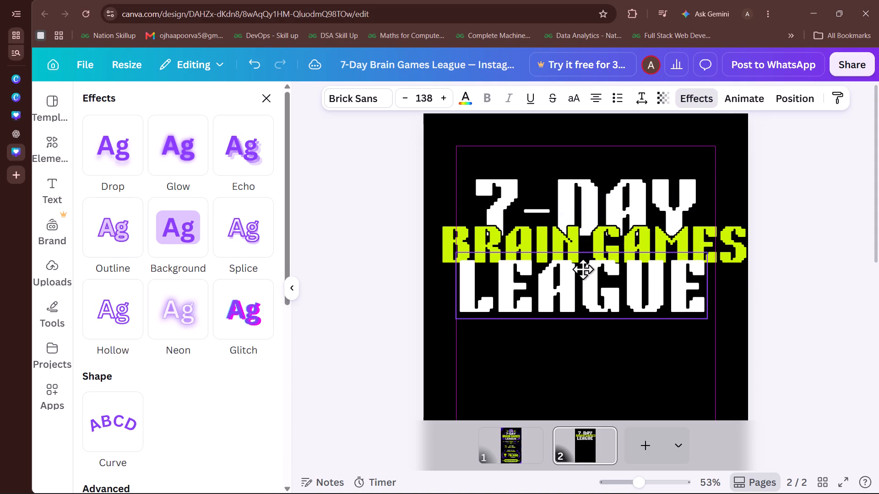
drag(583, 269, 583, 268)
Bring the BRAIN GAMES heading to the front of the other title headings and deselect it.
click(463, 221)
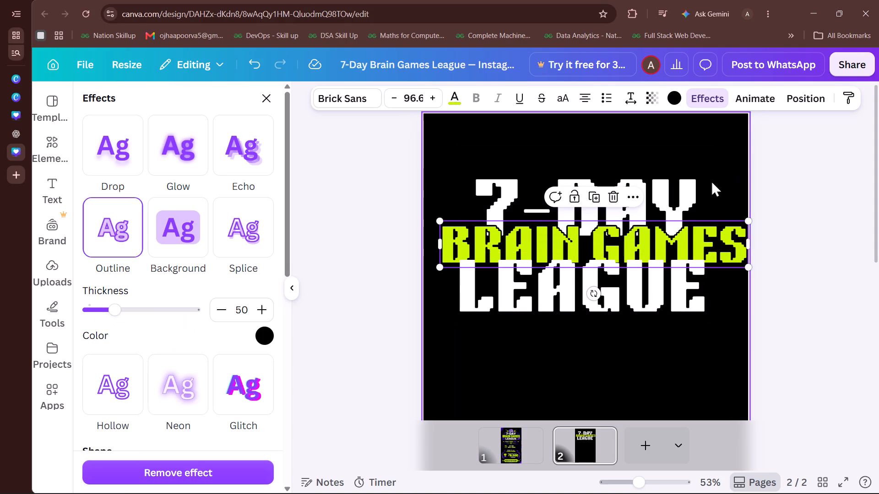
click(635, 197)
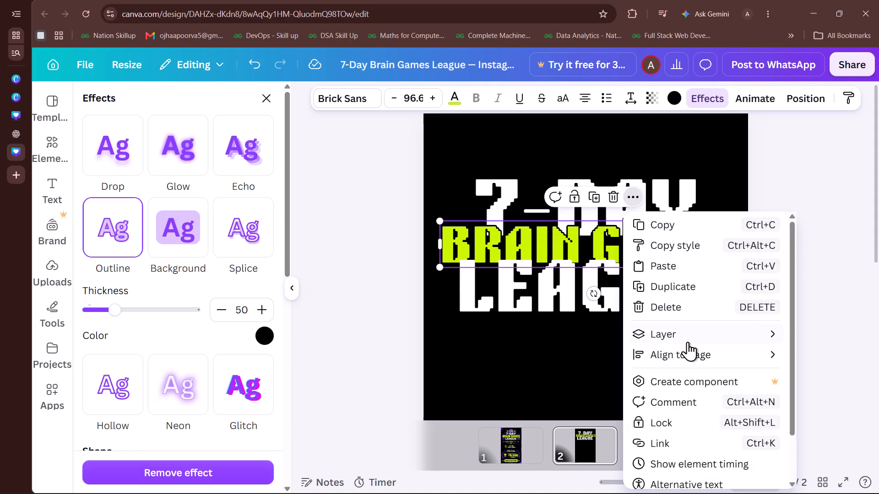
click(688, 342)
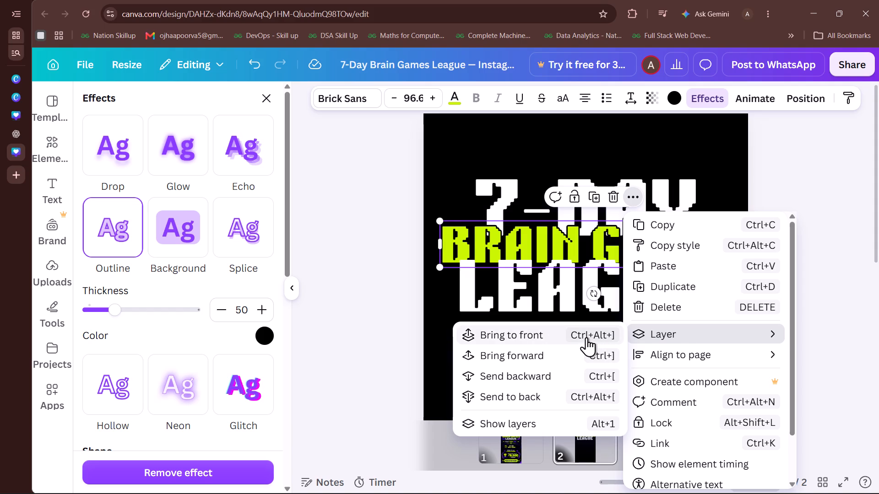
click(586, 337)
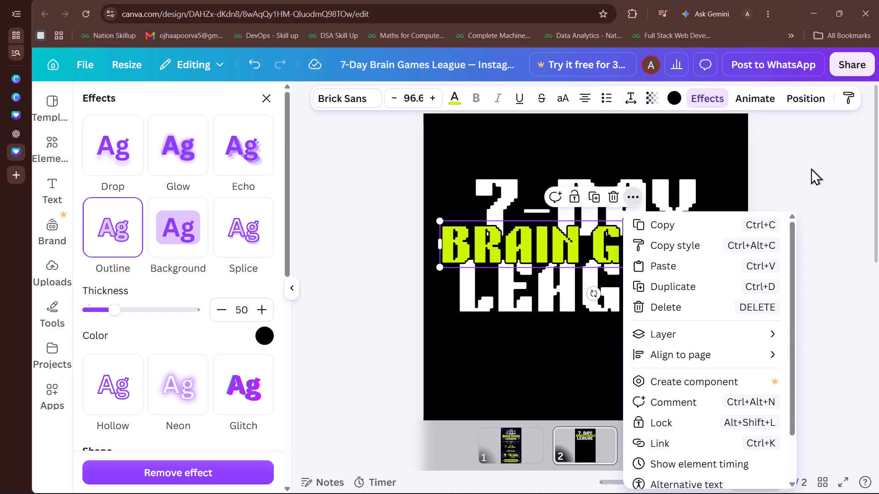
click(811, 168)
Centre the BRAIN GAMES heading horizontally on the page, between 7-DAY and LEAGUE, and deselect it.
drag(651, 251, 644, 252)
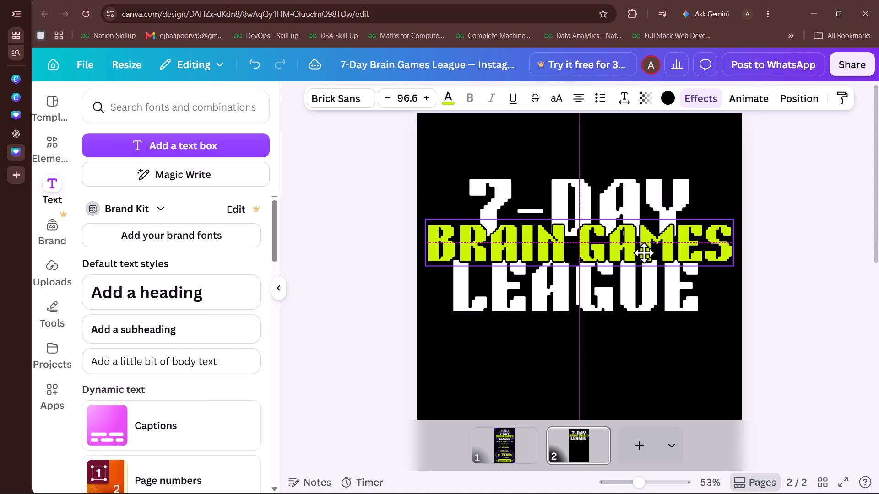
drag(644, 252, 644, 252)
click(809, 256)
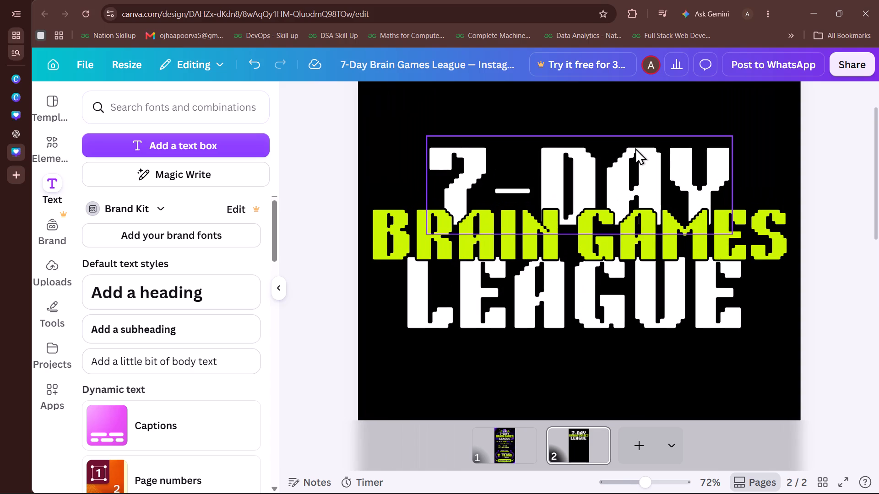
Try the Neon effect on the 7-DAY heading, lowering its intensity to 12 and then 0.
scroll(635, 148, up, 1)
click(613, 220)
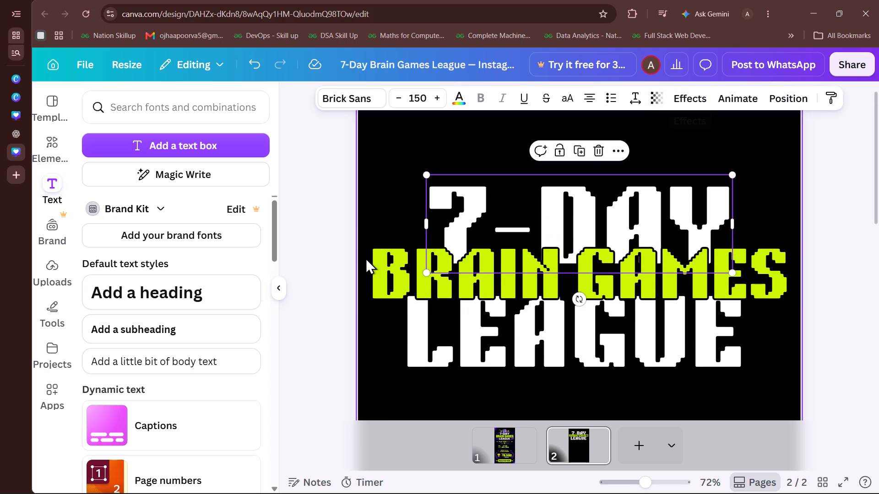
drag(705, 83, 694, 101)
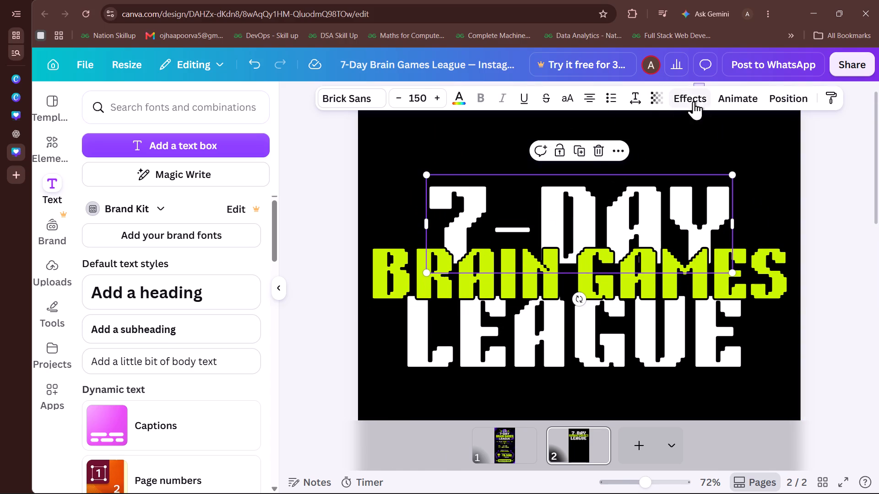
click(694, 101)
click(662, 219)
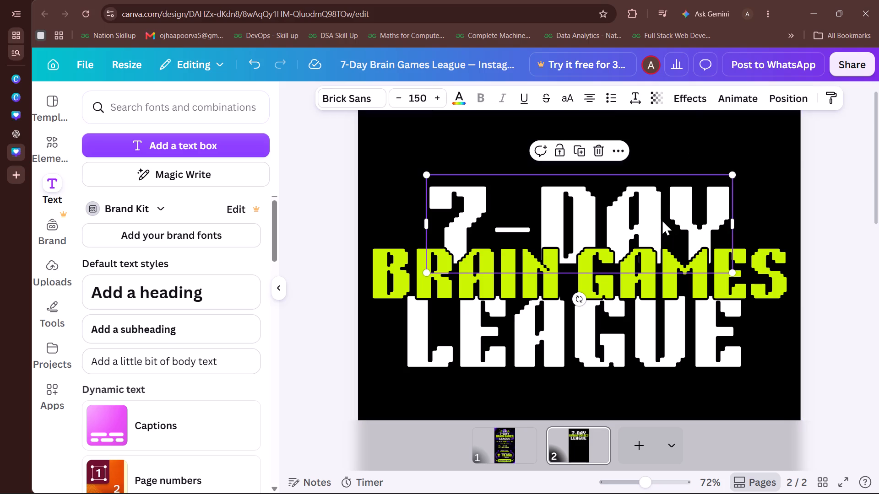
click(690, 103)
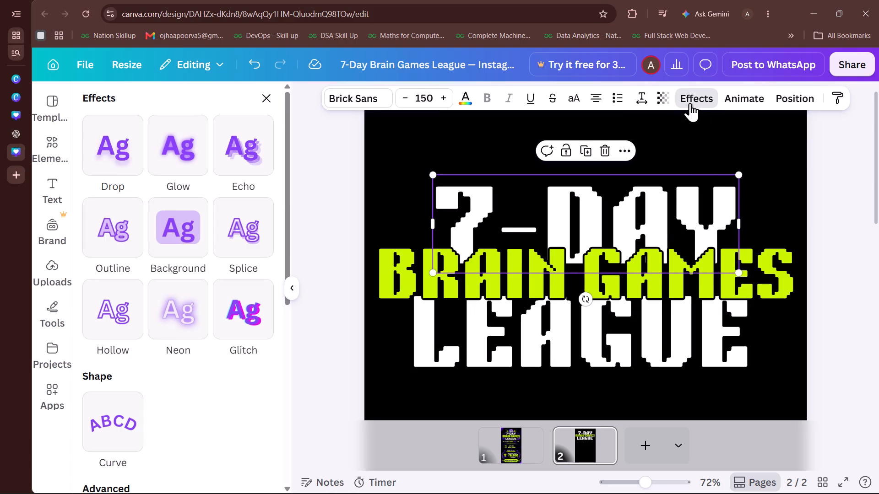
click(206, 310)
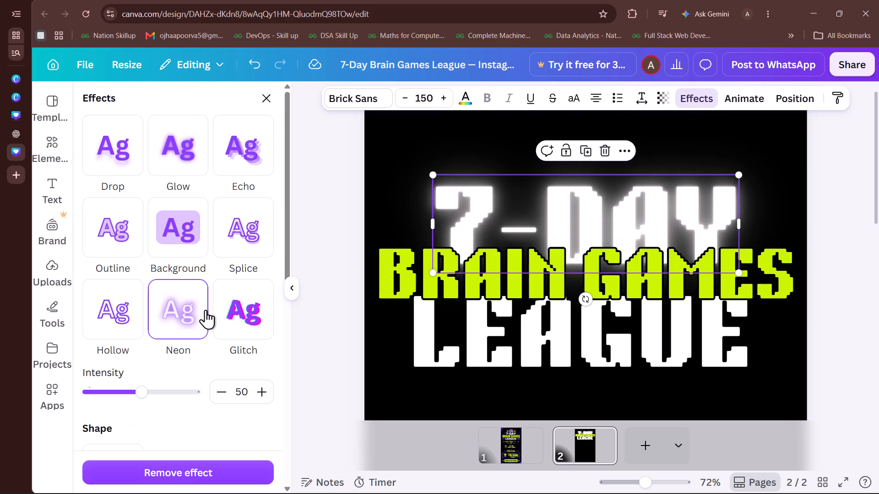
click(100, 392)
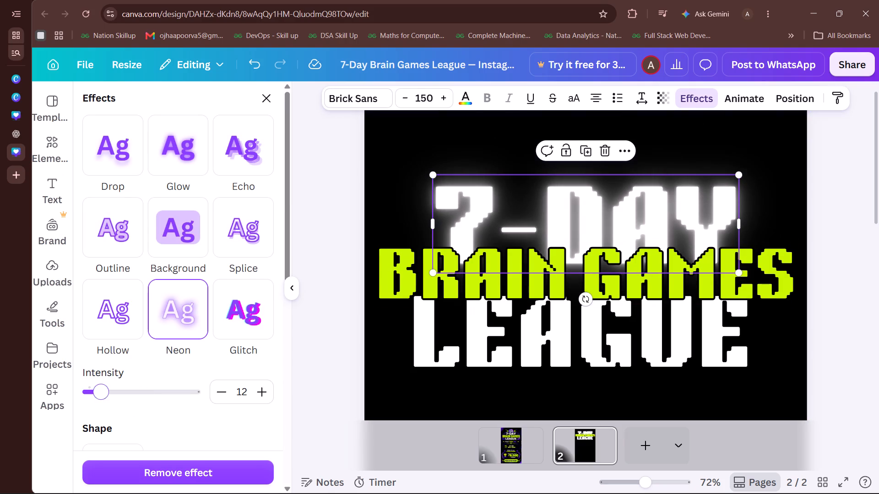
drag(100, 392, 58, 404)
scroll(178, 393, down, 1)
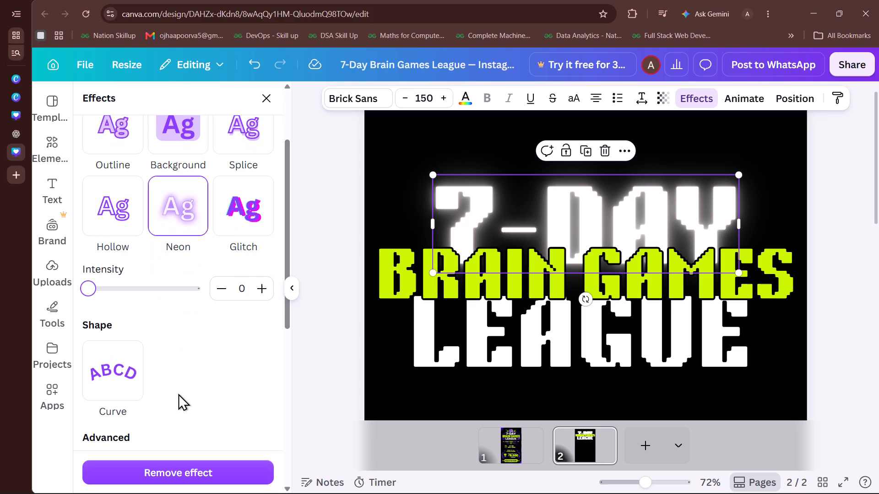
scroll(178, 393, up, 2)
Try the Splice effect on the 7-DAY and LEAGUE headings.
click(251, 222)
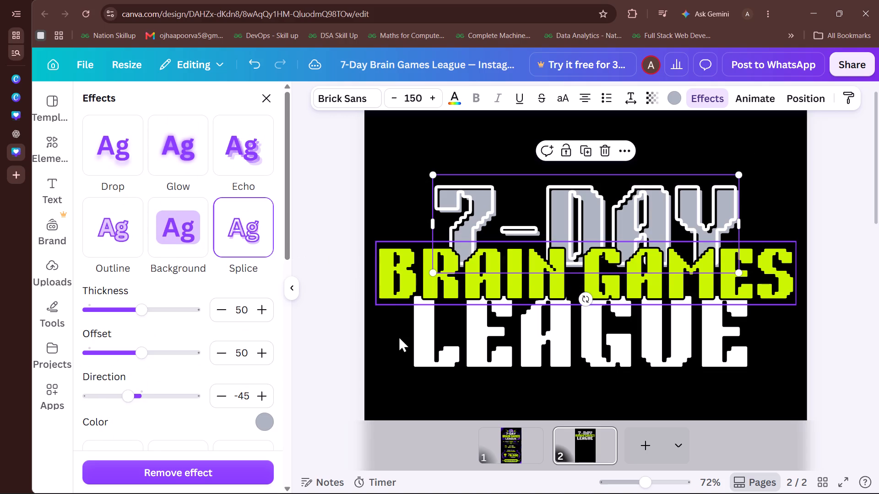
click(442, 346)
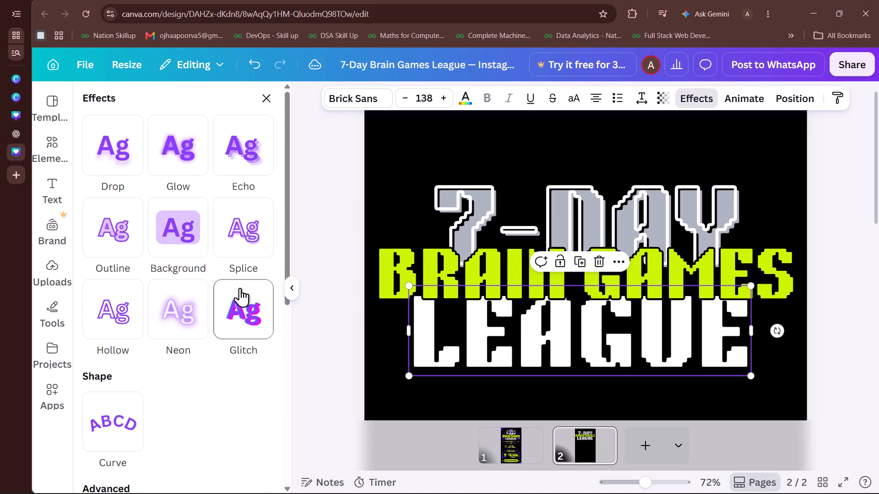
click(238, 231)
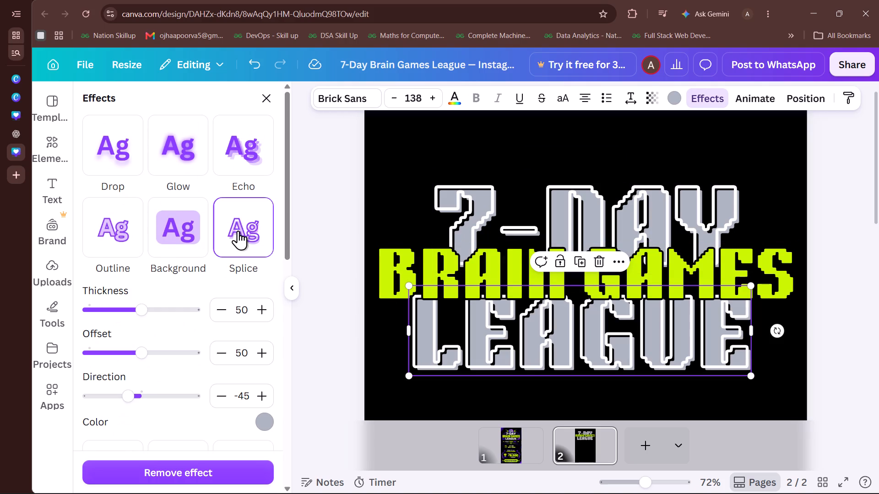
Replace the BRAIN GAMES heading's Outline effect with the Splice effect.
click(405, 274)
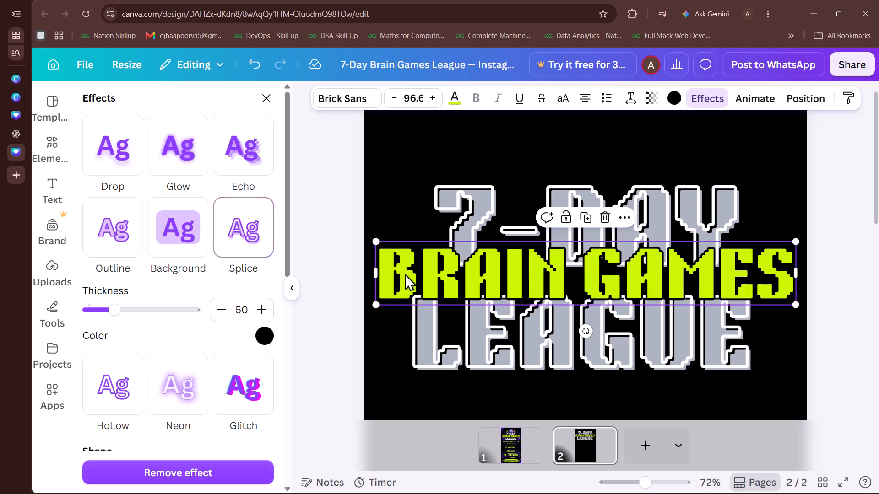
click(240, 231)
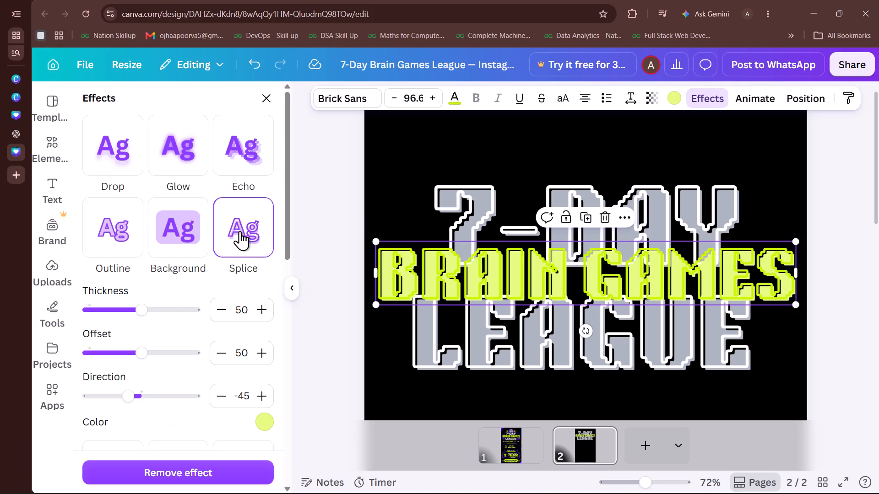
Switch the 7-DAY heading to the Glow effect.
click(489, 178)
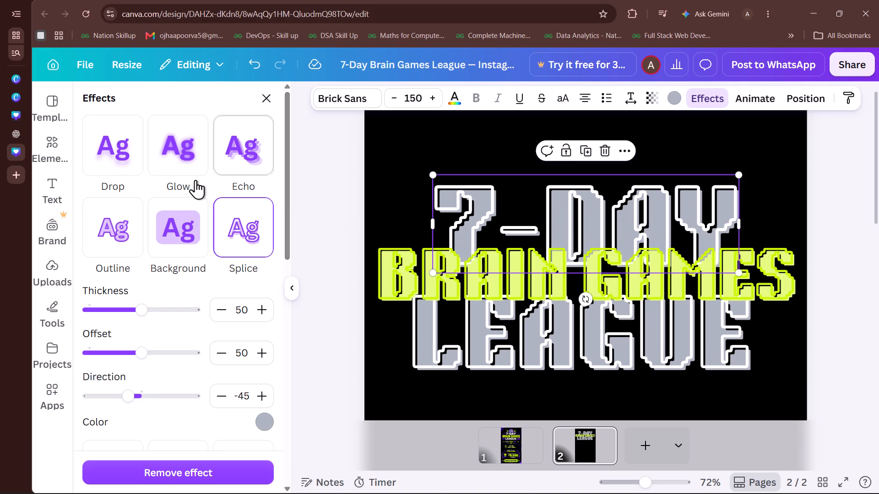
click(157, 146)
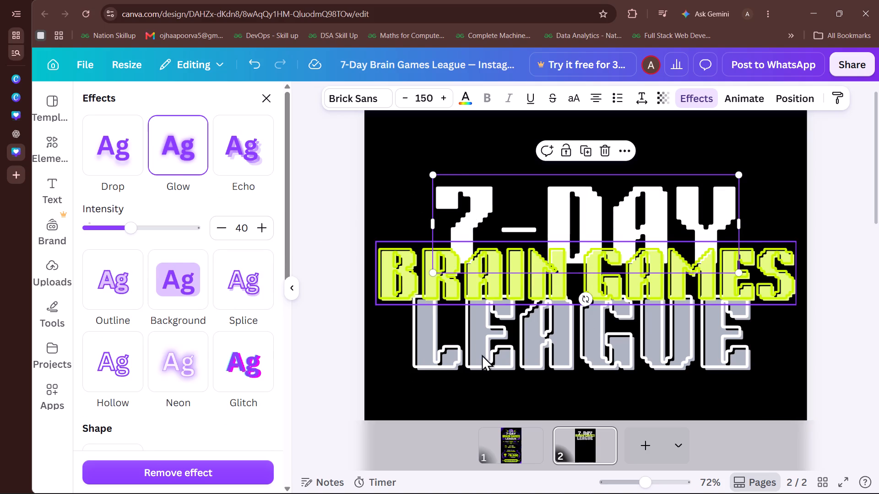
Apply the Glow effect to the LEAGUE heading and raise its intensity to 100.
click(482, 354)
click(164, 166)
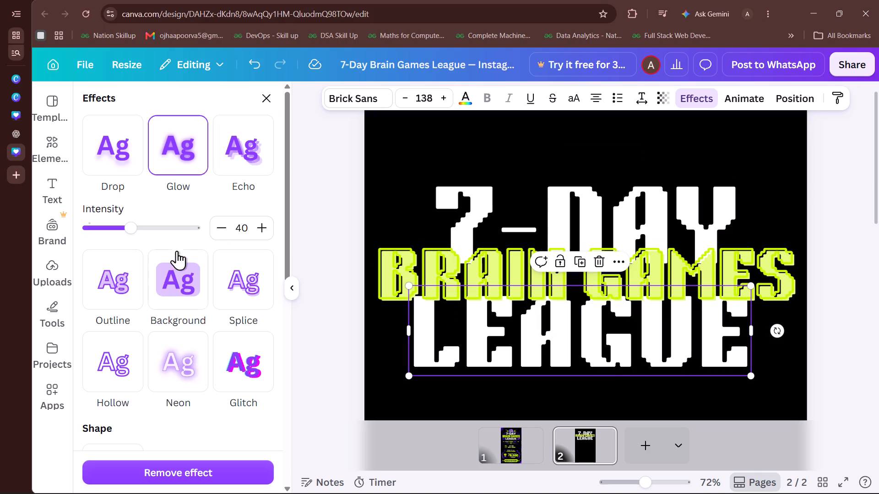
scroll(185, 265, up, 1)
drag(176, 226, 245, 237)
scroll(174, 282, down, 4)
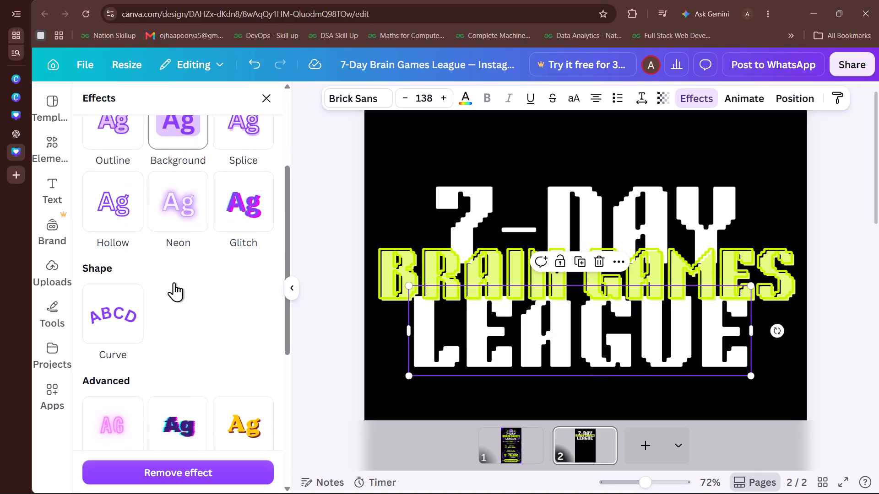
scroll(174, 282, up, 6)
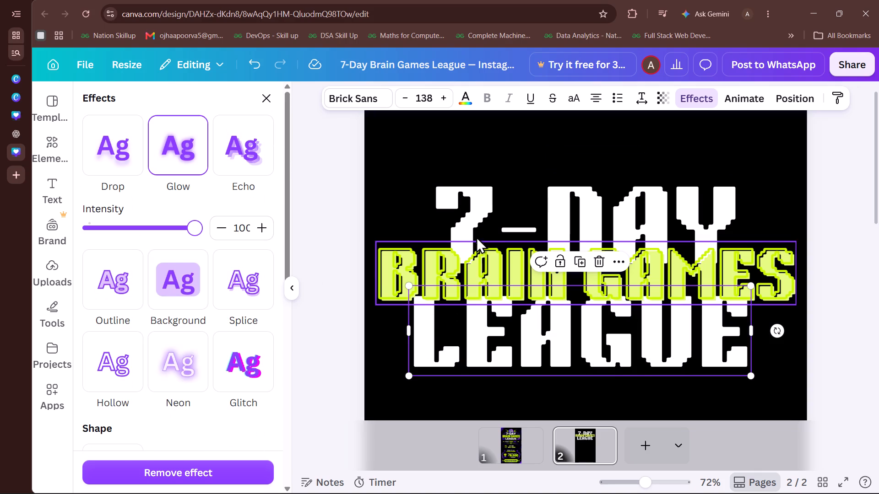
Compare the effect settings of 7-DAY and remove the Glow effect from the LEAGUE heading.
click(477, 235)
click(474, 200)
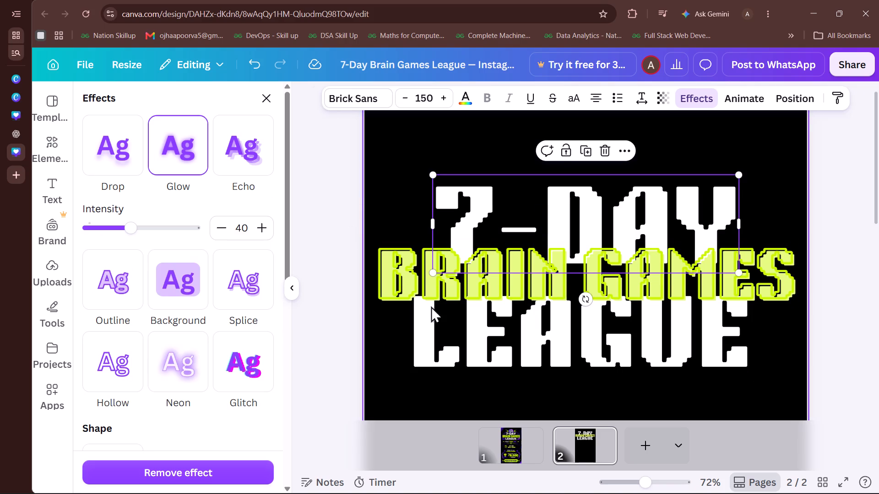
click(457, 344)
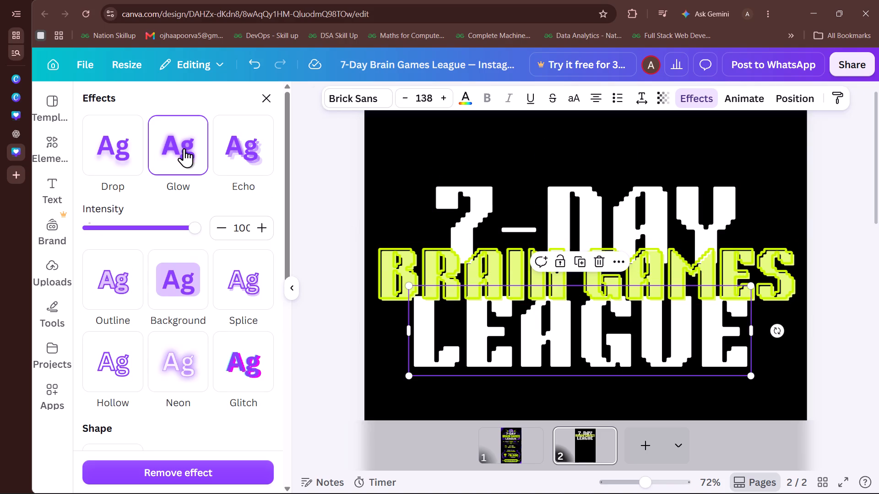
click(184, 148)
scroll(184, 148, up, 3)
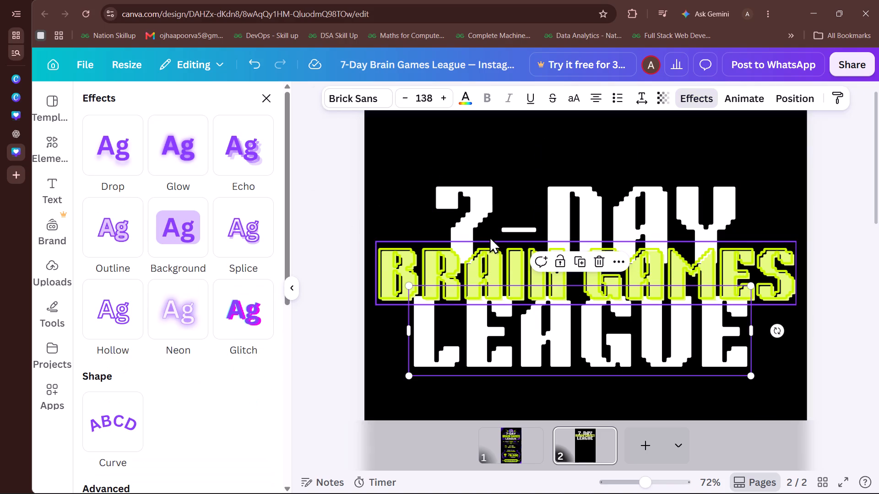
Apply the Glow effect to the LEAGUE heading with an intensity of 100.
click(486, 190)
click(461, 337)
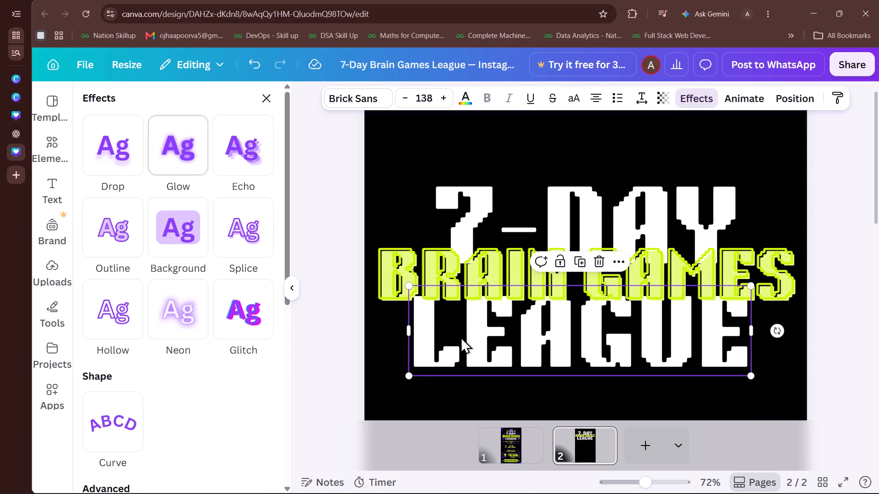
click(192, 153)
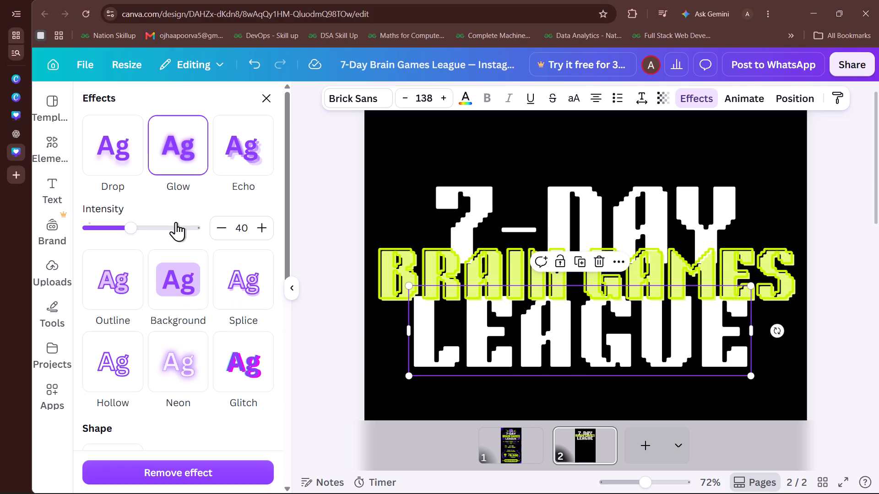
drag(175, 223, 286, 244)
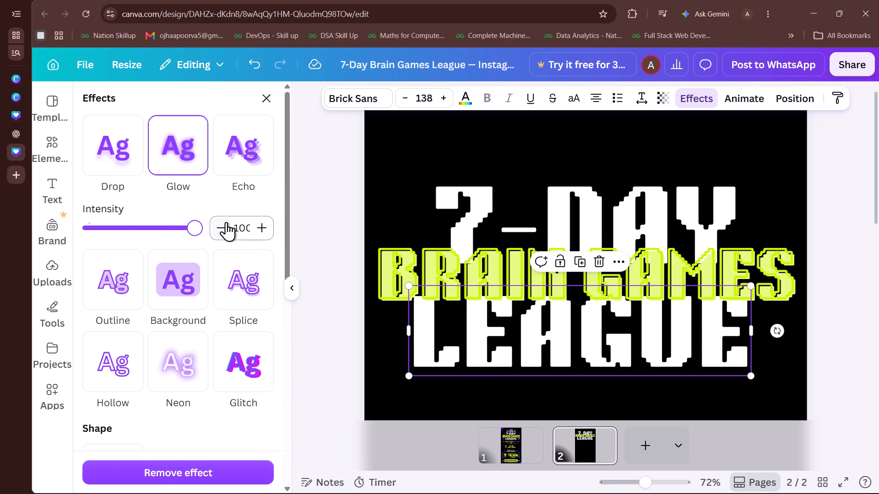
scroll(226, 222, up, 4)
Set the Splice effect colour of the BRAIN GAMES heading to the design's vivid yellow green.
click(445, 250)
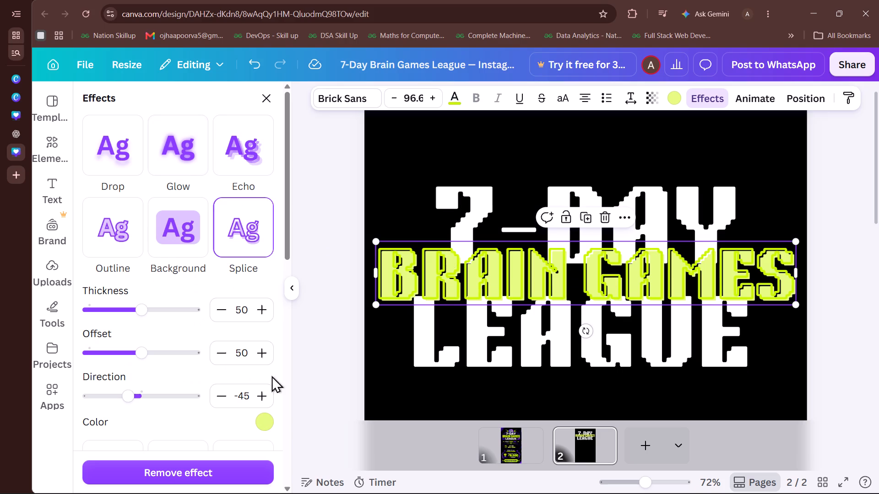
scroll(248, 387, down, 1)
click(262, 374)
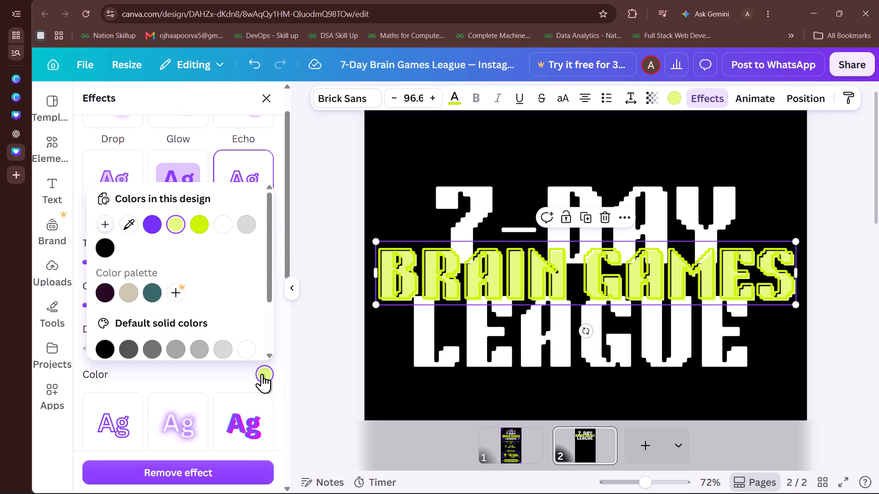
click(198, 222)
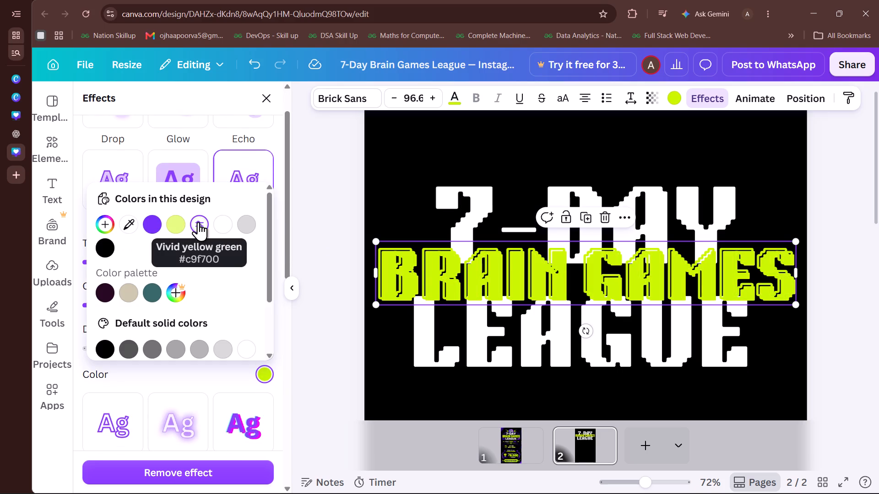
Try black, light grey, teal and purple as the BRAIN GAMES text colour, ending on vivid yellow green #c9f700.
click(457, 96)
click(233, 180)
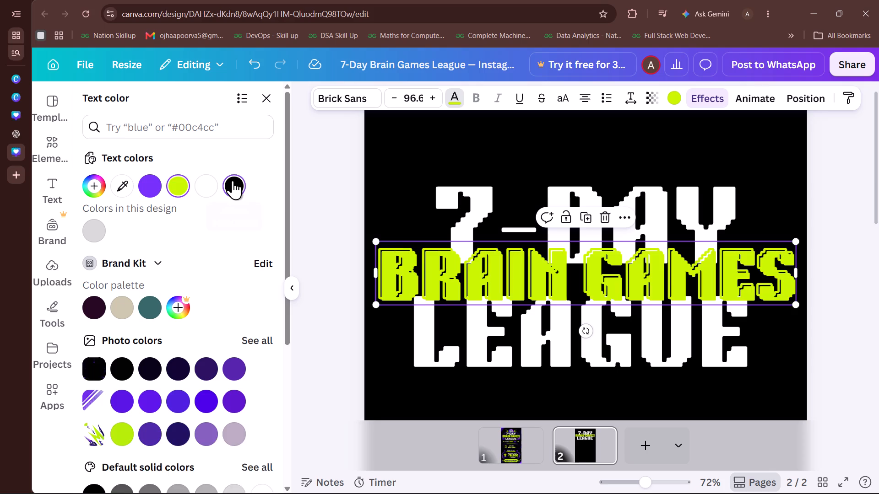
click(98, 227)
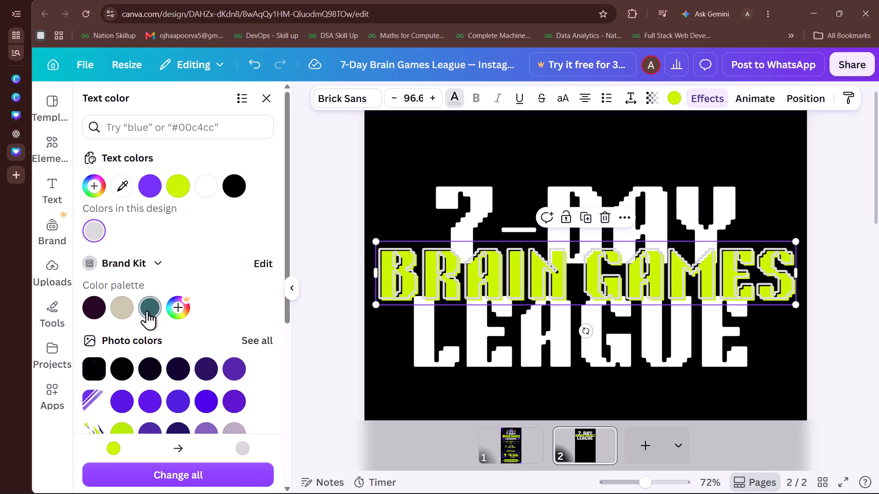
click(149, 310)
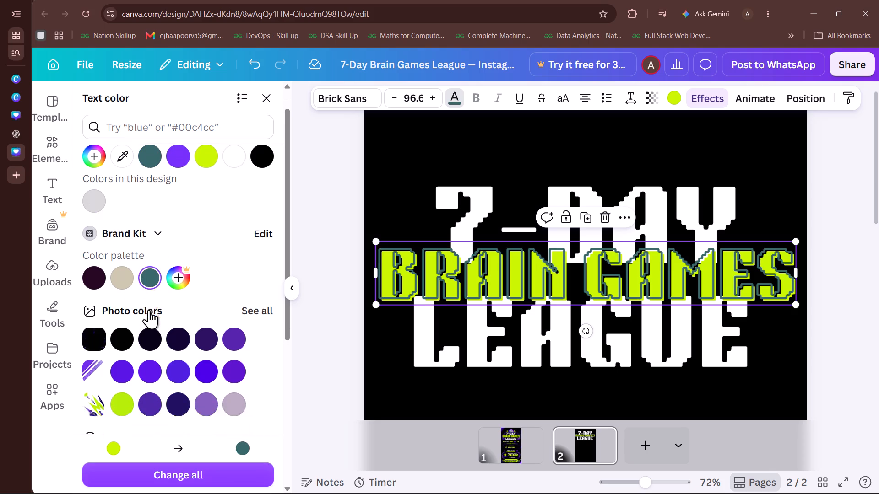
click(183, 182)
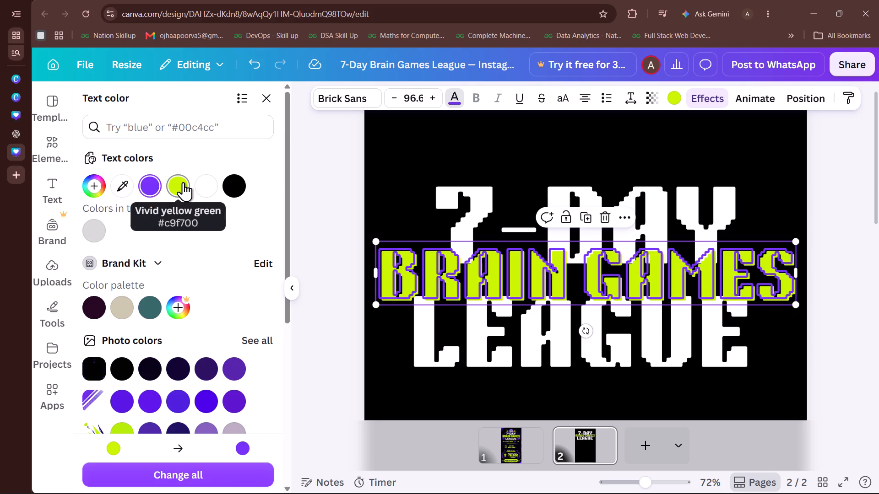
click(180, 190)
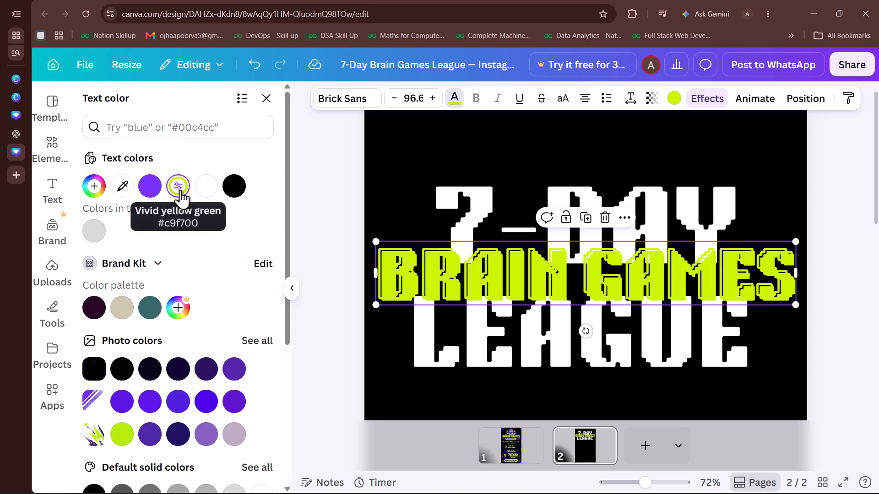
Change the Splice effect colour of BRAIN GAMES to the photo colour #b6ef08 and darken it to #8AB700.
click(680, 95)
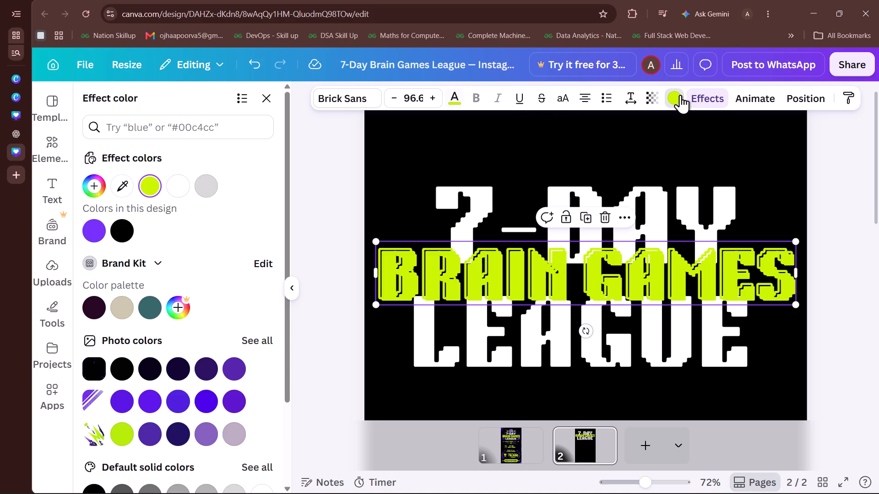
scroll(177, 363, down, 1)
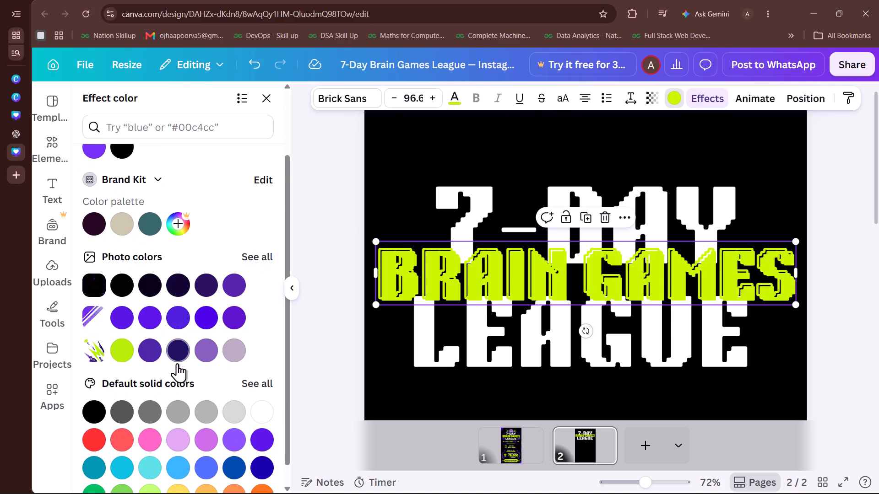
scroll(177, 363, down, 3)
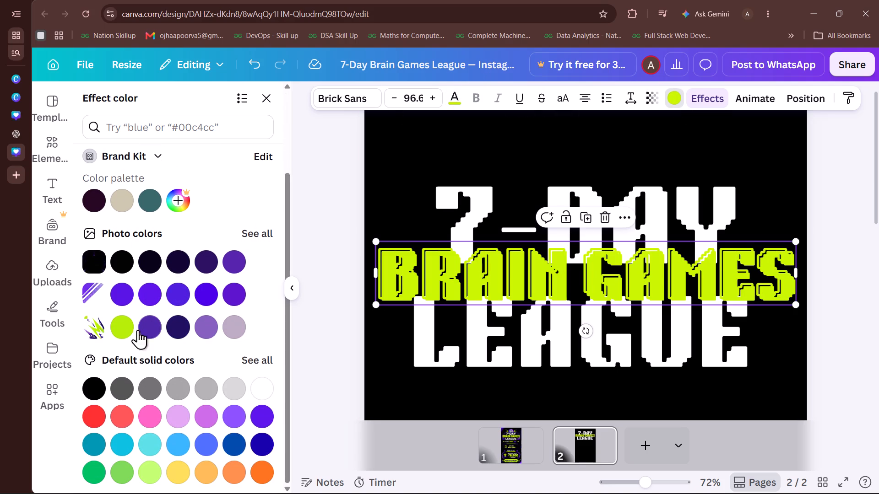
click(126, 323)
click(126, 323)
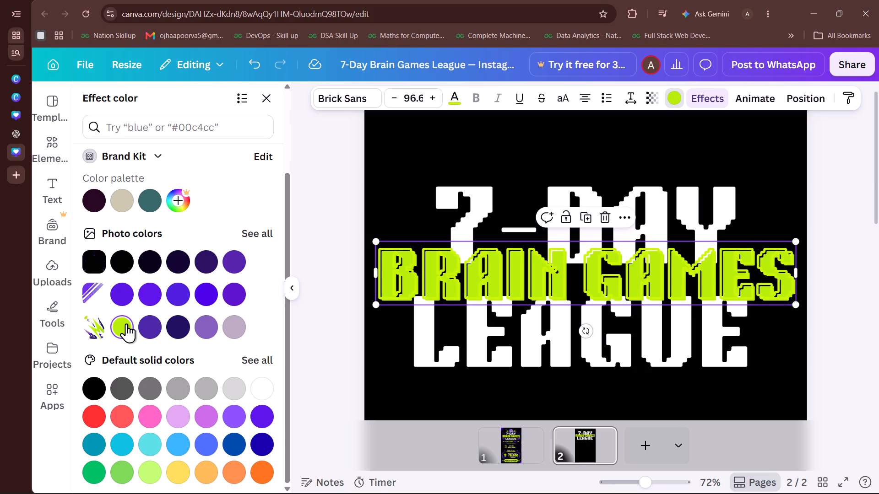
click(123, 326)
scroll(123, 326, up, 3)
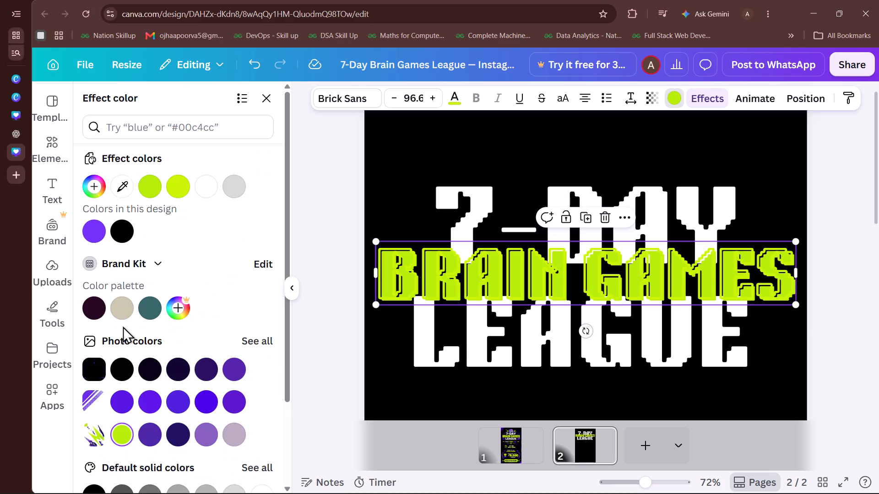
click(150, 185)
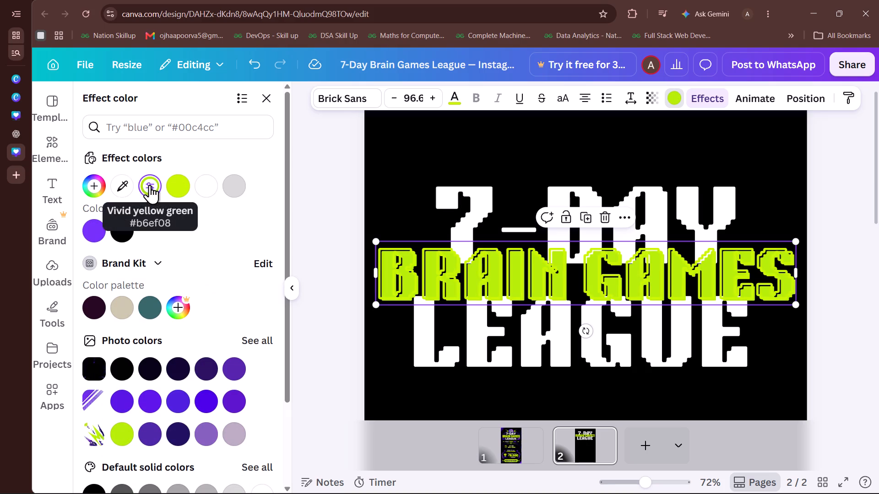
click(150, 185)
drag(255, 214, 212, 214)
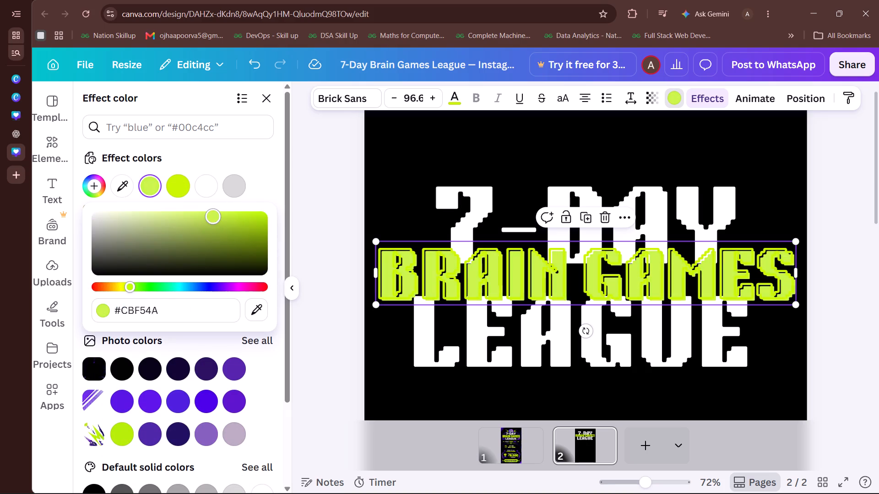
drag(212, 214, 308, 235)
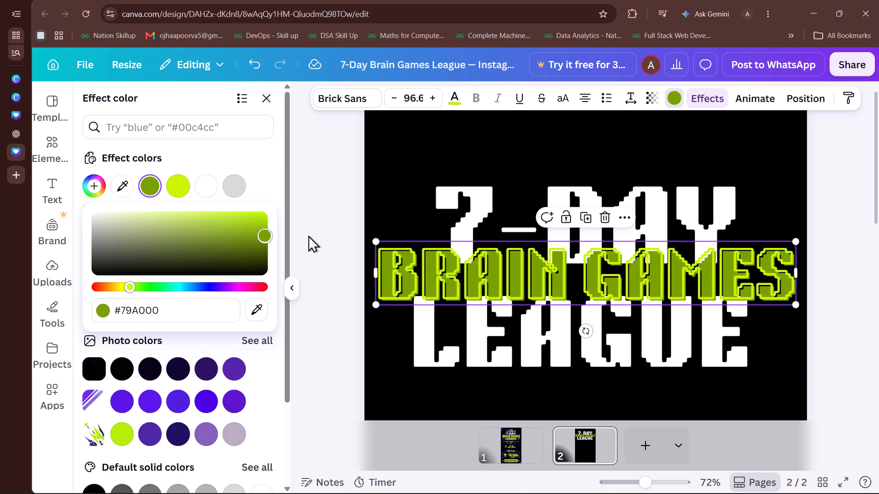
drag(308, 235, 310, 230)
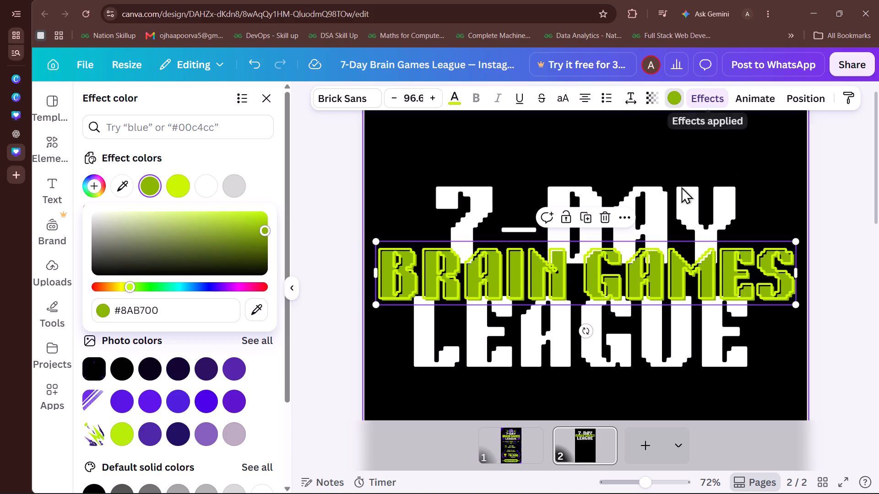
Switch the 7-DAY heading to the Outline effect with a thickness of 24.
click(671, 231)
click(686, 99)
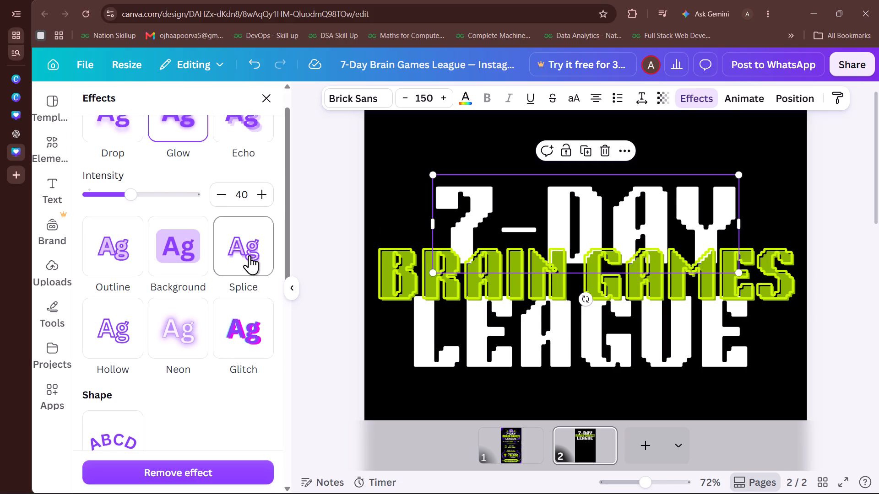
click(96, 247)
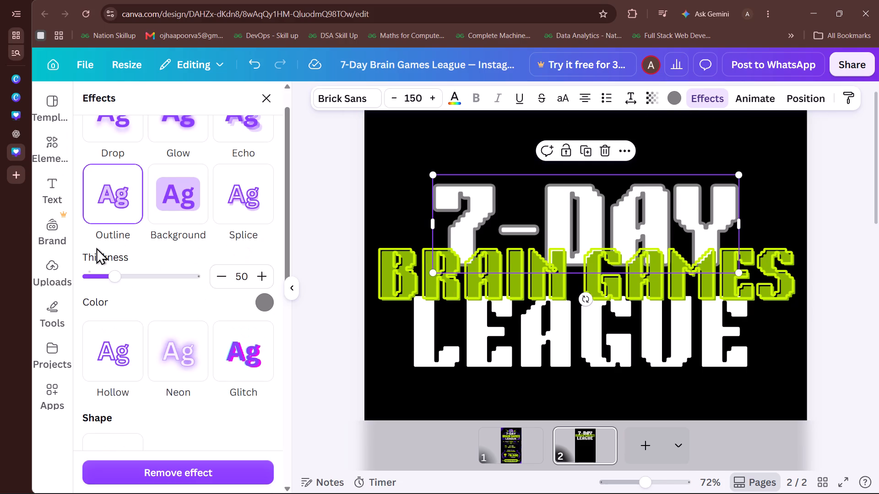
click(95, 272)
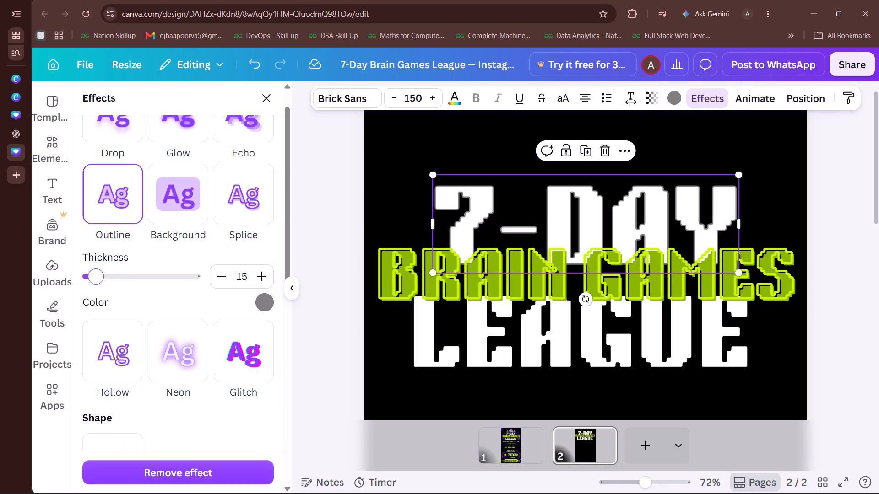
drag(95, 272, 100, 273)
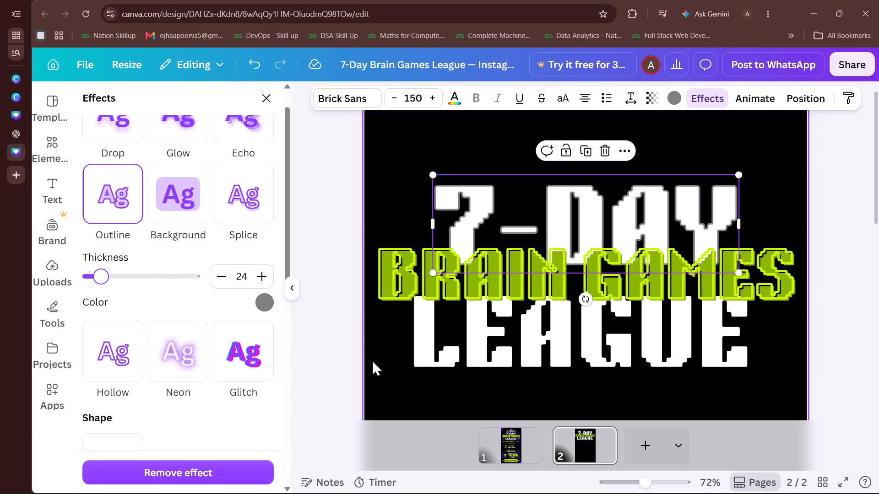
Switch the LEAGUE heading to the Outline effect with a thickness of 24.
click(414, 333)
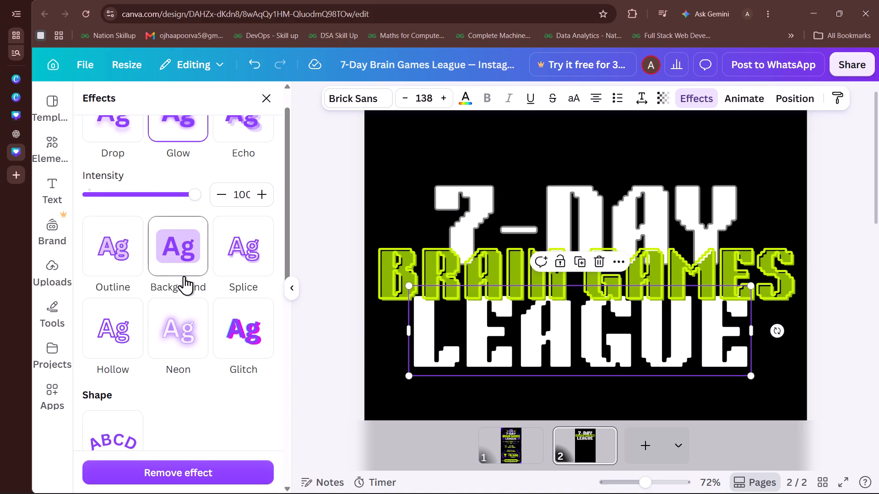
click(137, 257)
drag(122, 275, 110, 279)
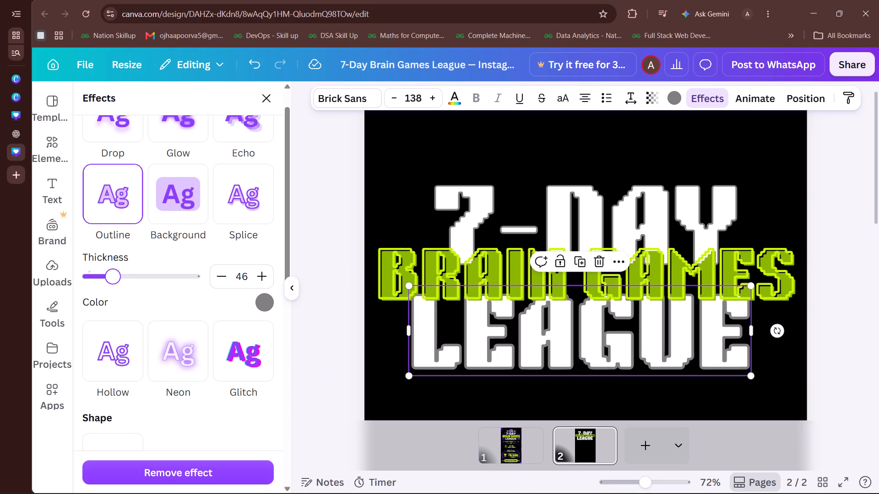
drag(110, 279, 102, 278)
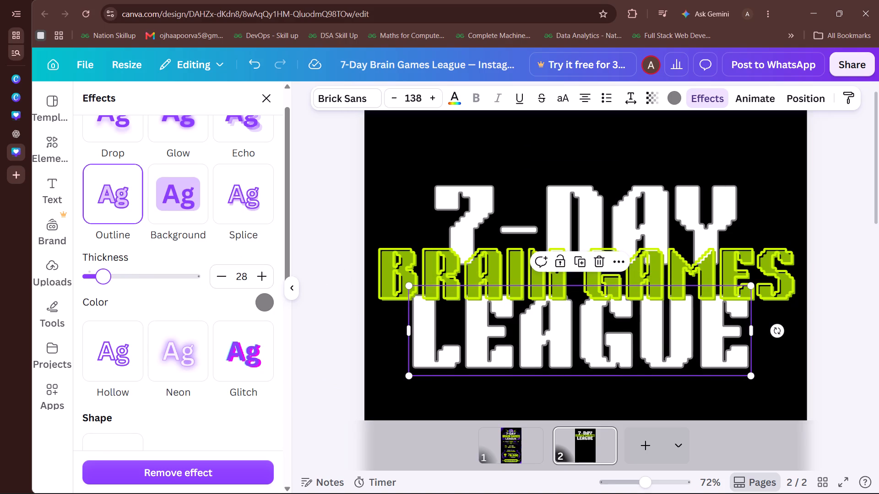
drag(102, 278, 101, 277)
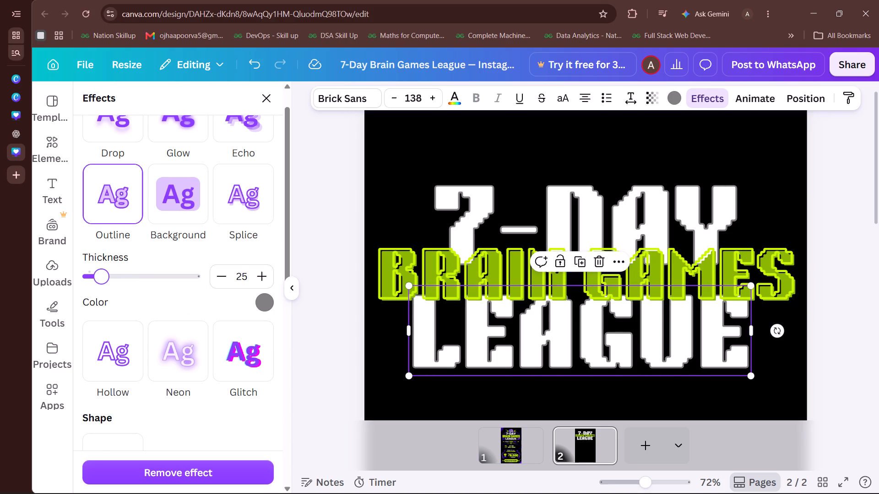
key(Left)
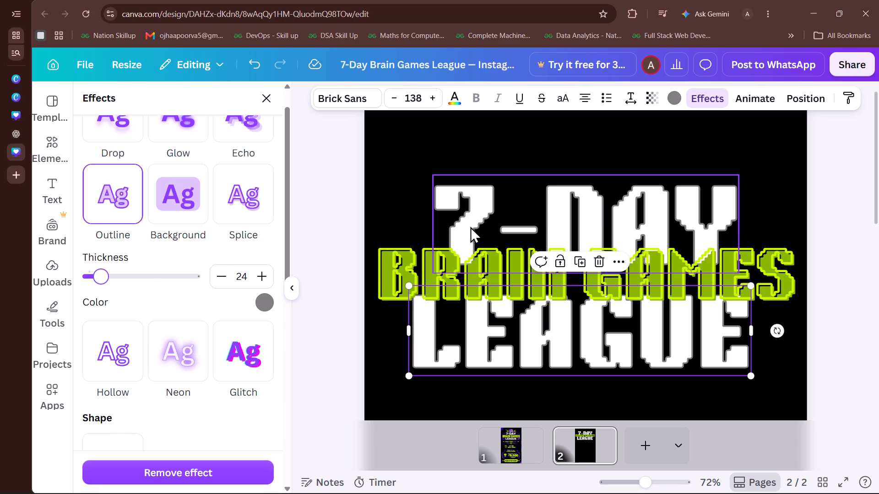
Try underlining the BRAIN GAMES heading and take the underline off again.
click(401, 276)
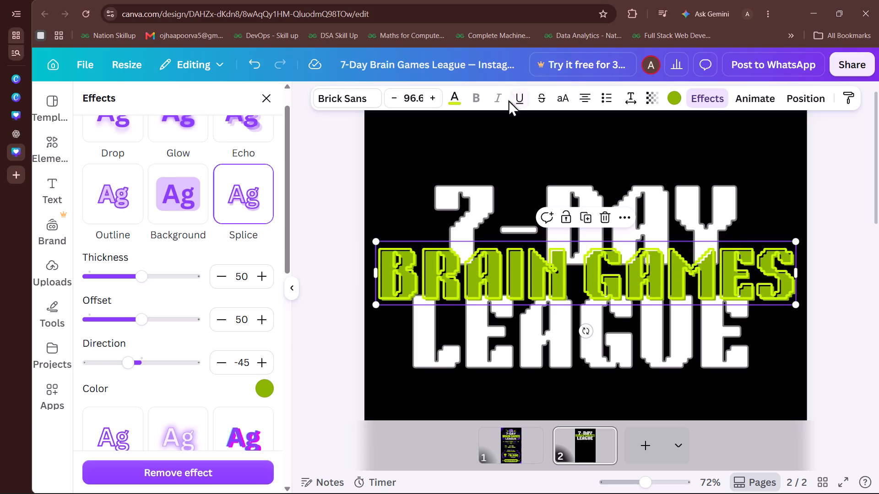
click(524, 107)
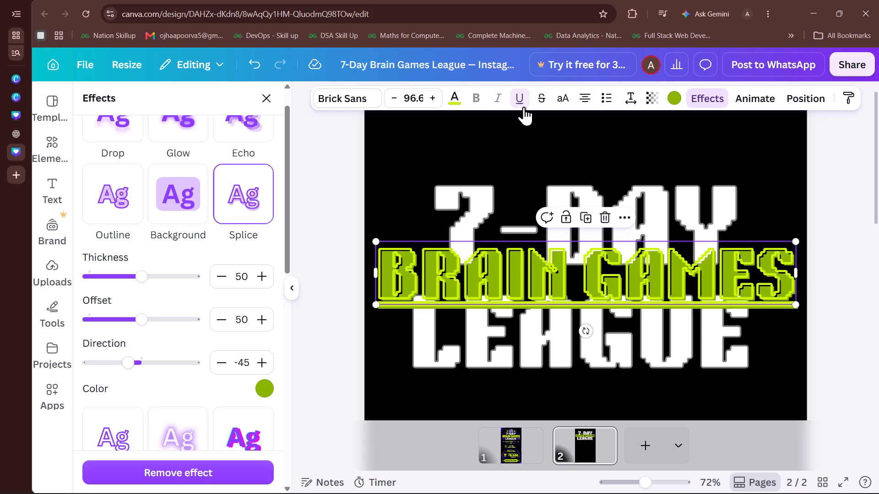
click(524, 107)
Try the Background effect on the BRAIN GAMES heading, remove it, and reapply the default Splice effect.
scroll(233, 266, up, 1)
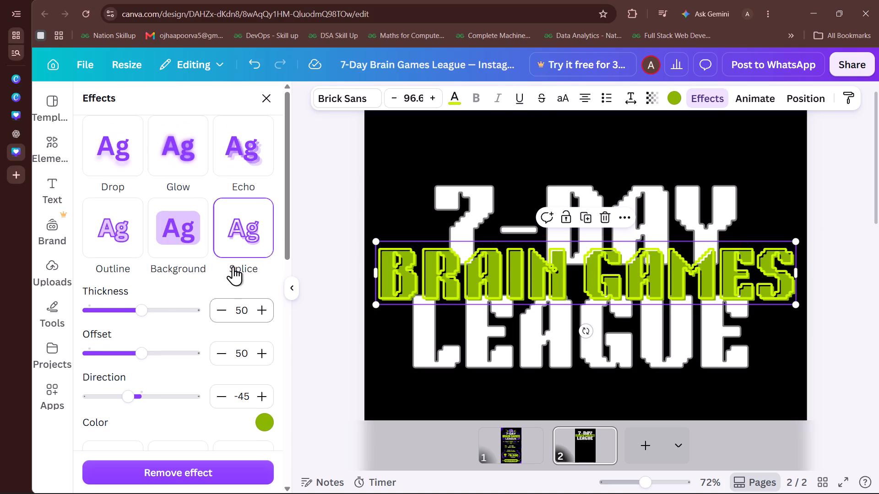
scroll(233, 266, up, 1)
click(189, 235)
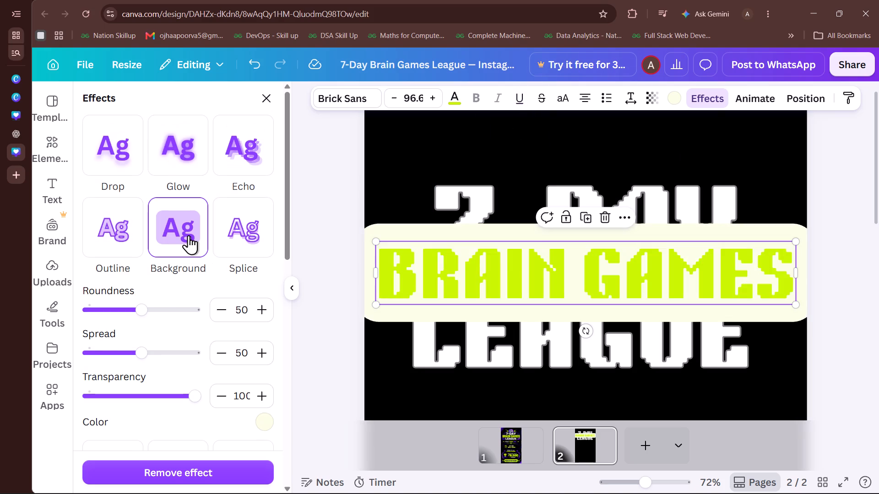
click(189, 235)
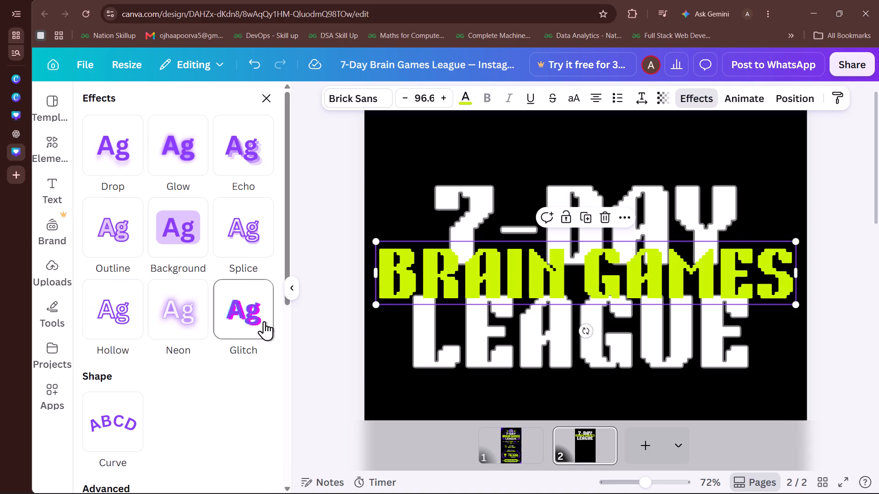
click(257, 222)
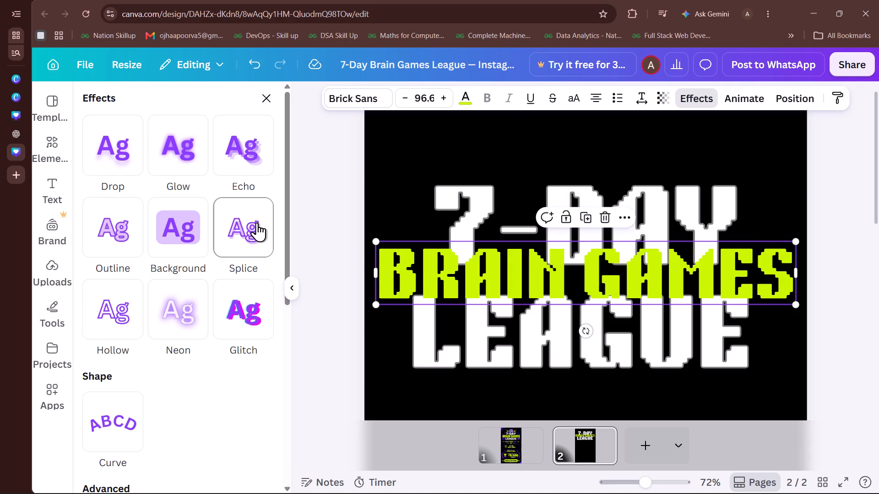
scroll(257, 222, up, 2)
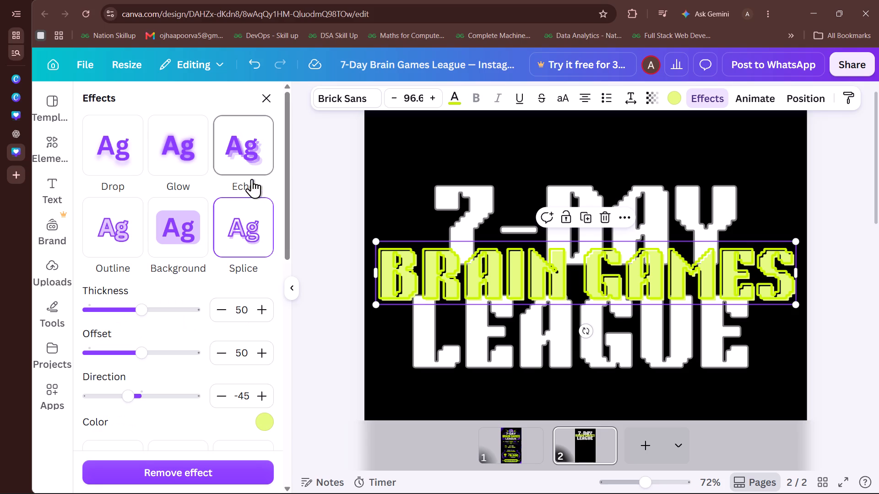
Switch the BRAIN GAMES heading to the Glow effect with an intensity of 100.
click(179, 162)
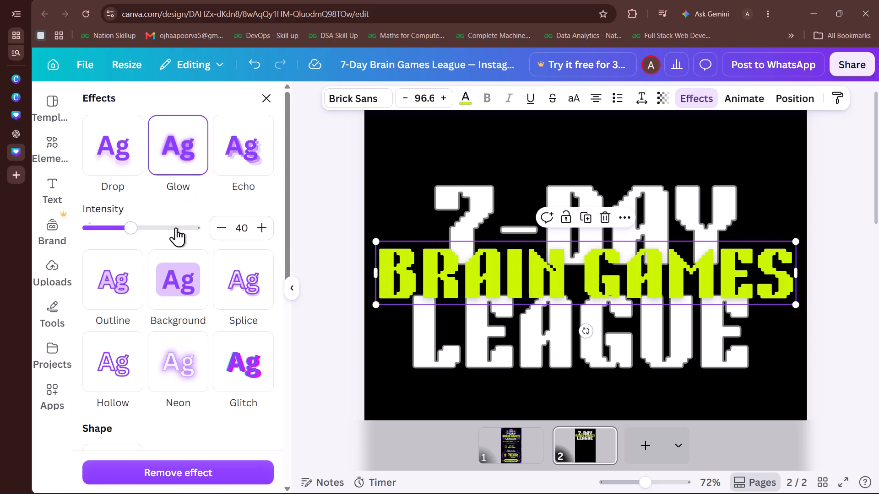
drag(175, 228, 215, 248)
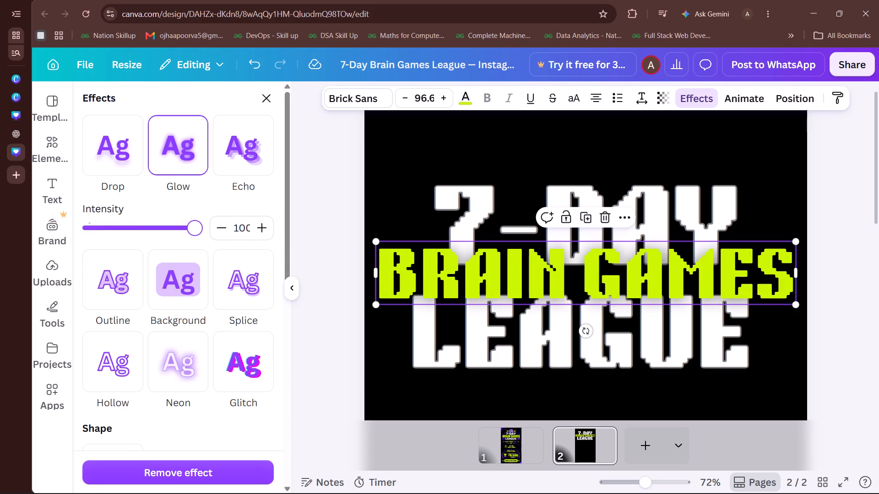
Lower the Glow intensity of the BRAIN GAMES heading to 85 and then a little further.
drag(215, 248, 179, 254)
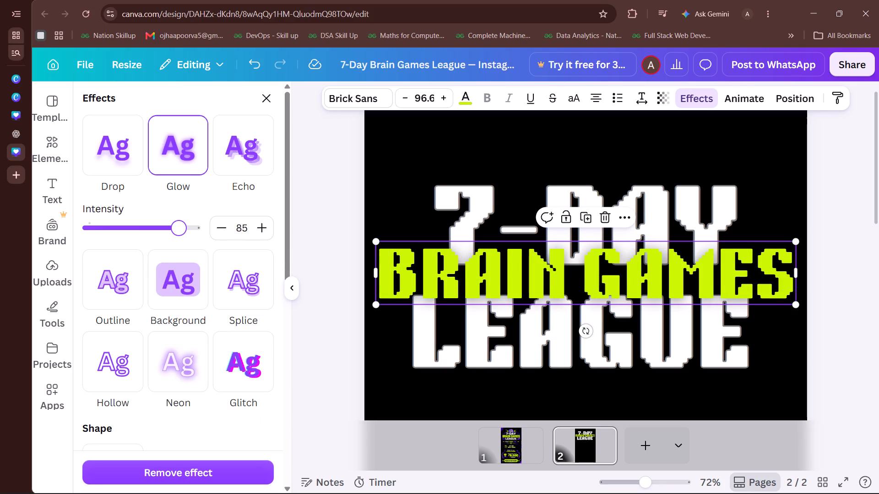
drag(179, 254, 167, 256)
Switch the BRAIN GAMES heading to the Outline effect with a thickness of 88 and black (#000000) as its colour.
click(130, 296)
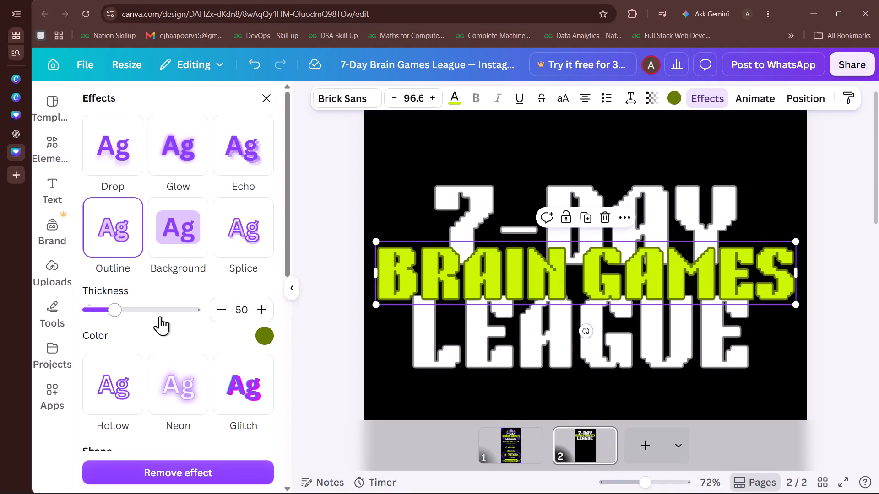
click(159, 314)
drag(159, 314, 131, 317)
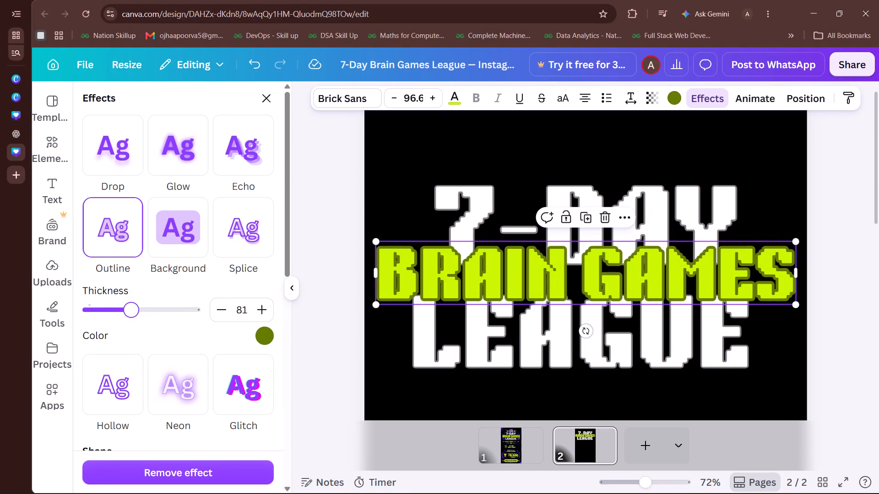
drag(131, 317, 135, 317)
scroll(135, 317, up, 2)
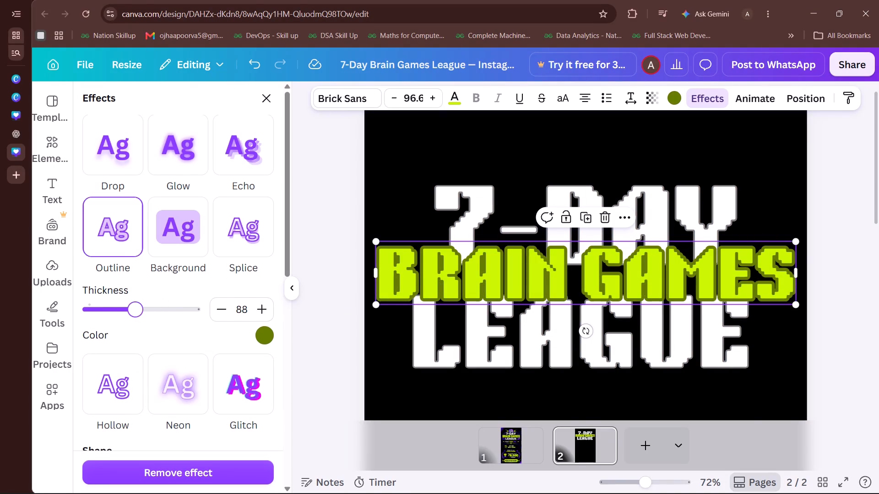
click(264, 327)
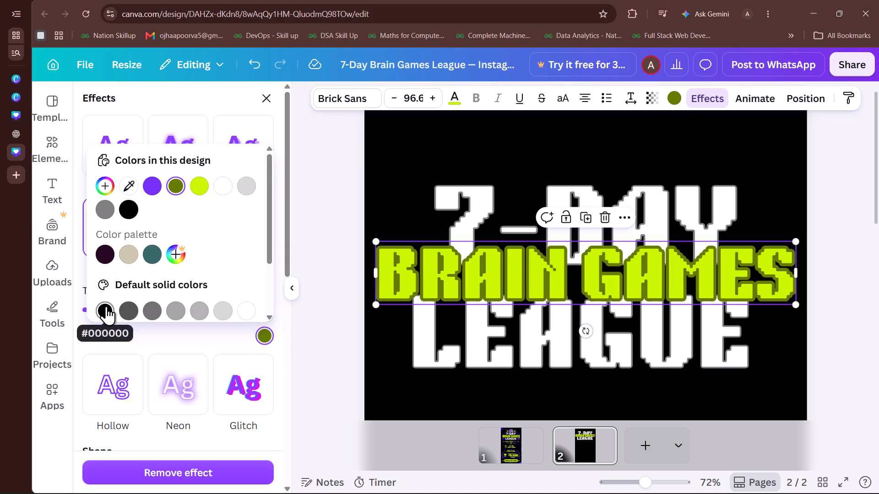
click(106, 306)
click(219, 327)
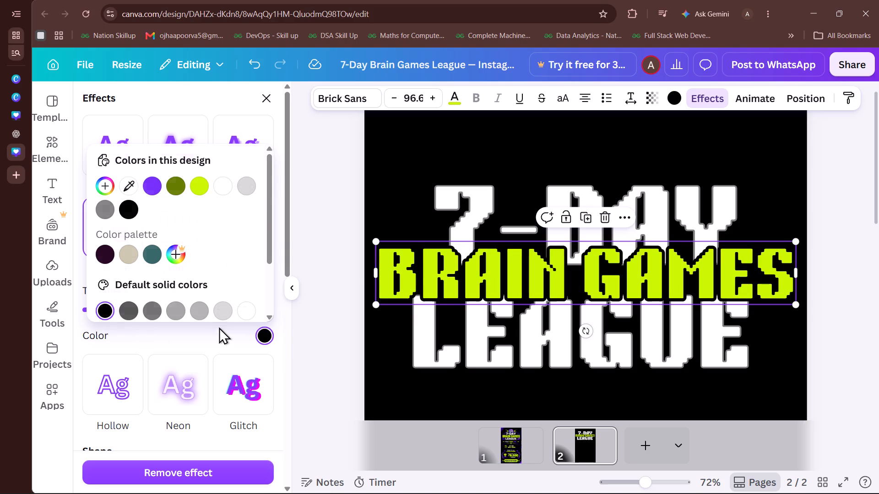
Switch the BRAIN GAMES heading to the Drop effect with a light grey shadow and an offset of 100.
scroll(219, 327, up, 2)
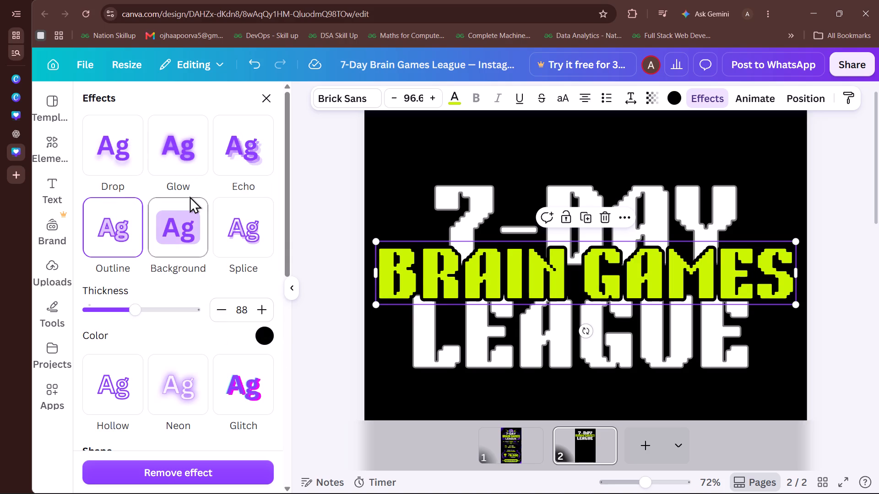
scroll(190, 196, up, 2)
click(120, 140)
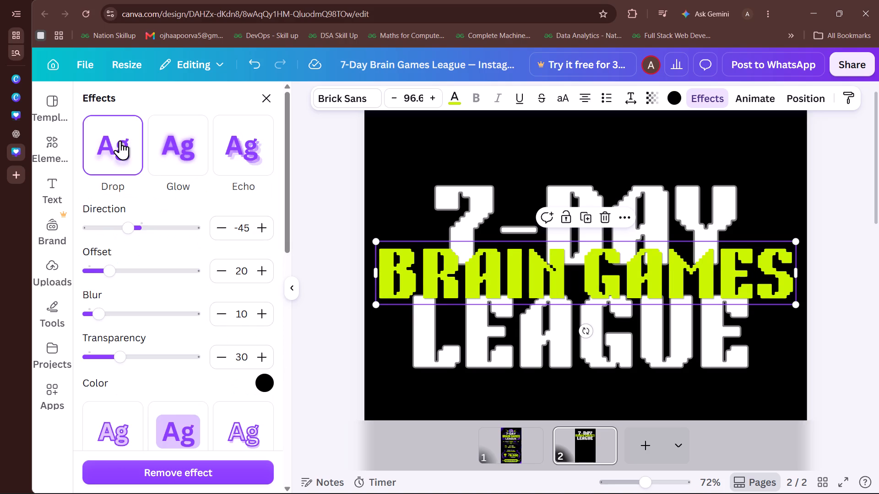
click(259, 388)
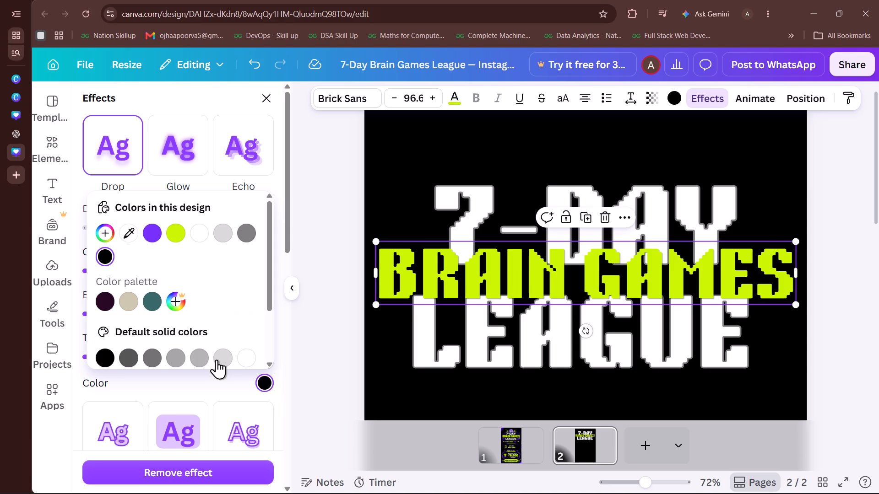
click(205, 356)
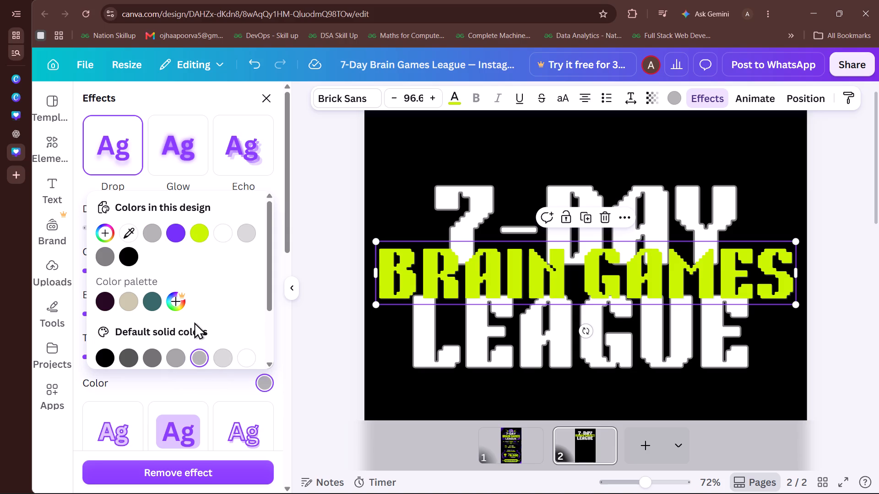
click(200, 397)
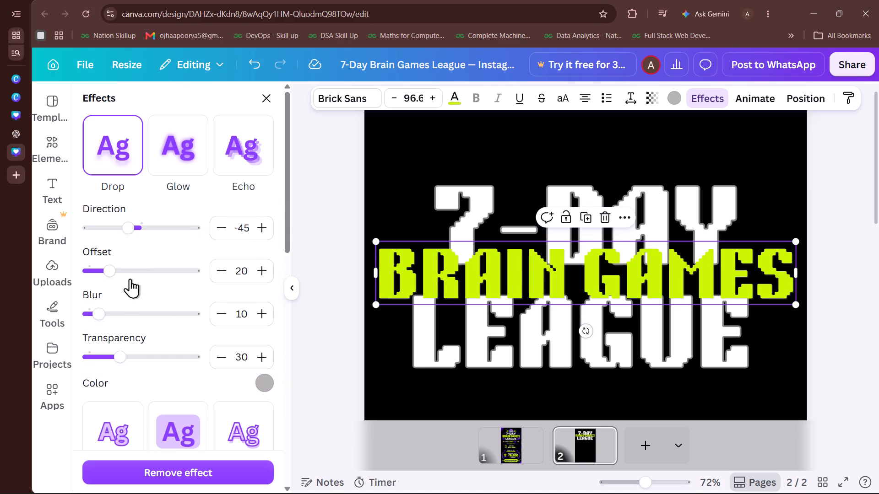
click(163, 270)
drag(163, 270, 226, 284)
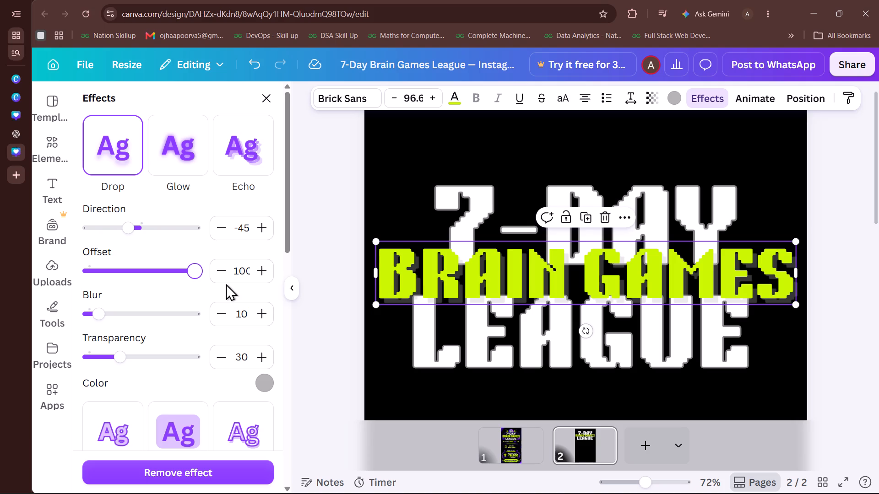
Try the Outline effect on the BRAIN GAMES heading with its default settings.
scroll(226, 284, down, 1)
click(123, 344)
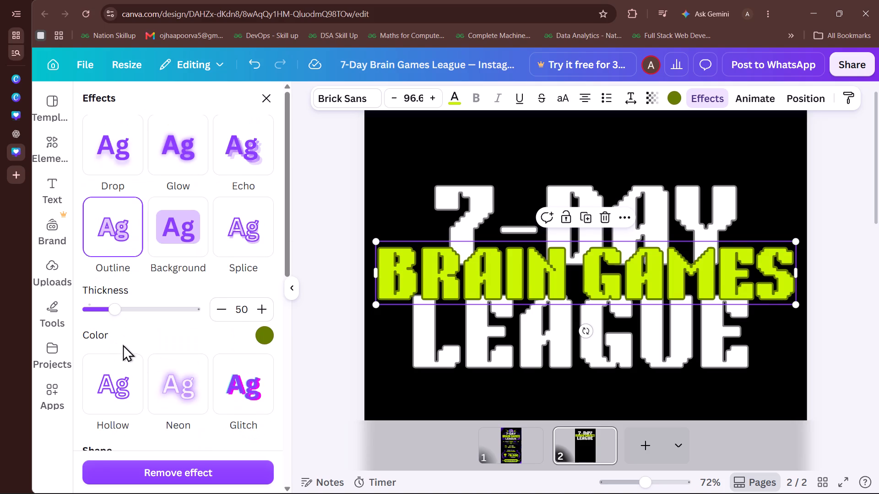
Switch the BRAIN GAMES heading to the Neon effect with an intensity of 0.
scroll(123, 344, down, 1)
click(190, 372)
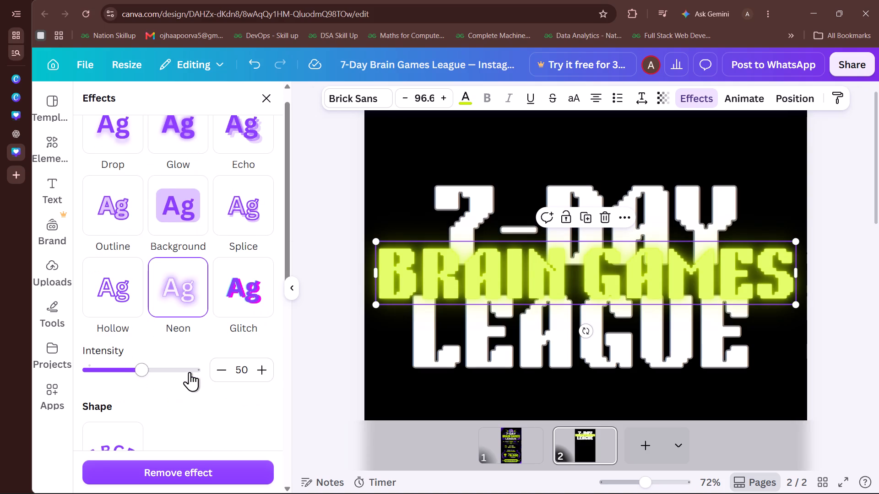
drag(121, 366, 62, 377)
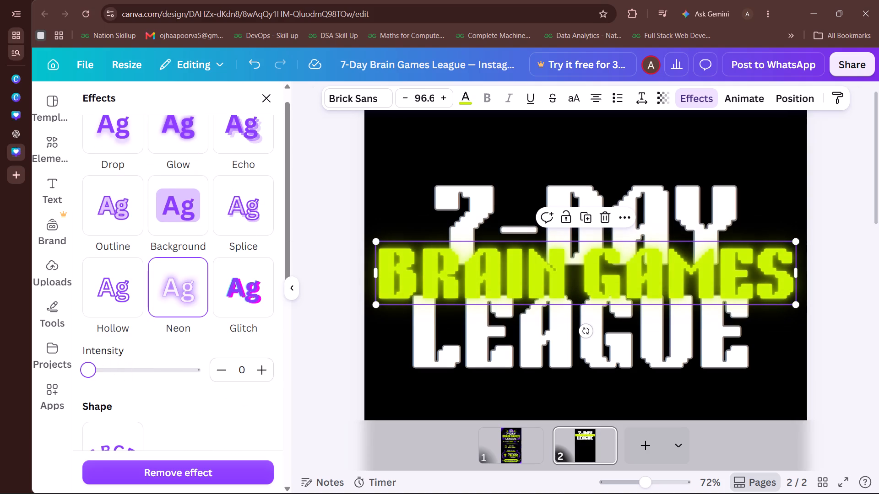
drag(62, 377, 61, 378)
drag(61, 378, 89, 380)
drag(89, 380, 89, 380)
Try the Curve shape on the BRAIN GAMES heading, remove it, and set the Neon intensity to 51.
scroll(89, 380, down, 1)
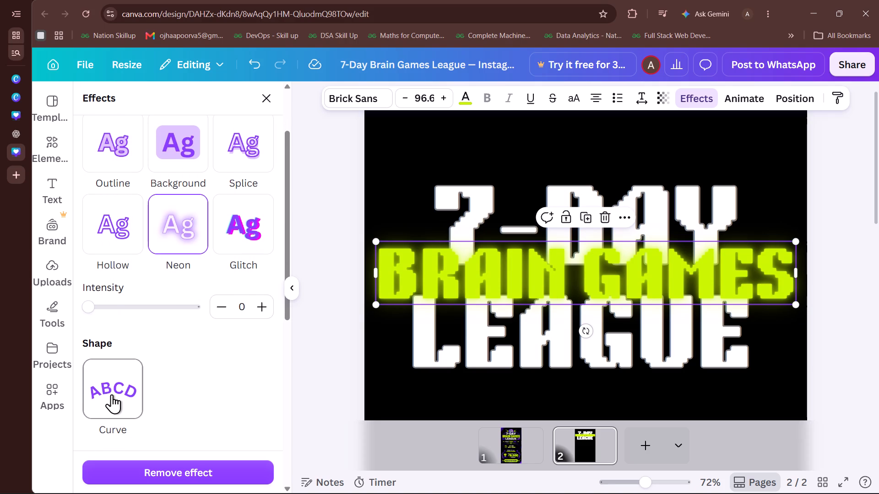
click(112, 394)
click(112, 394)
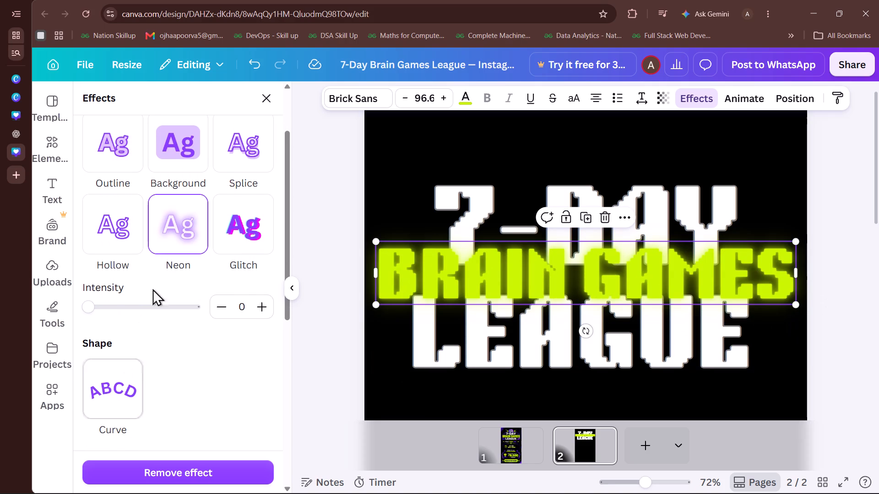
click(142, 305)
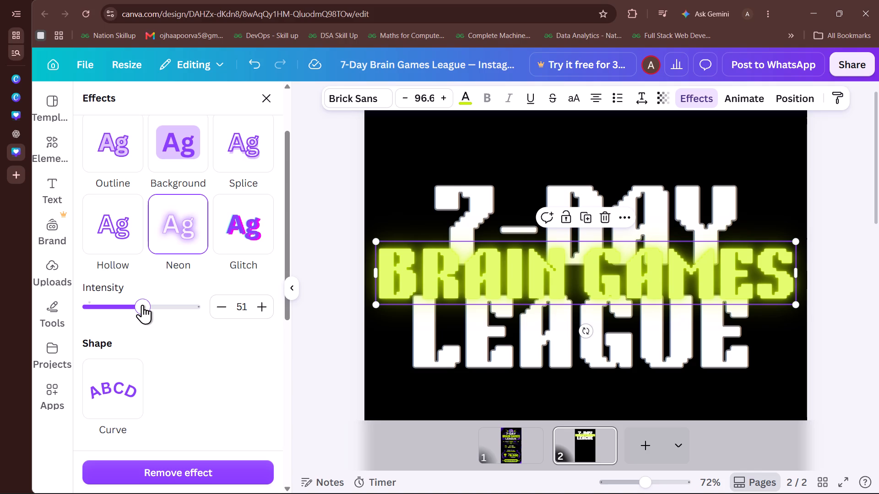
Switch the BRAIN GAMES heading to the Glitch effect with an offset of 55 and the design's purple as its first colour.
click(262, 217)
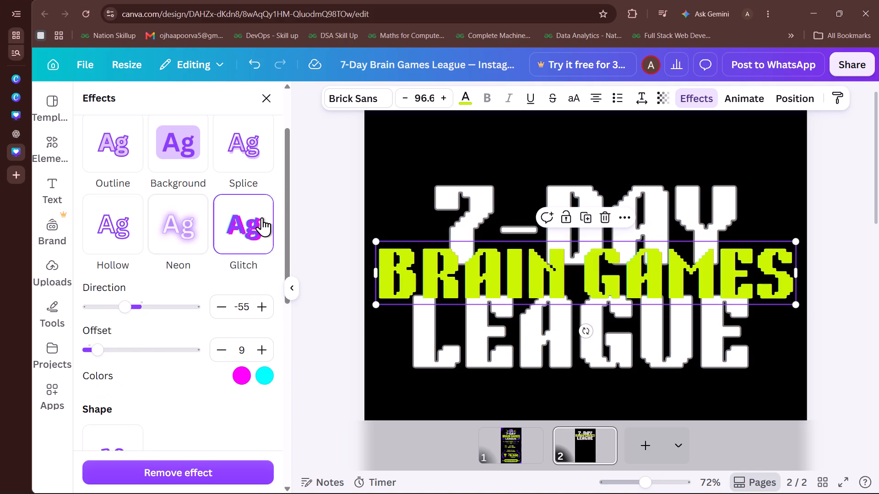
click(146, 344)
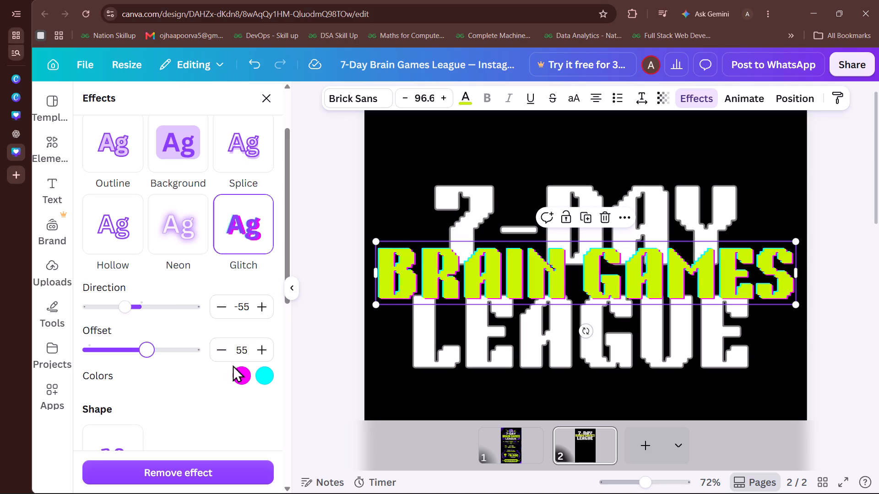
click(241, 377)
click(129, 236)
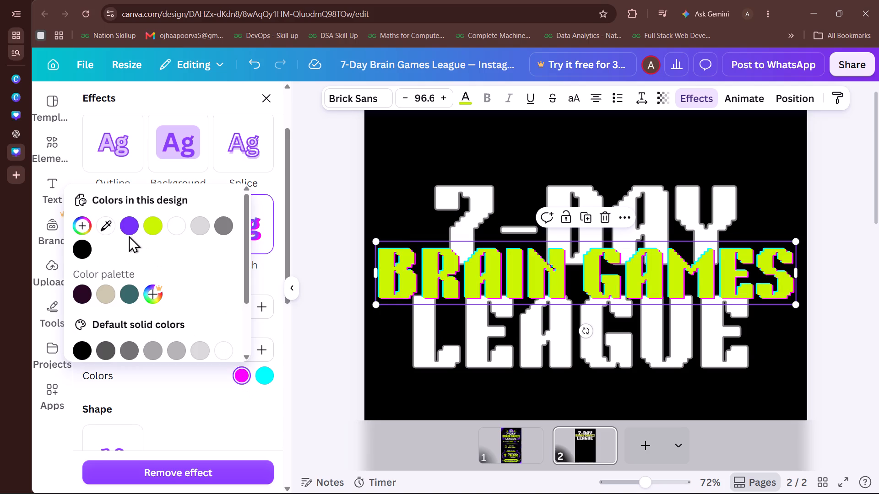
click(128, 227)
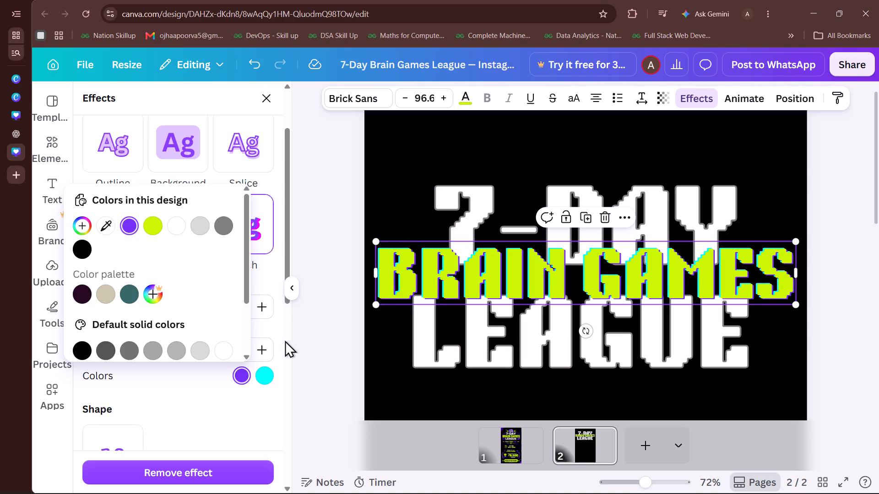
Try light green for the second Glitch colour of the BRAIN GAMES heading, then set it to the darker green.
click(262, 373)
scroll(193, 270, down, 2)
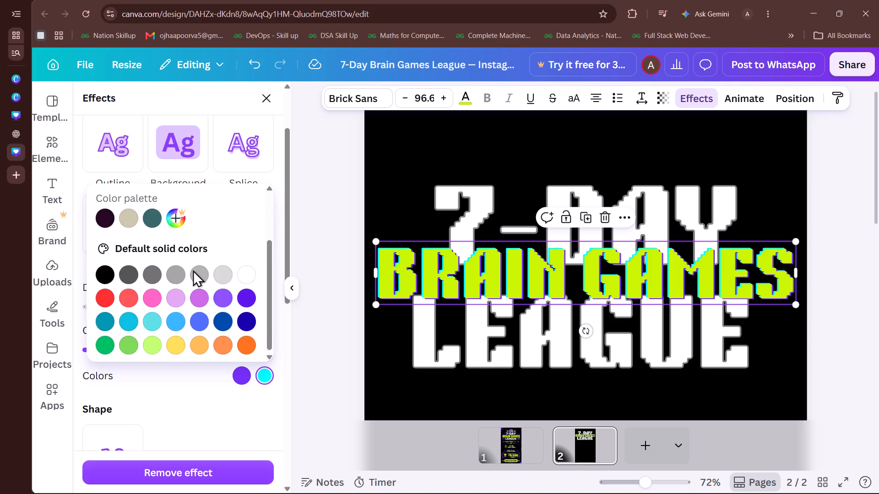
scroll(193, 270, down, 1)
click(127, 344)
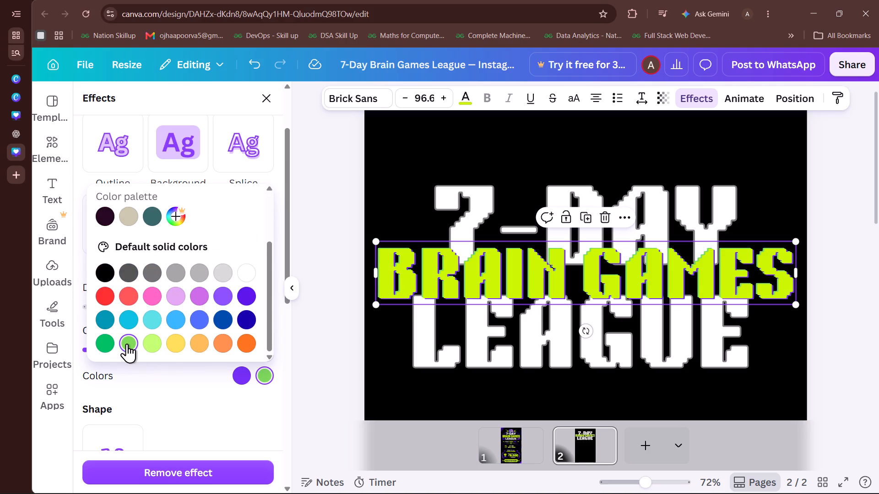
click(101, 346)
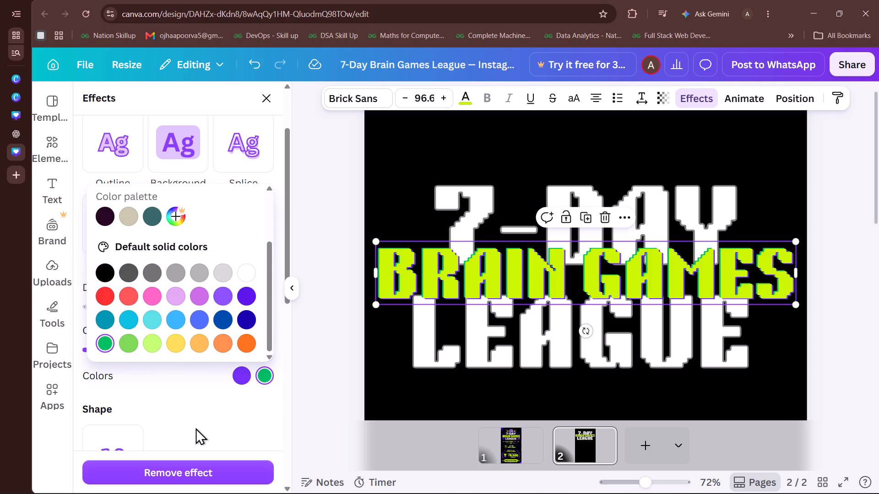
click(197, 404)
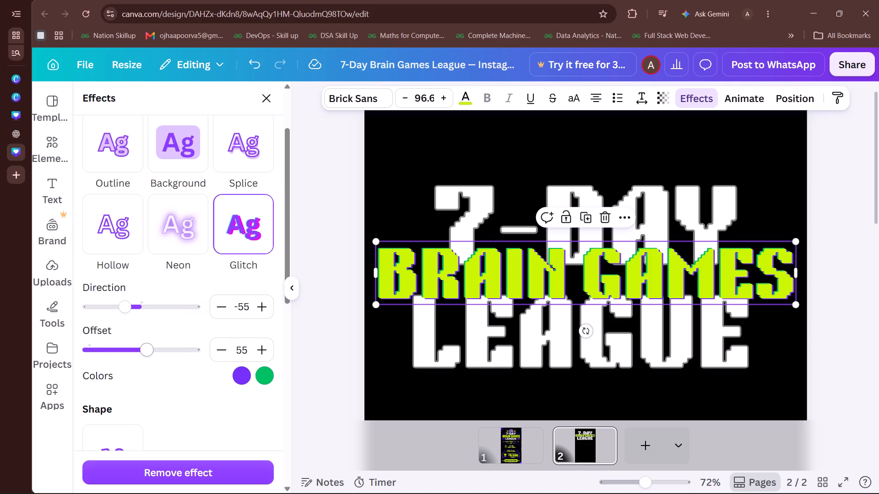
Adjust the Glitch offset of the BRAIN GAMES heading to 61.
click(169, 356)
drag(169, 356, 167, 360)
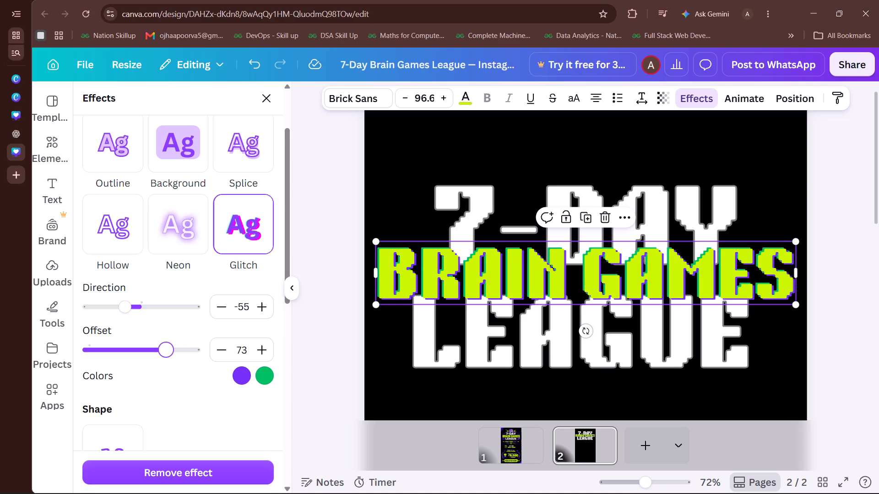
drag(167, 360, 168, 360)
drag(168, 360, 147, 361)
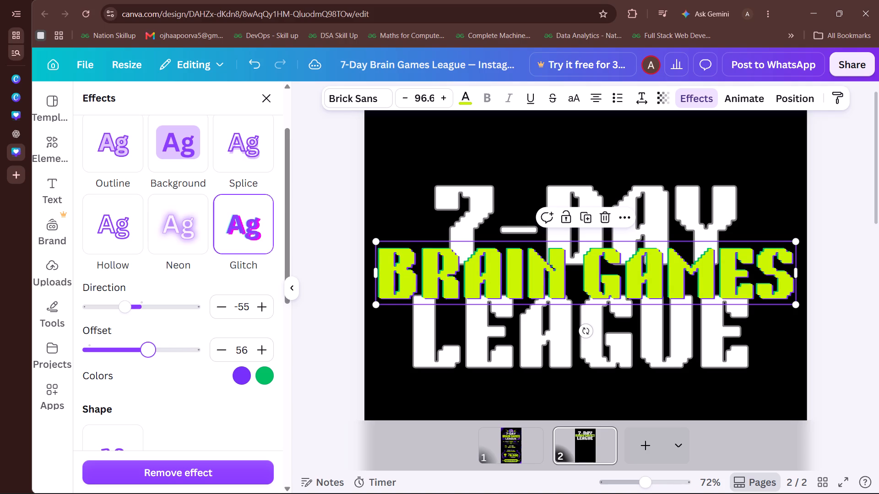
drag(147, 361, 153, 360)
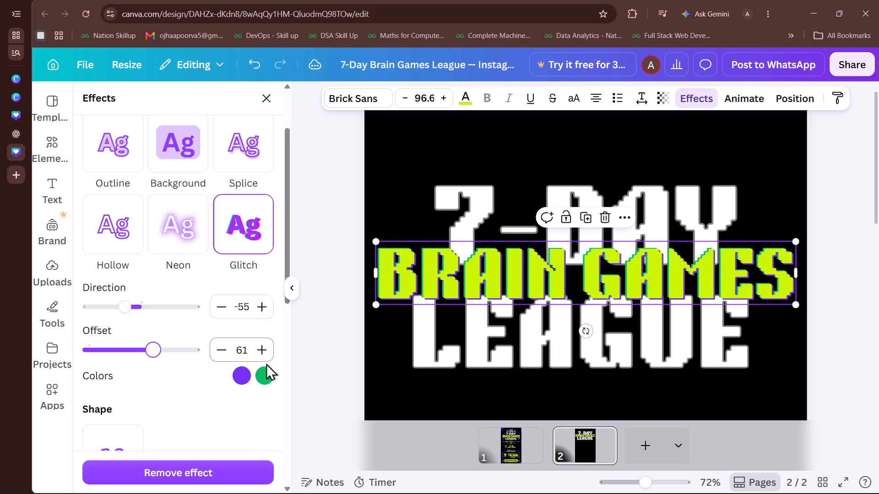
Try pink for the second Glitch colour of the BRAIN GAMES heading, then set it to the pinkish purple default colour.
click(264, 375)
scroll(212, 326, down, 1)
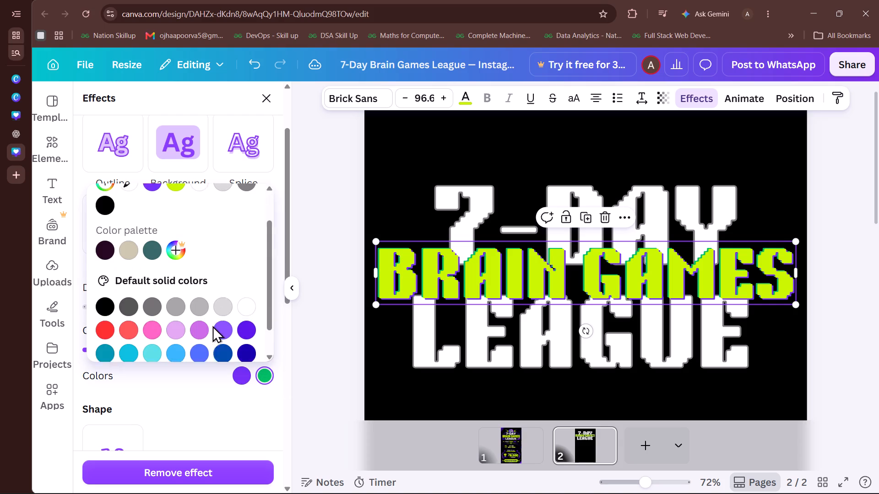
scroll(212, 326, down, 1)
click(159, 298)
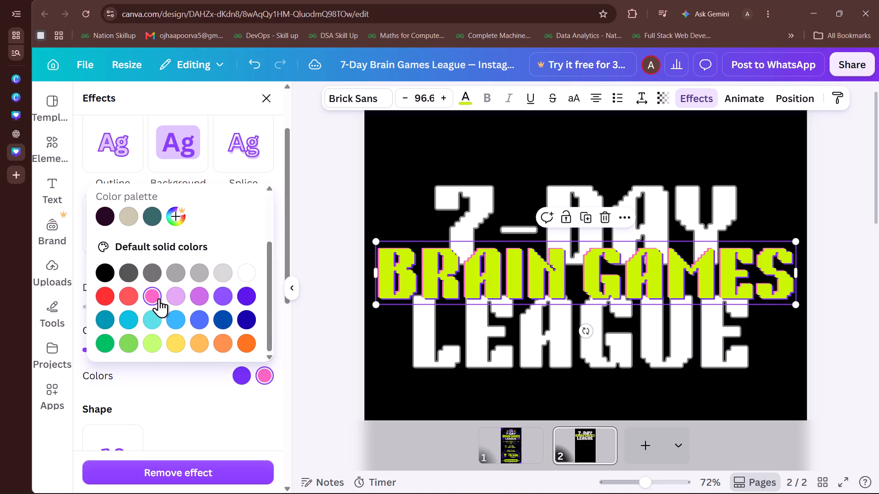
scroll(159, 298, down, 2)
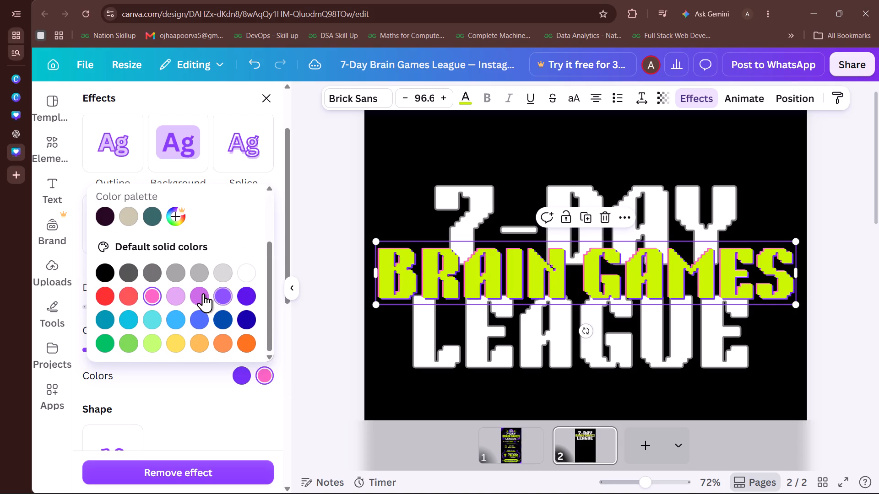
click(202, 293)
click(191, 426)
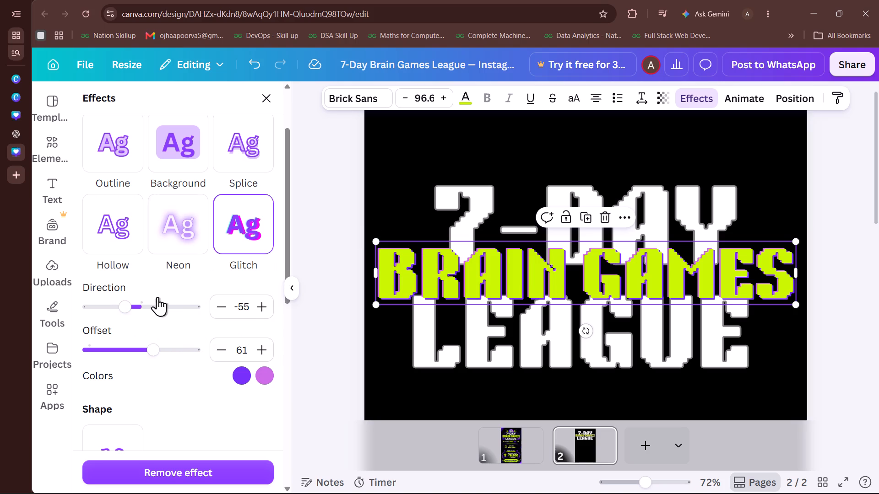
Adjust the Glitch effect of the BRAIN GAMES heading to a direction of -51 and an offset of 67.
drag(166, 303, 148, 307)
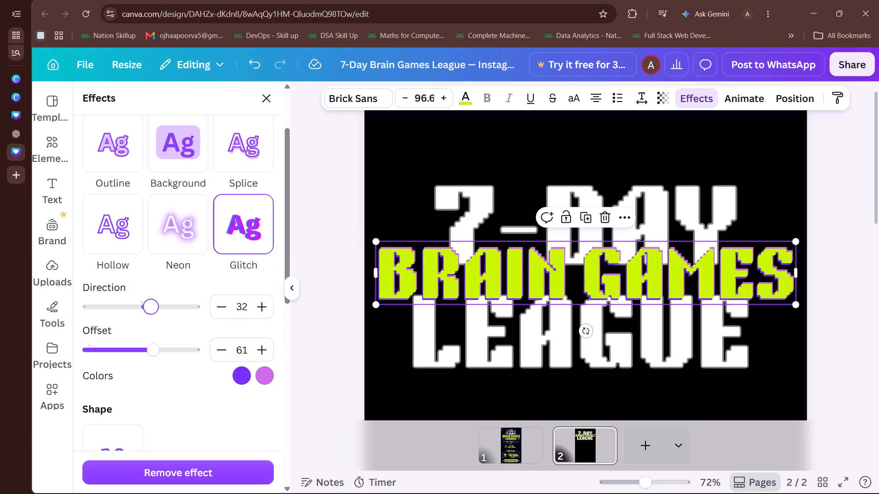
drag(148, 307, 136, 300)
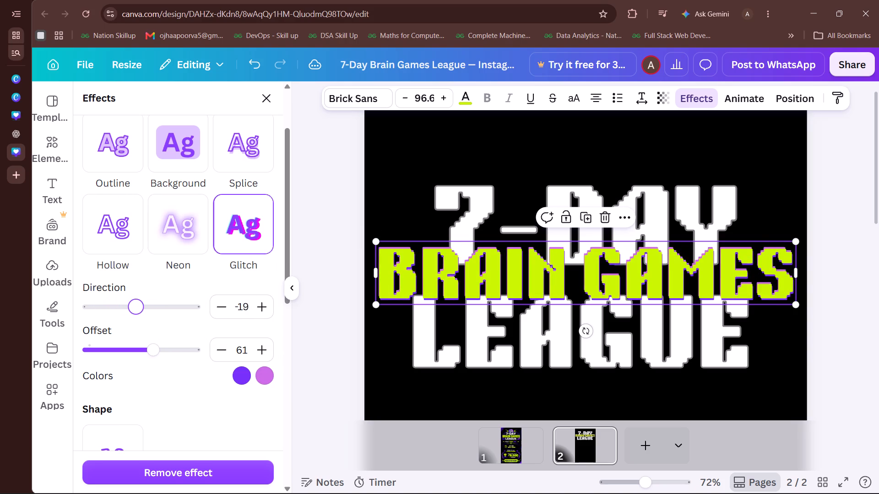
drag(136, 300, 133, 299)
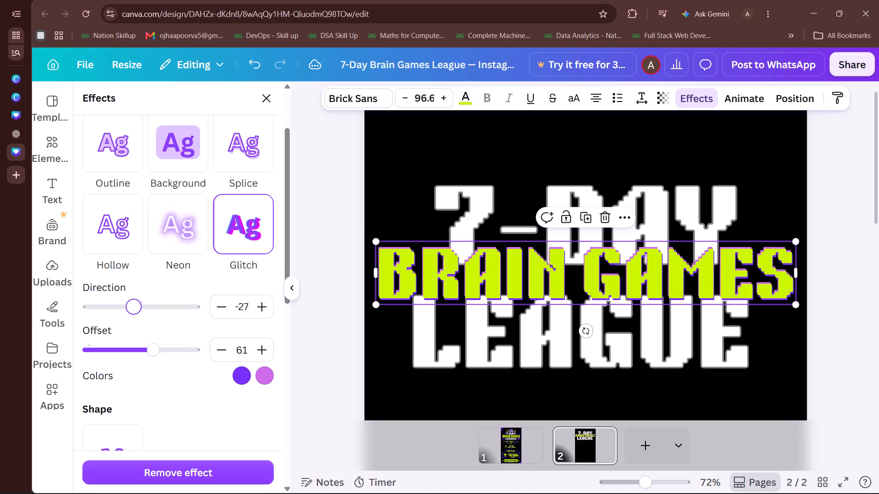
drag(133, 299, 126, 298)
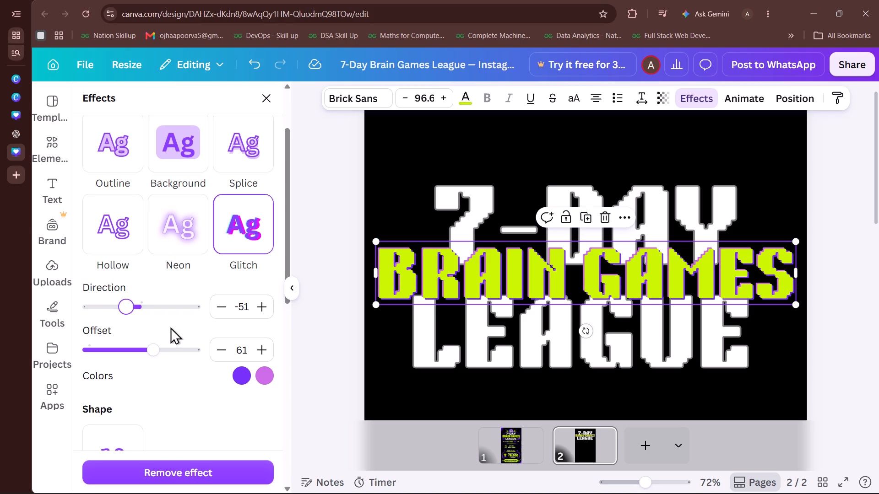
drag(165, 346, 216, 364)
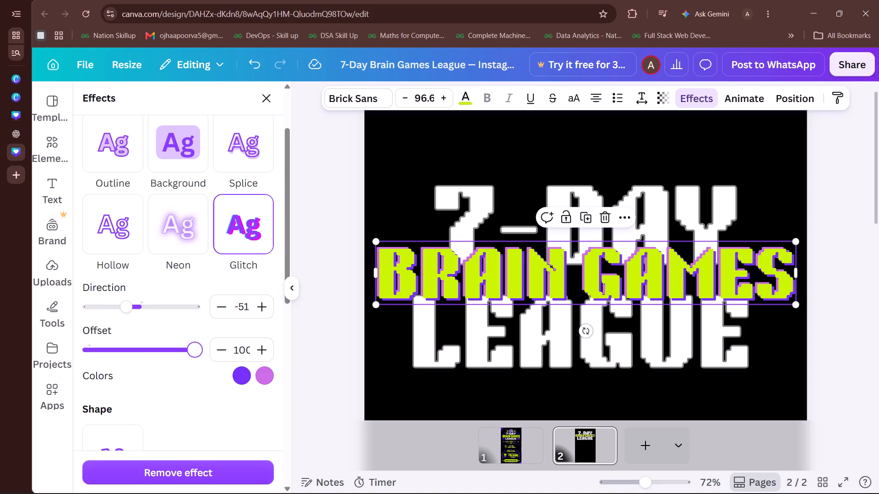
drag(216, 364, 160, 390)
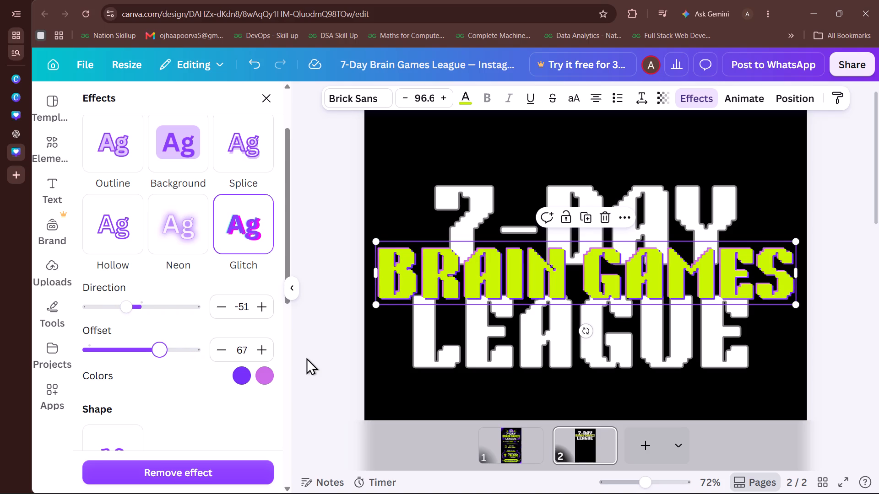
Compare the whole title on page 2 with the reference title on page 1.
click(317, 358)
click(317, 358)
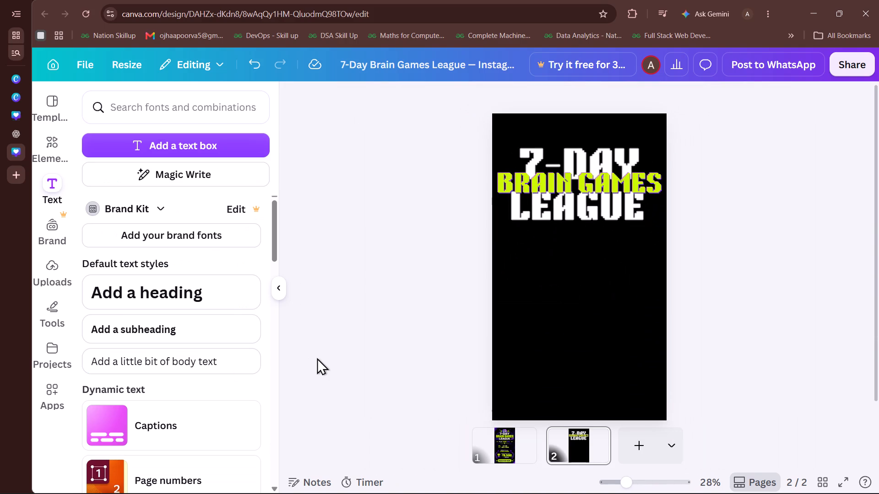
click(508, 448)
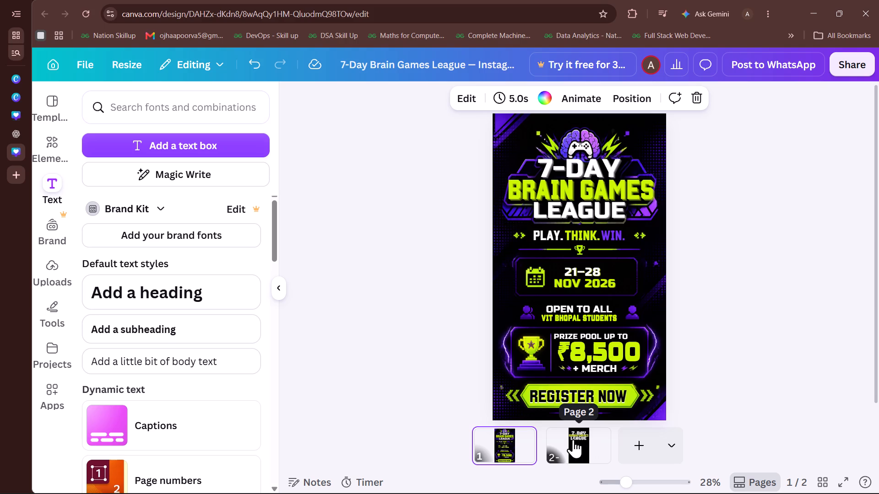
click(573, 439)
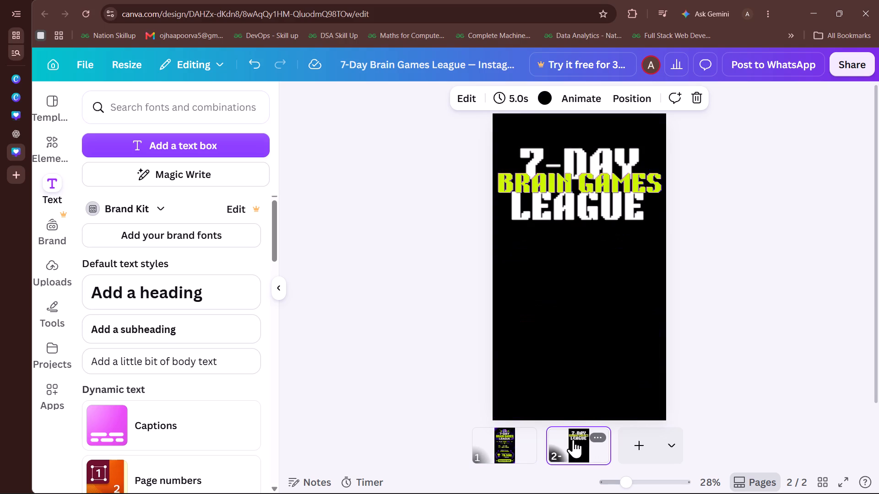
click(491, 456)
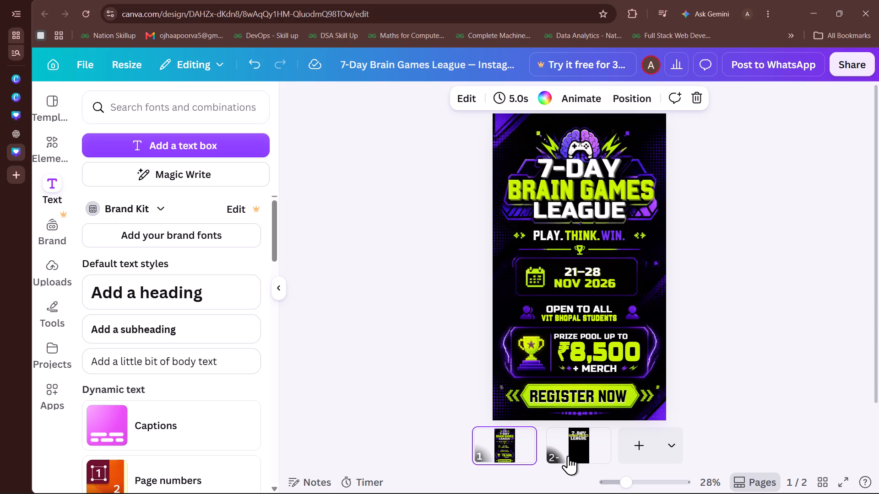
click(568, 456)
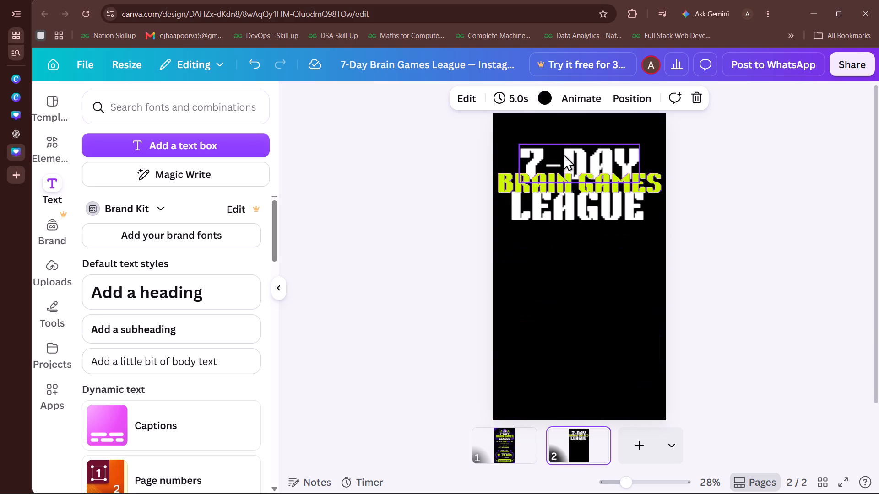
Change the font of the BRAIN GAMES heading on page 2 to Chewy.
click(563, 154)
scroll(563, 154, up, 1)
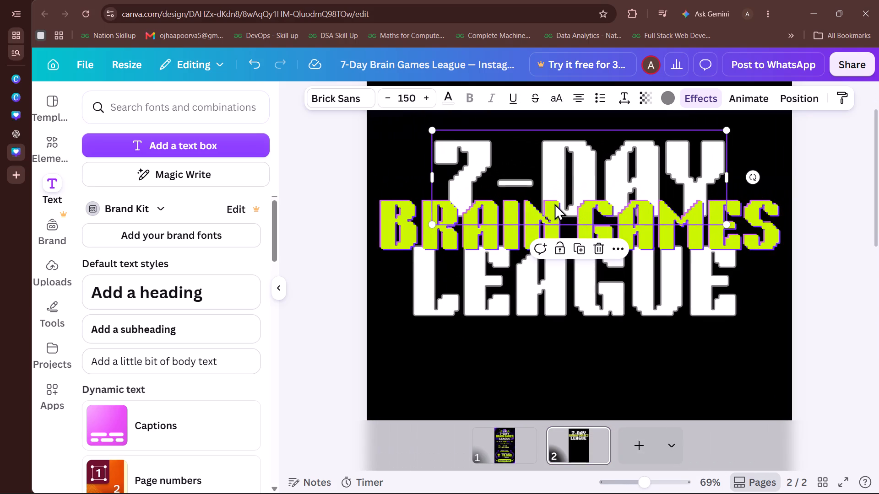
click(403, 223)
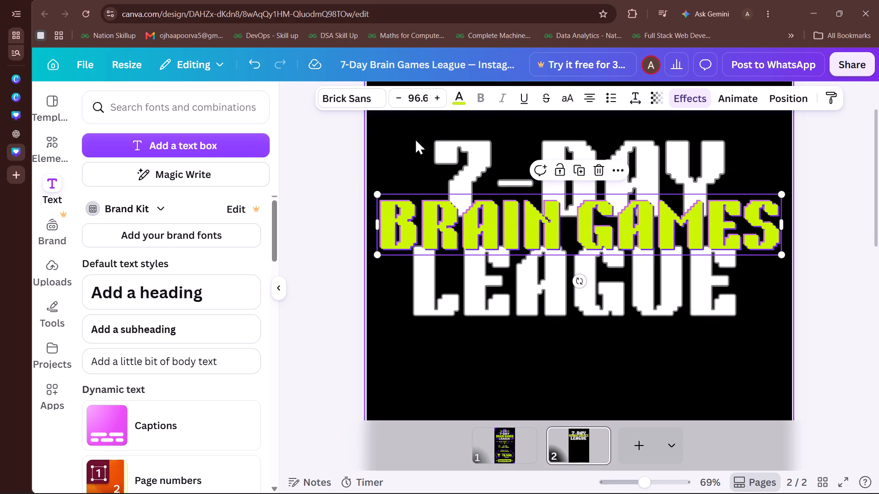
click(375, 101)
scroll(191, 287, down, 2)
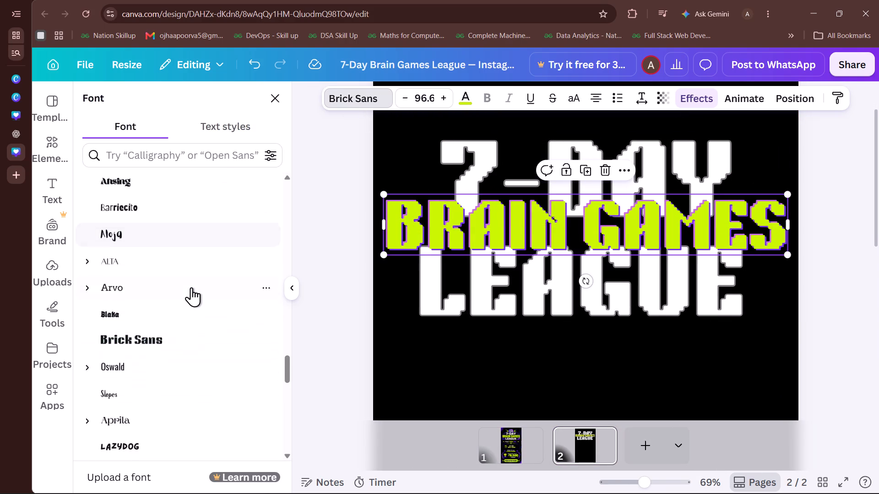
scroll(191, 287, down, 5)
scroll(191, 287, up, 2)
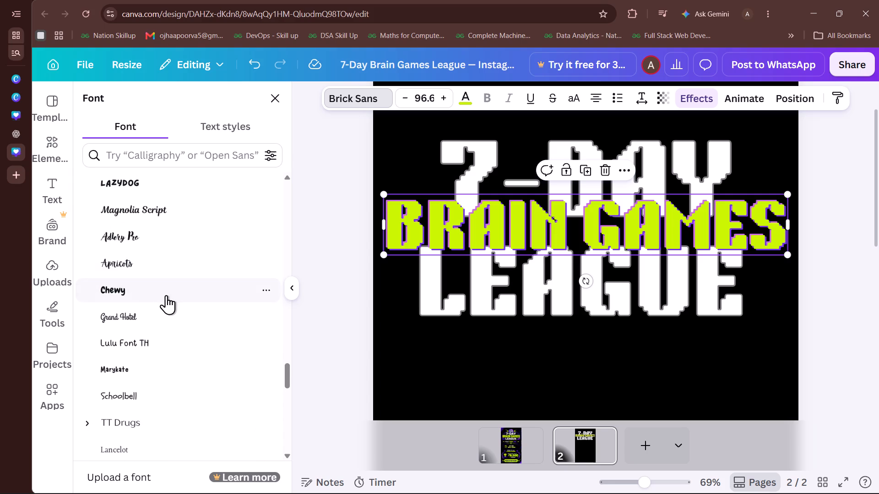
click(166, 295)
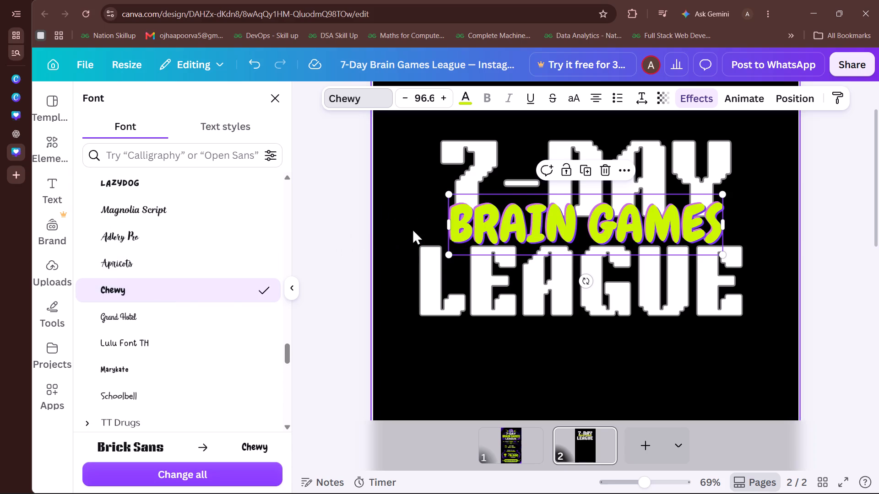
Enlarge the BRAIN GAMES heading to font size 130 and centre it between 7-DAY and LEAGUE.
drag(449, 193, 349, 198)
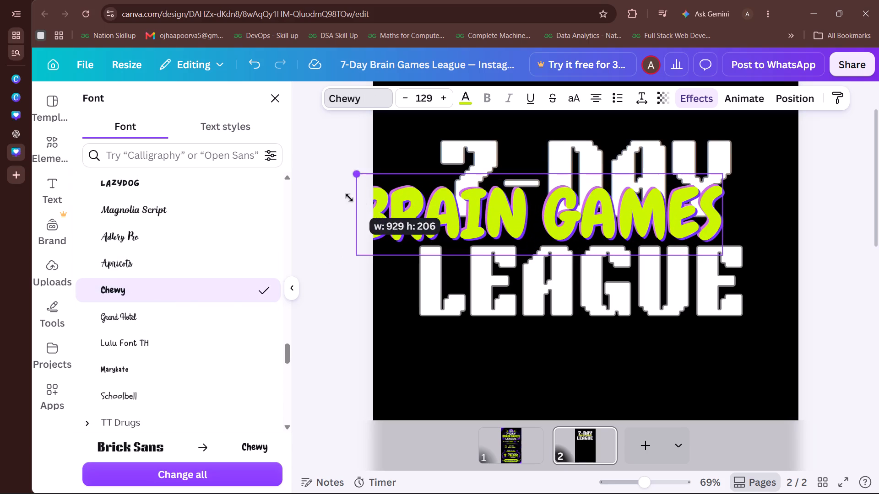
drag(349, 198, 349, 197)
drag(495, 200, 537, 215)
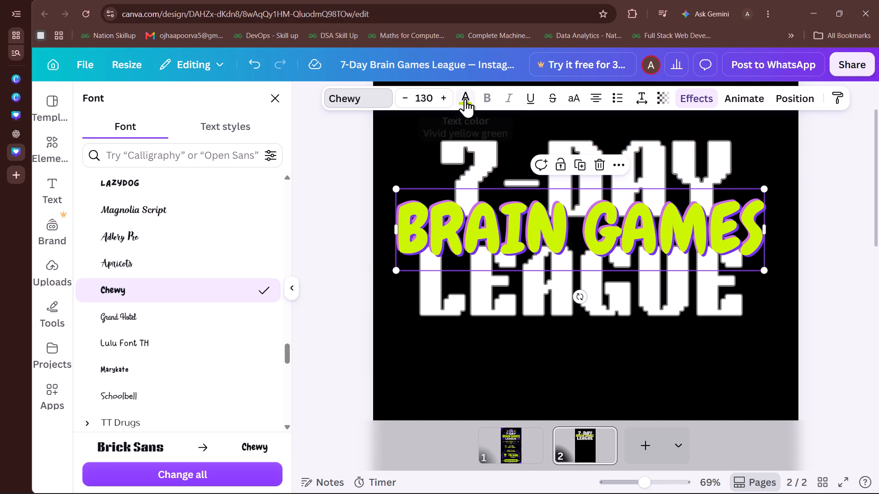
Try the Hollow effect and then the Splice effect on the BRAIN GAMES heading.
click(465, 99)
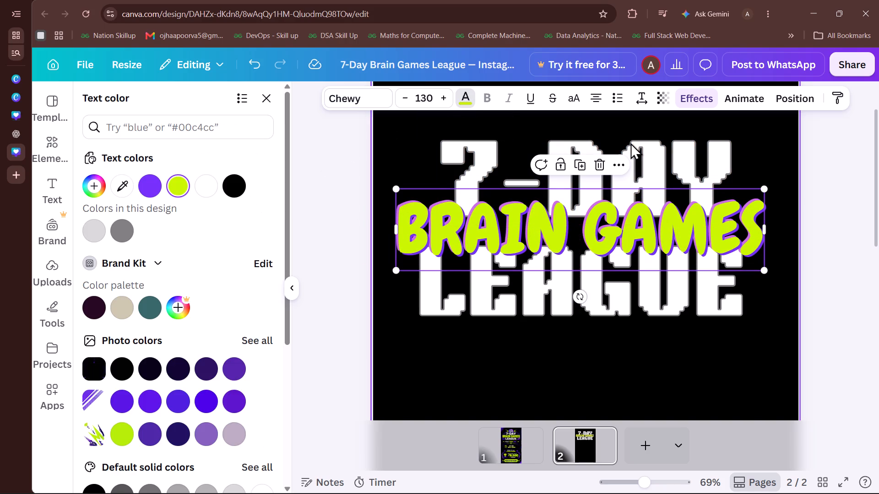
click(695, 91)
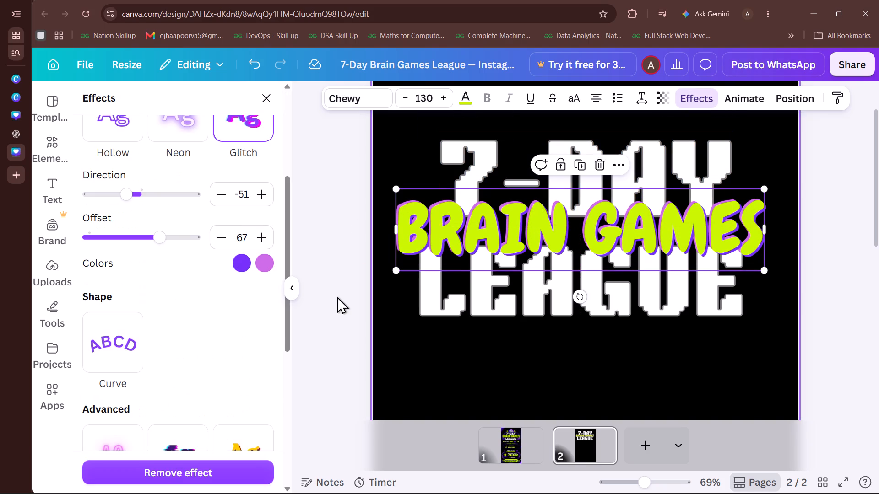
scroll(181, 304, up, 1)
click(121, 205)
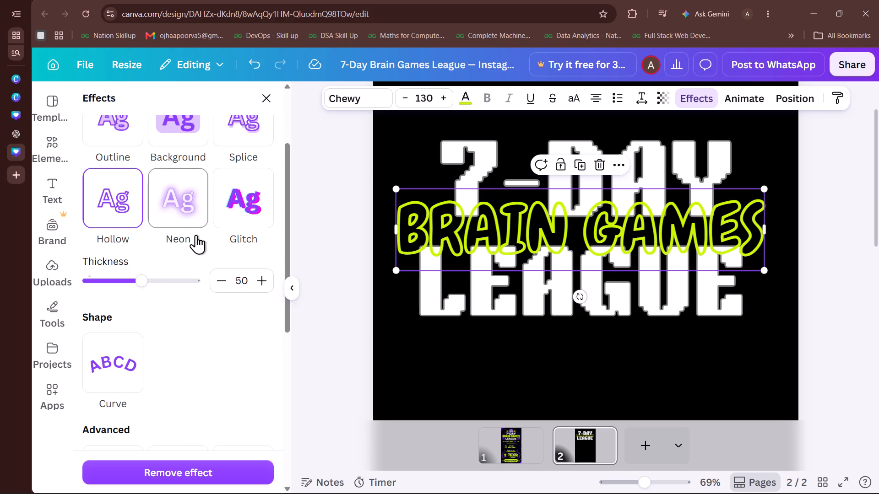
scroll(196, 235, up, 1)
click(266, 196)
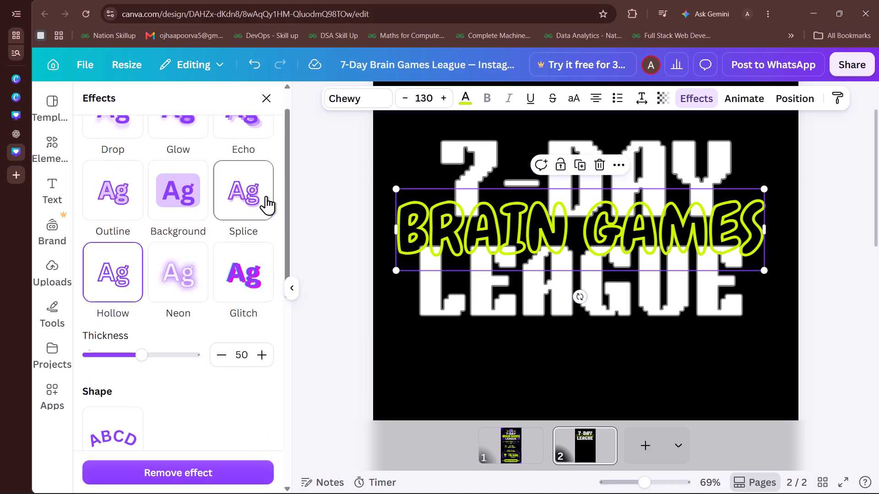
Apply the Hollow effect with a thickness of 50 to the 7-DAY and LEAGUE headings.
click(455, 168)
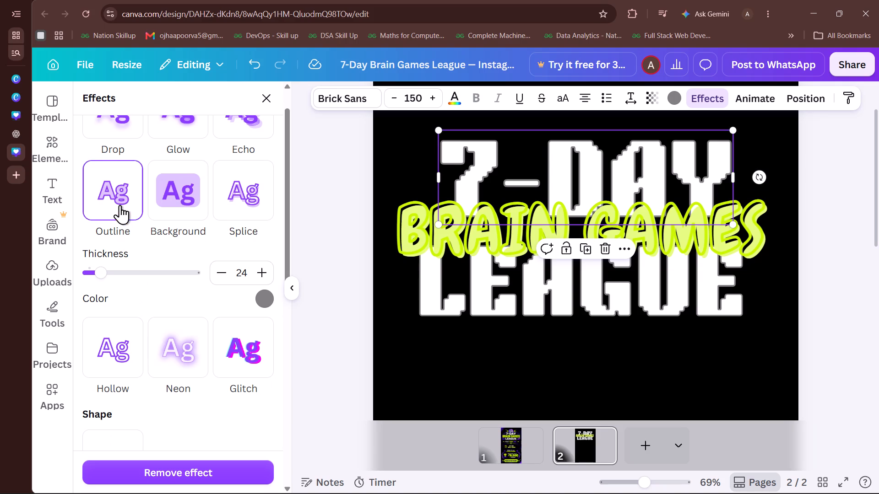
scroll(122, 197, up, 1)
scroll(122, 197, down, 1)
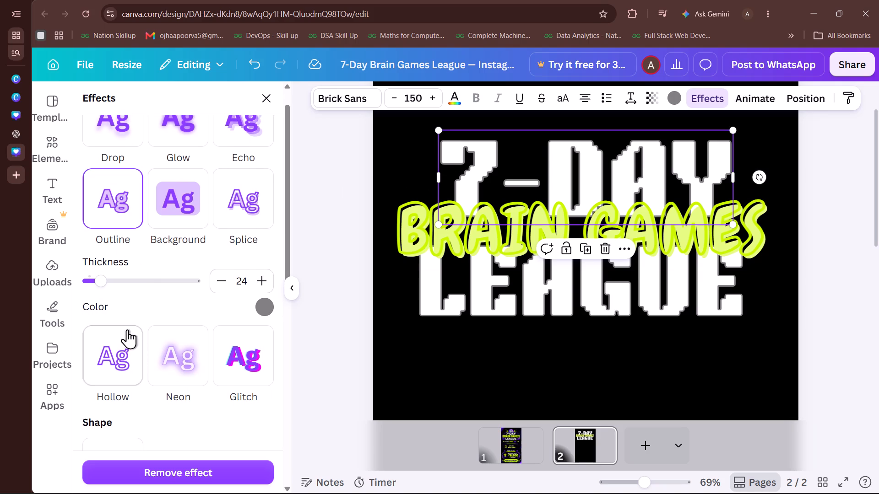
click(120, 333)
click(489, 301)
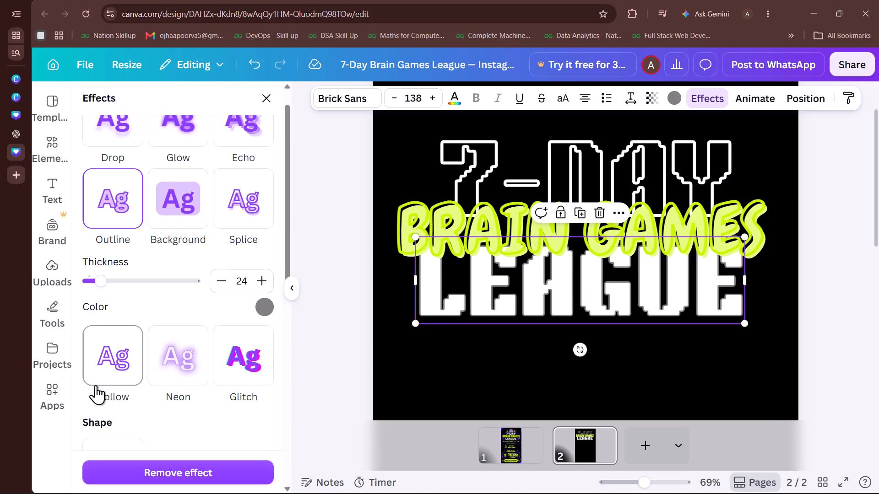
click(115, 368)
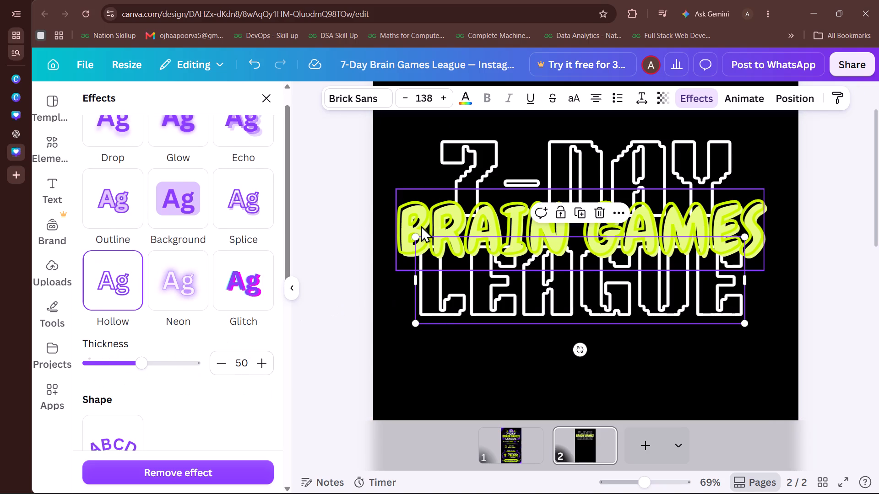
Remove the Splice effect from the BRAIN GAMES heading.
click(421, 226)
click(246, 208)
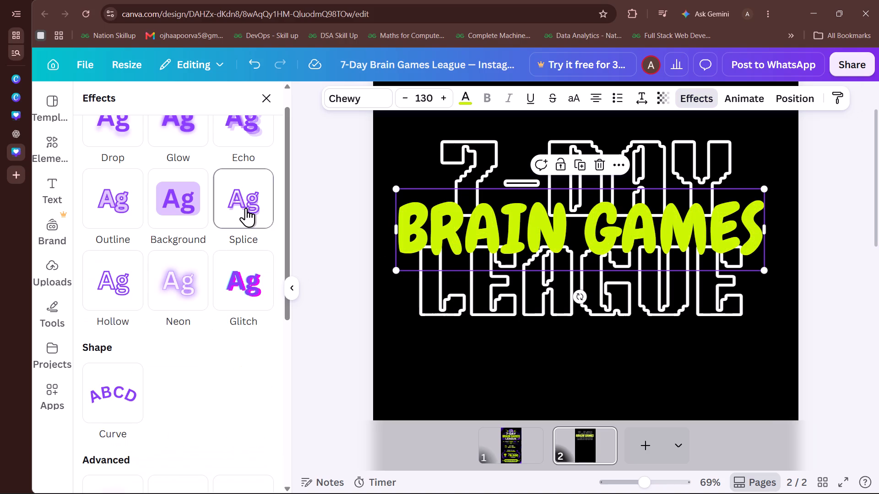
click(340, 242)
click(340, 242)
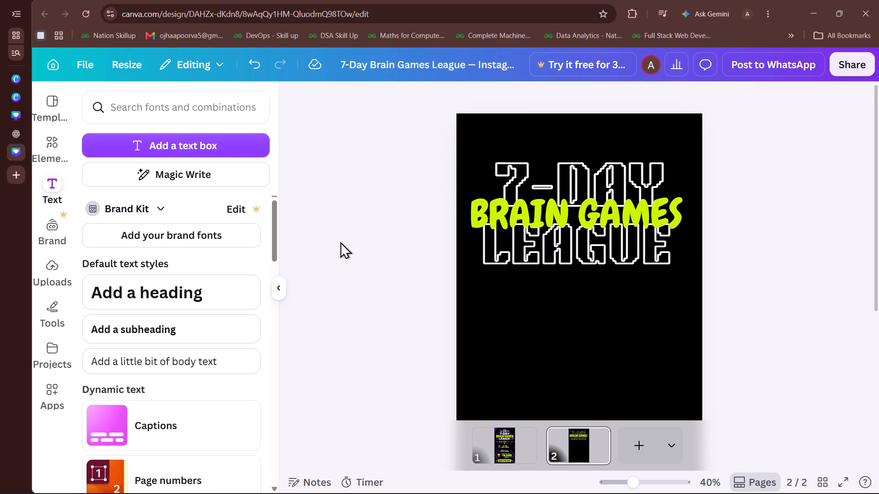
Apply the Outline effect to the BRAIN GAMES heading with black as the outline colour.
scroll(340, 242, up, 1)
click(442, 277)
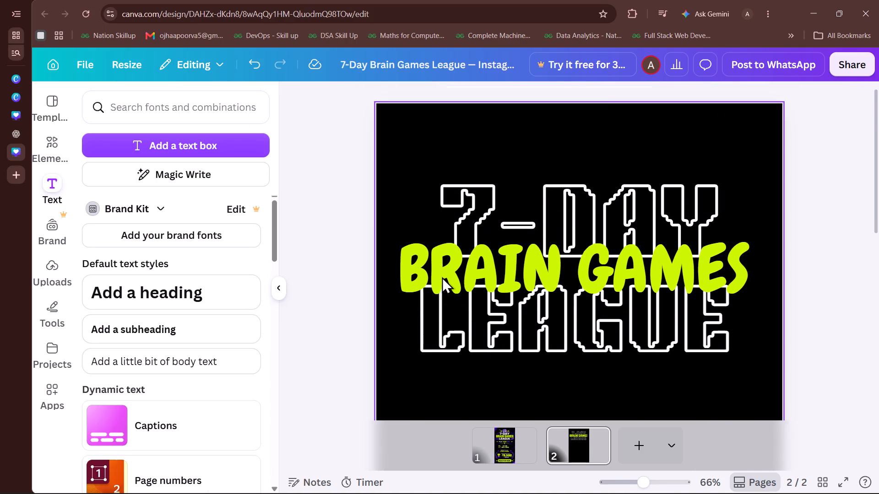
click(701, 91)
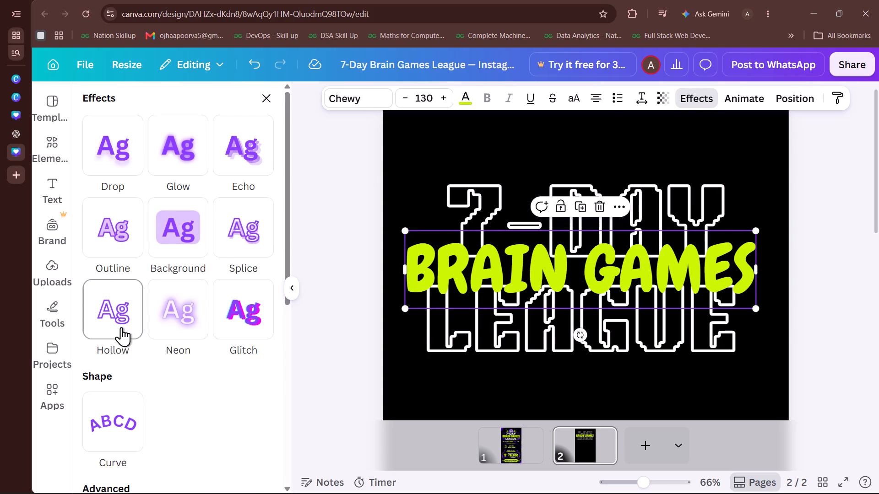
click(122, 237)
click(271, 338)
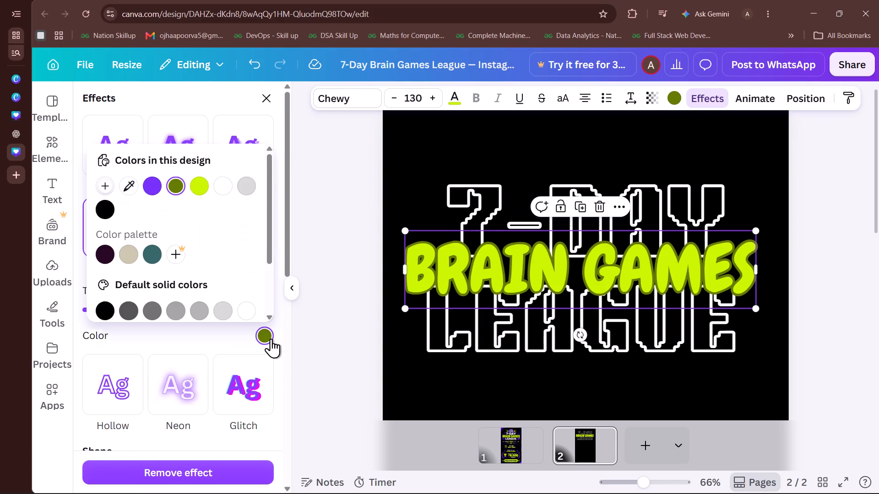
click(103, 305)
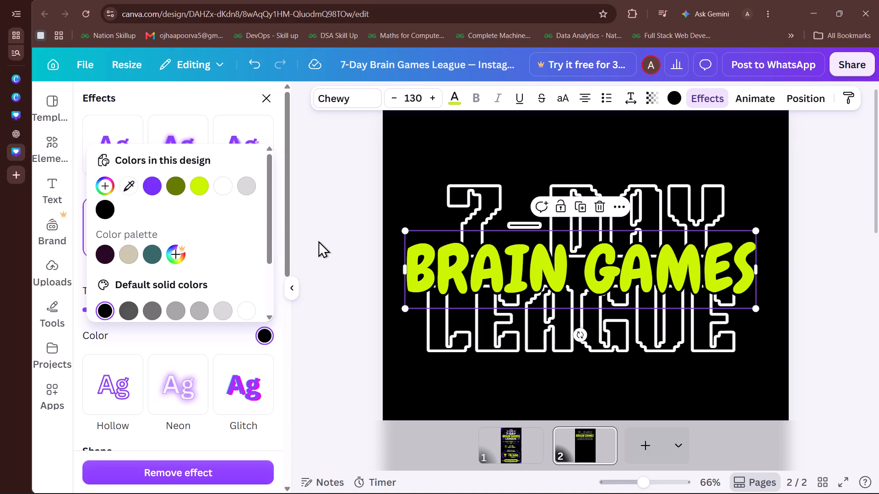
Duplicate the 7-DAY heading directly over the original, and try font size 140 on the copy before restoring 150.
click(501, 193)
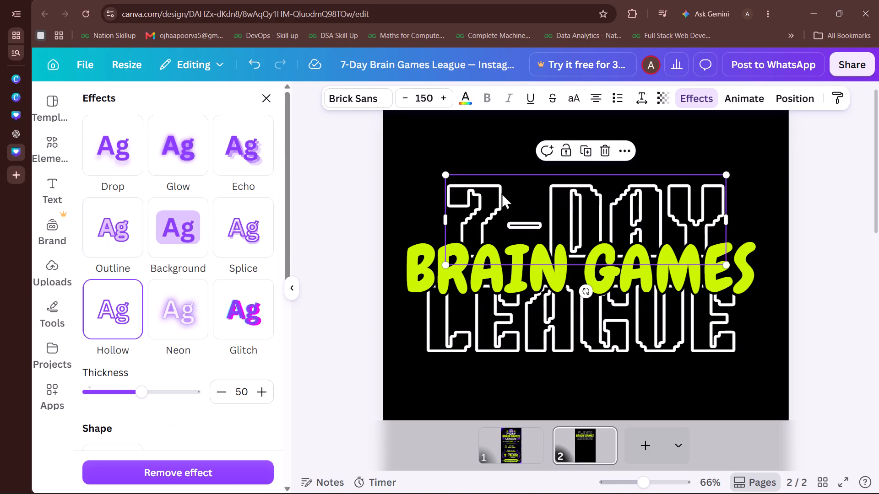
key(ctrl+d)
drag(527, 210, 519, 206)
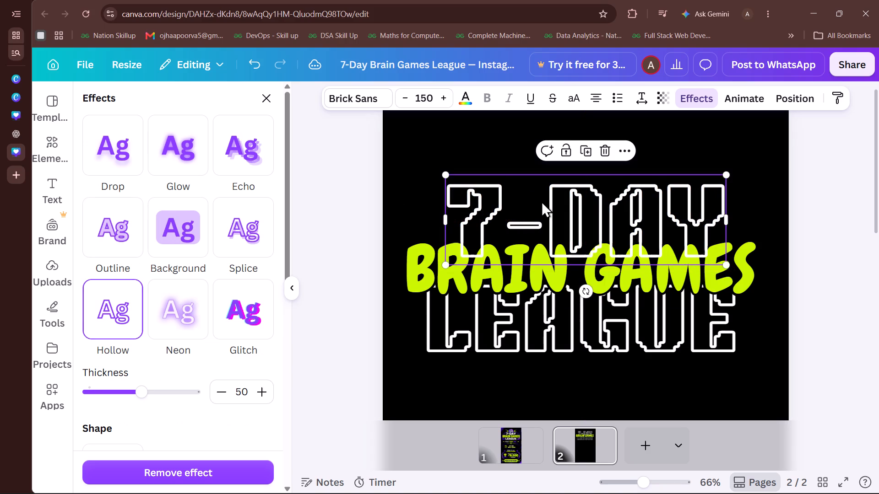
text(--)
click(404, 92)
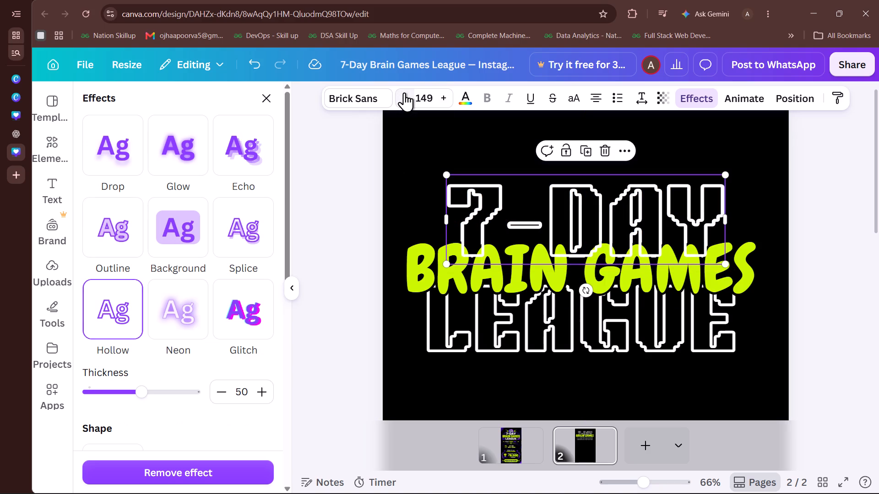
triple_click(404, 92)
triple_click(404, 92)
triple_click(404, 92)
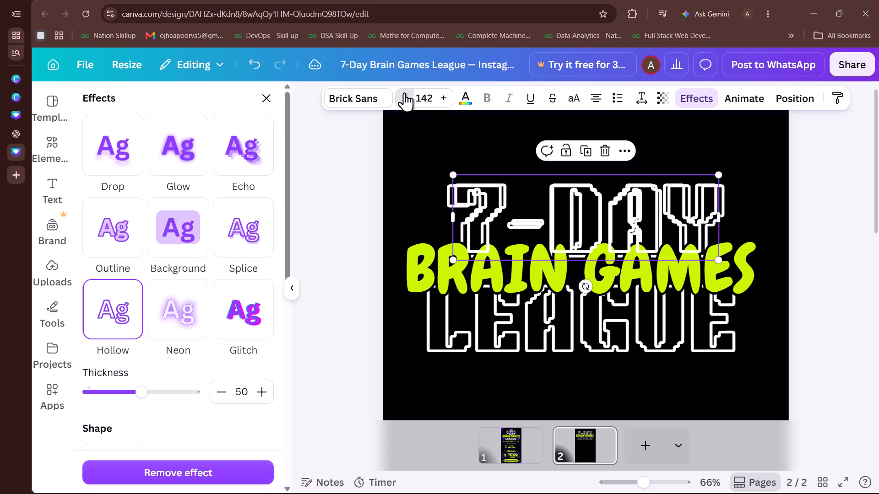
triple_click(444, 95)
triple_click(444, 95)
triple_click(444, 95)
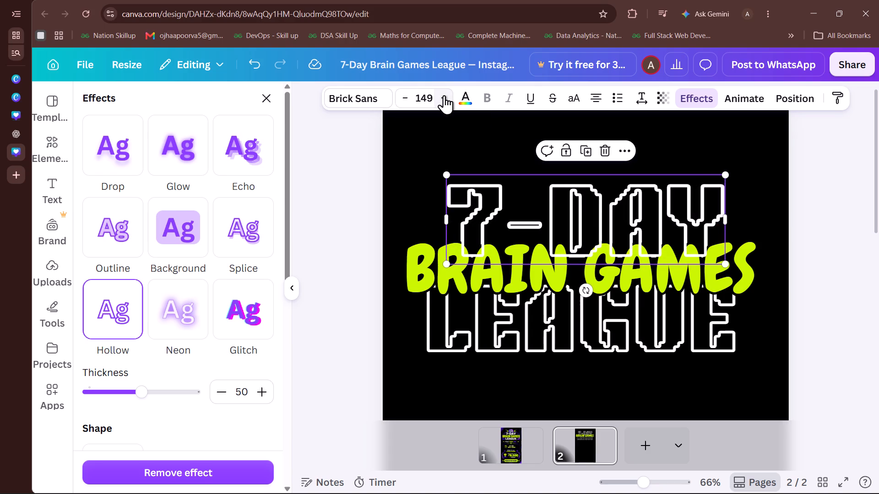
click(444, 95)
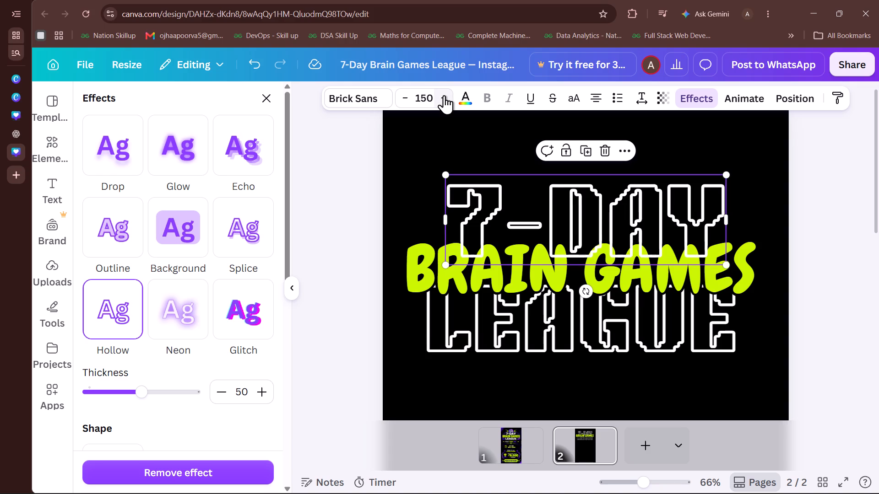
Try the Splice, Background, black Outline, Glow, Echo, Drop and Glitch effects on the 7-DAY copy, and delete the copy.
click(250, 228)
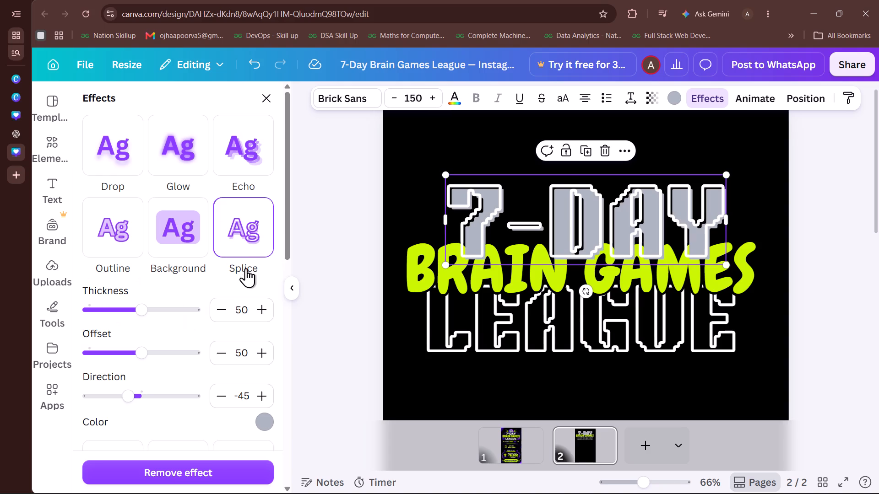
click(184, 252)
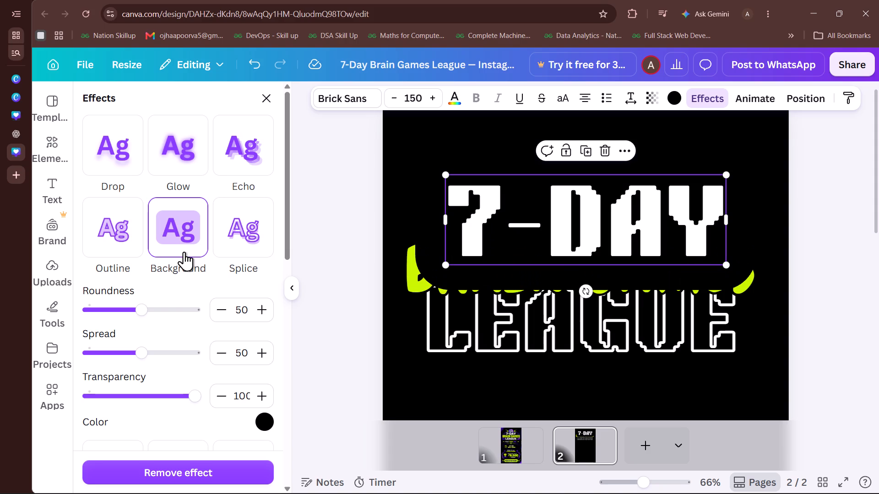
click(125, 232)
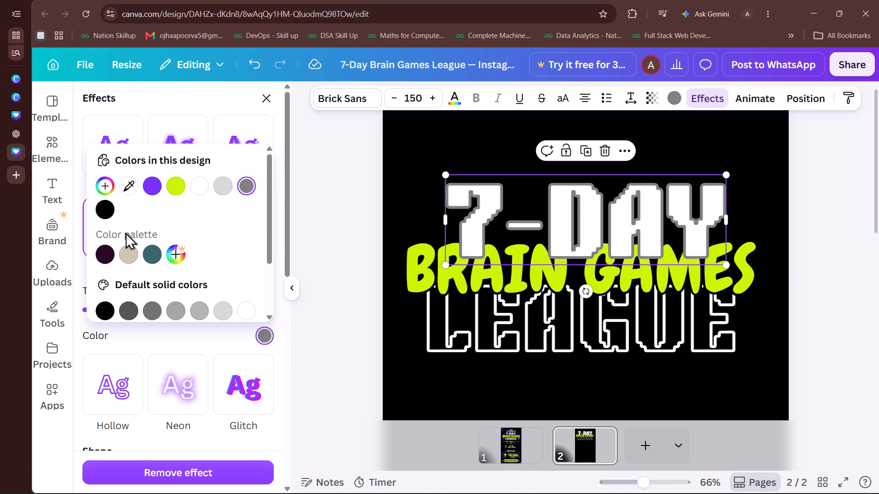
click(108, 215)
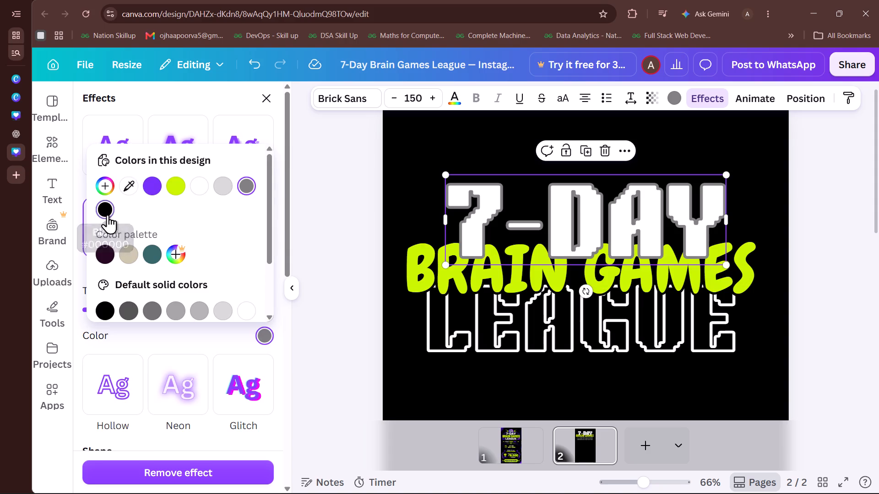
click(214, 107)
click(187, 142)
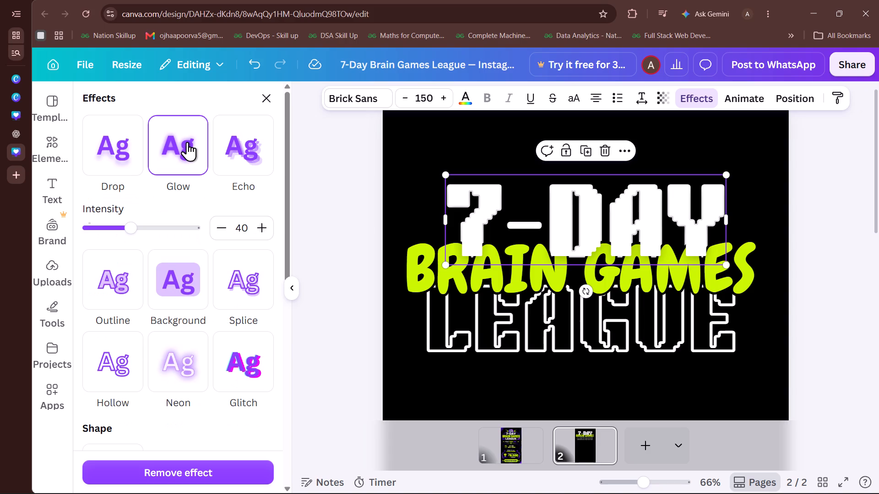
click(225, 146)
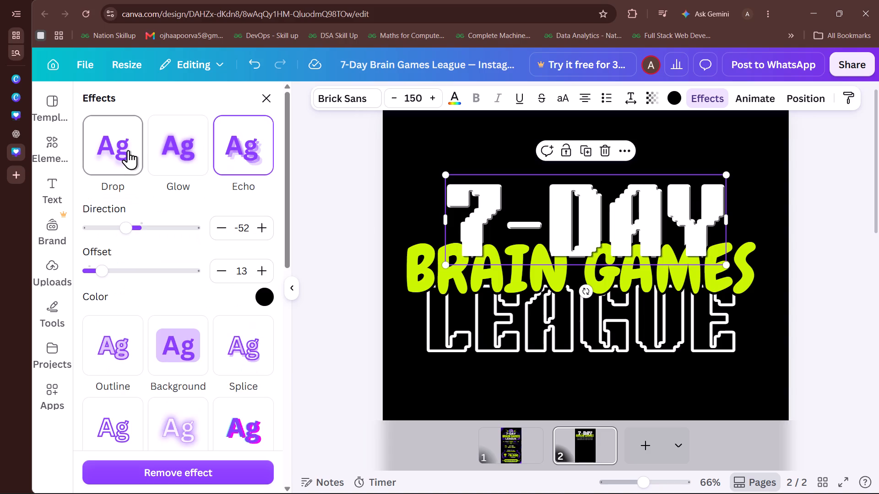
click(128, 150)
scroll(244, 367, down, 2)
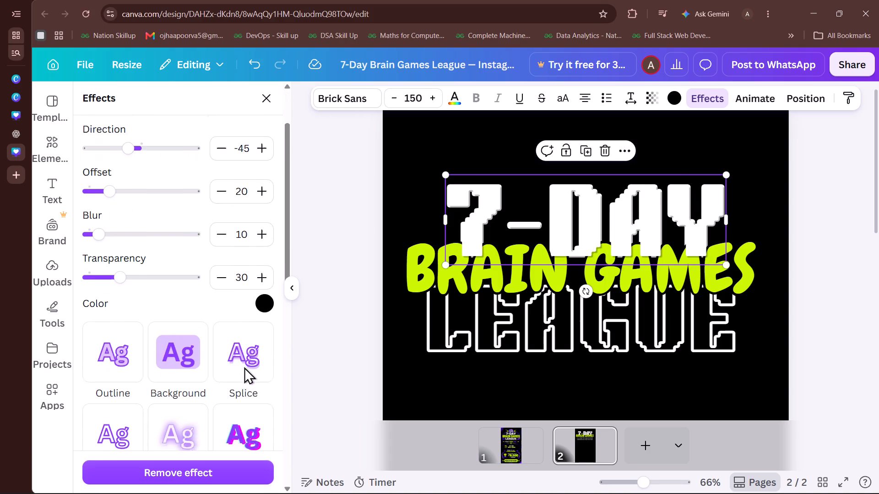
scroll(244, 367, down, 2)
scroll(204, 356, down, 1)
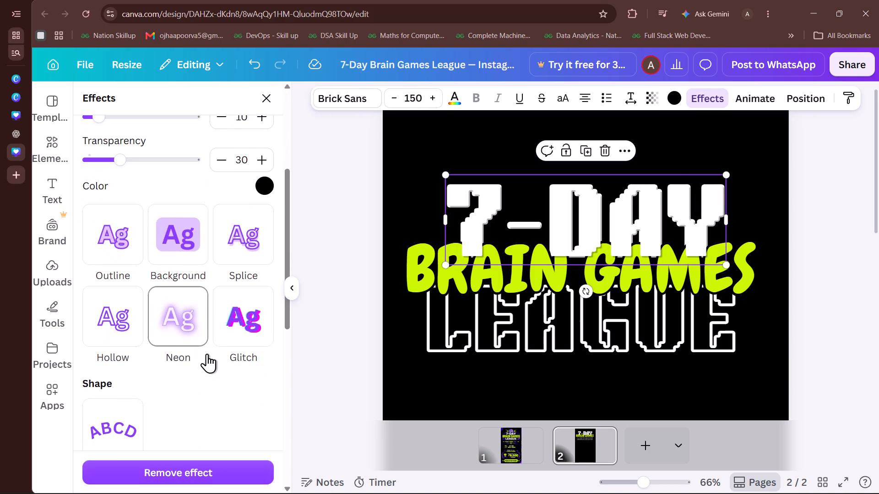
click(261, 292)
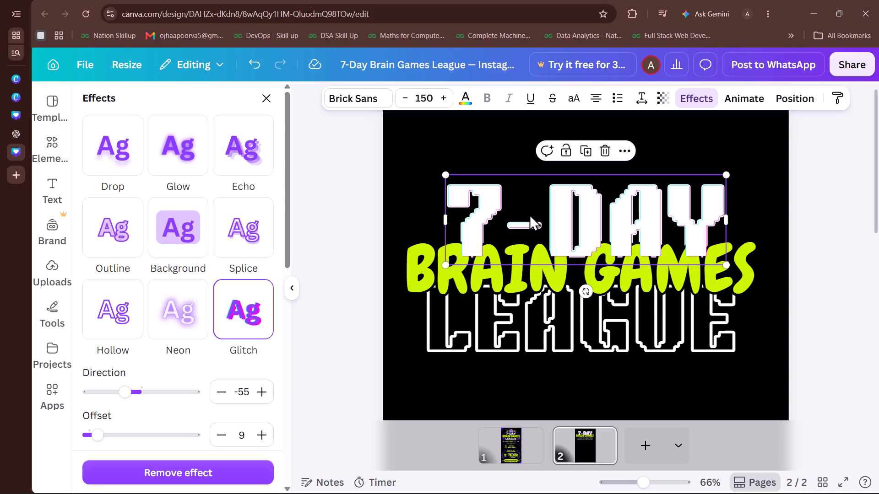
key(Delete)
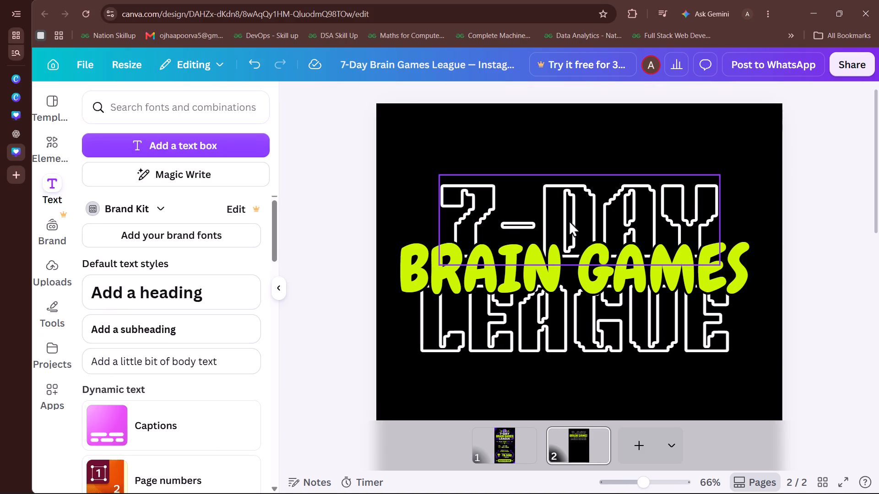
Move the 7-DAY heading slightly up and the LEAGUE heading slightly down to spread them around BRAIN GAMES.
click(824, 257)
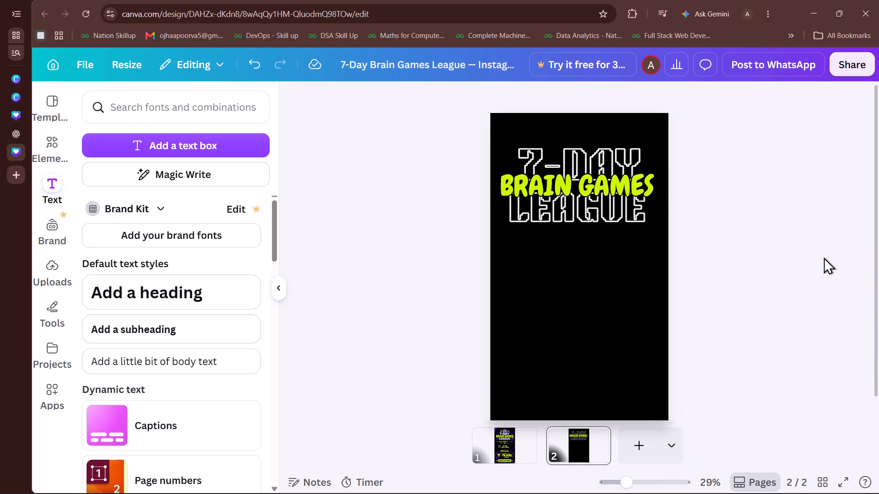
scroll(824, 257, up, 1)
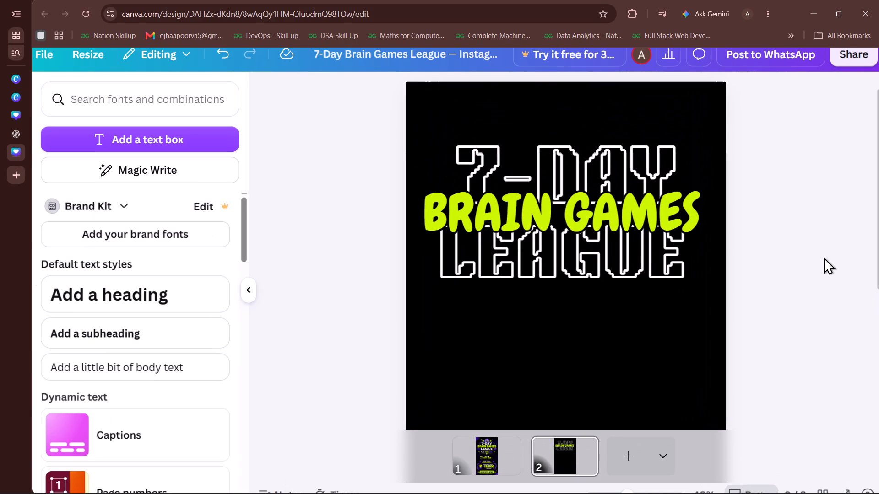
scroll(824, 257, up, 1)
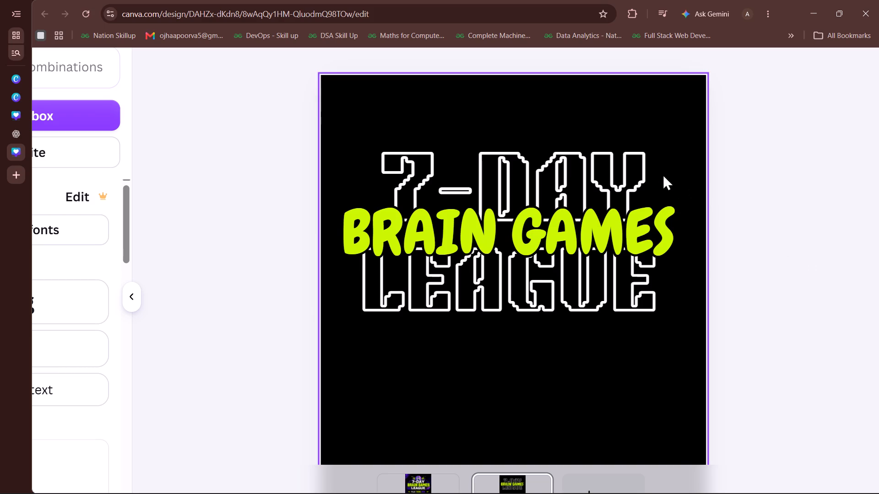
click(582, 180)
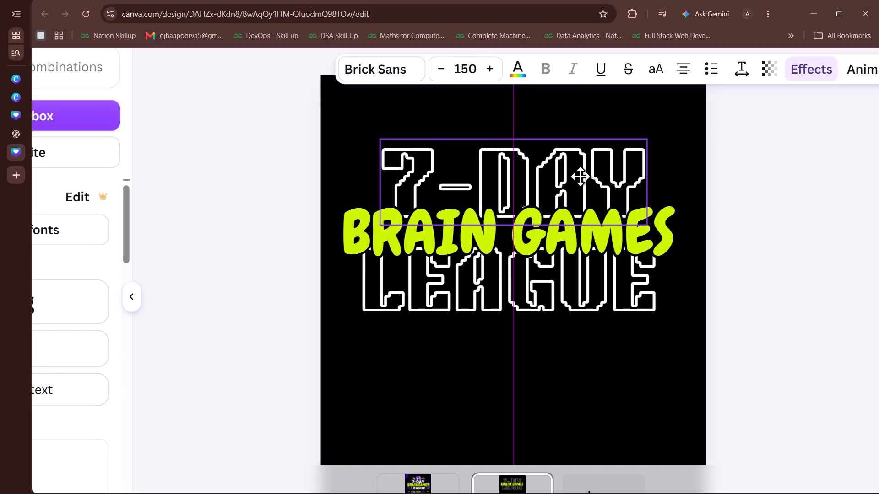
click(552, 291)
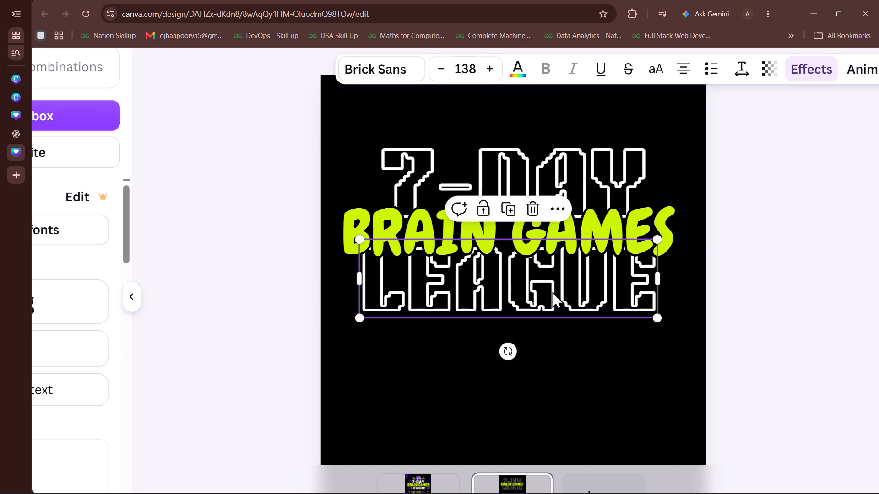
click(555, 294)
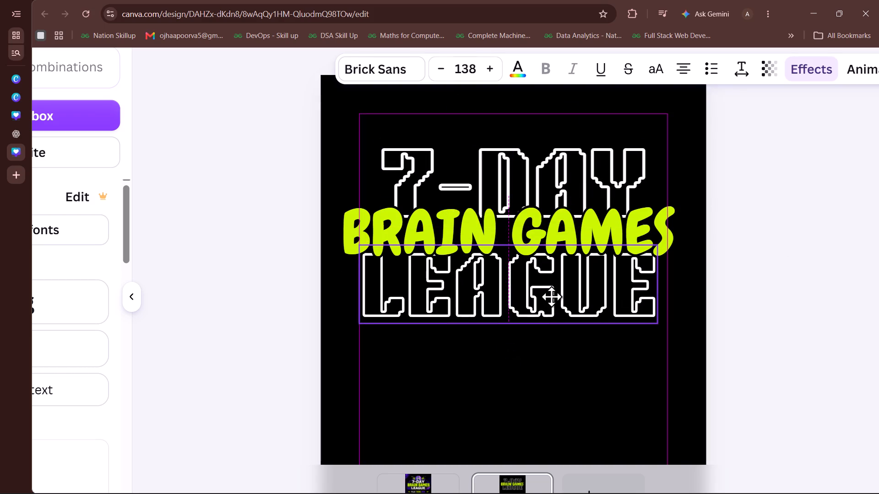
click(774, 261)
Group the three title headings, centre the group horizontally on page 2, and compare its placement with page 1.
scroll(774, 261, up, 1)
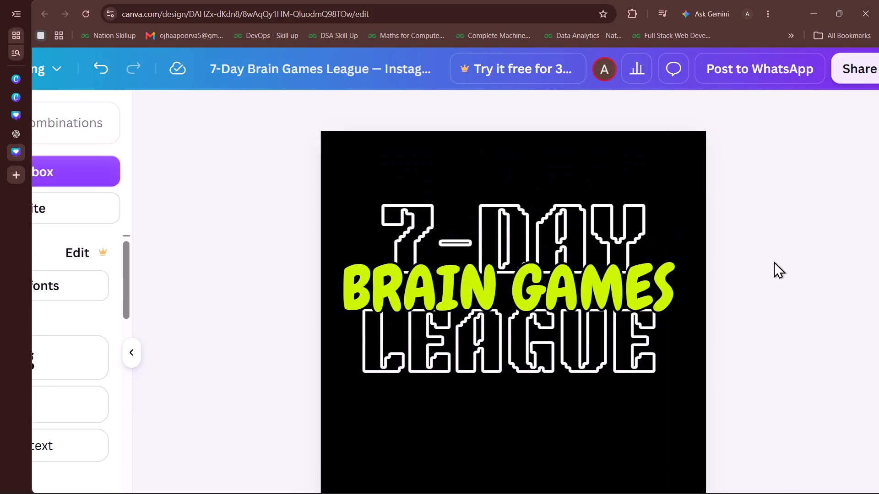
drag(663, 206, 486, 360)
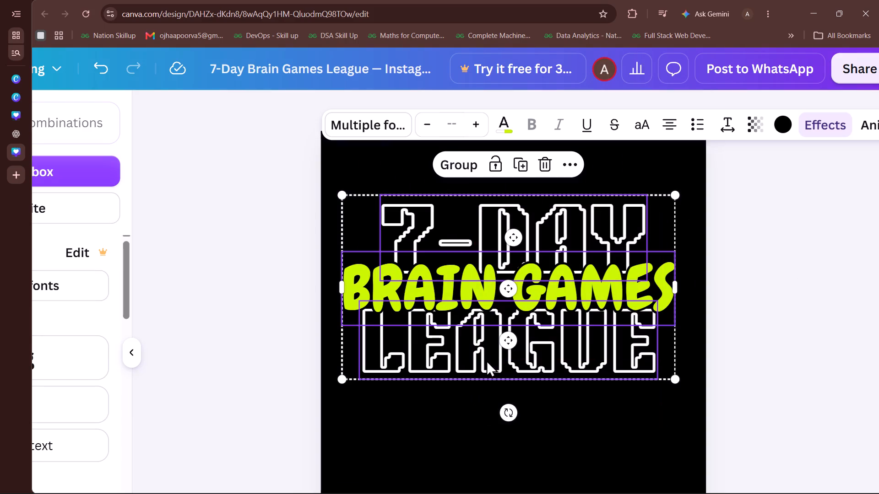
click(459, 153)
click(459, 153)
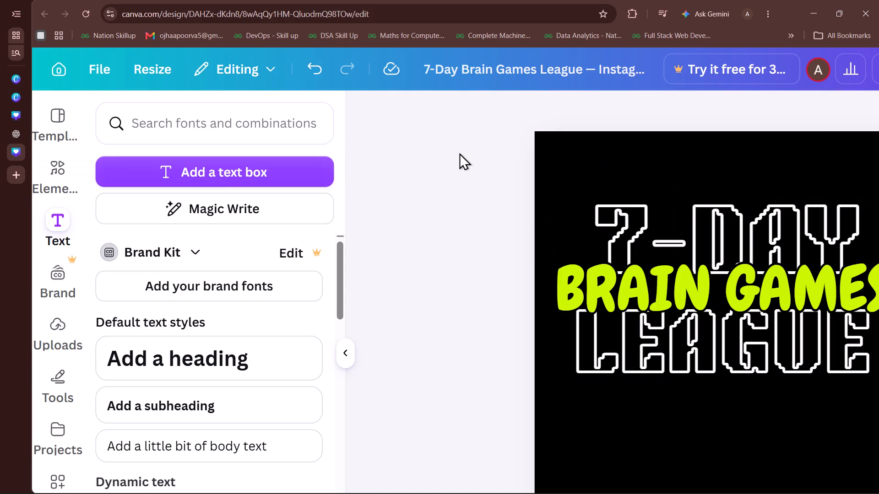
drag(548, 187, 546, 198)
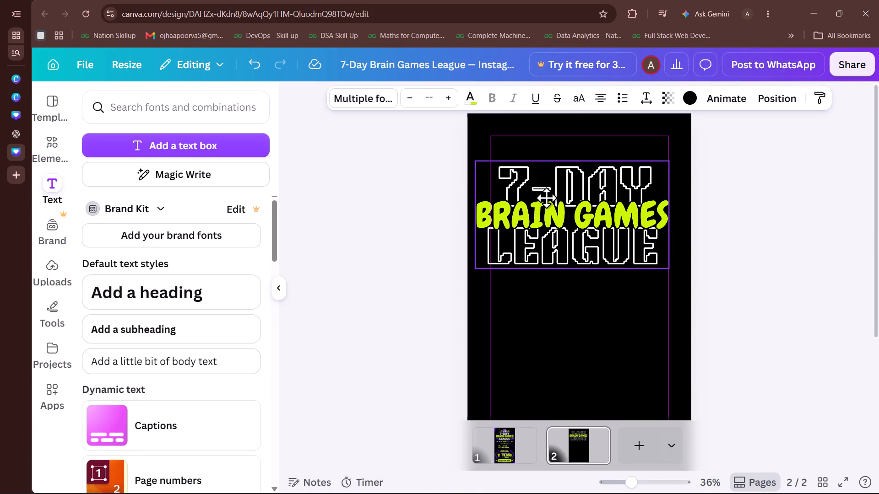
drag(546, 198, 548, 199)
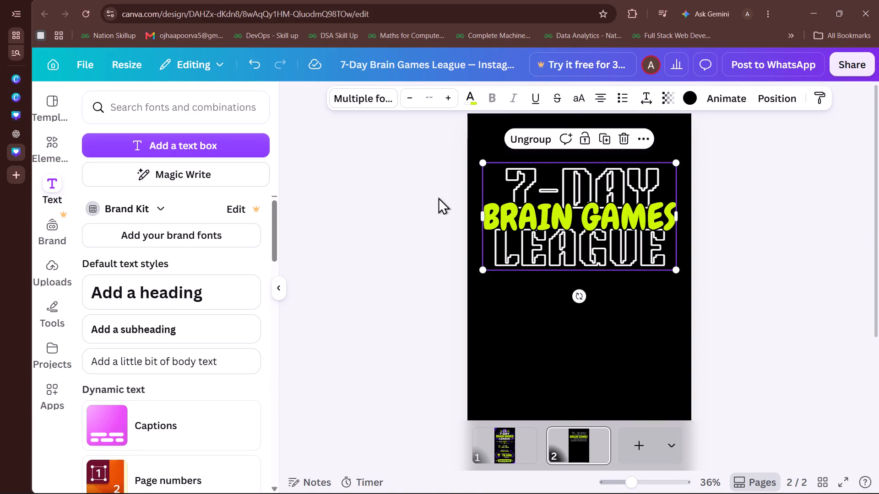
click(438, 197)
scroll(438, 197, up, 1)
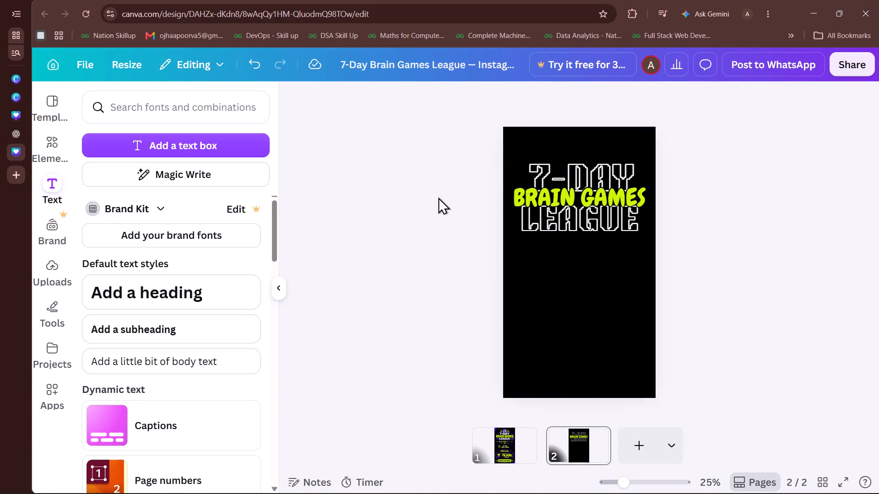
click(508, 444)
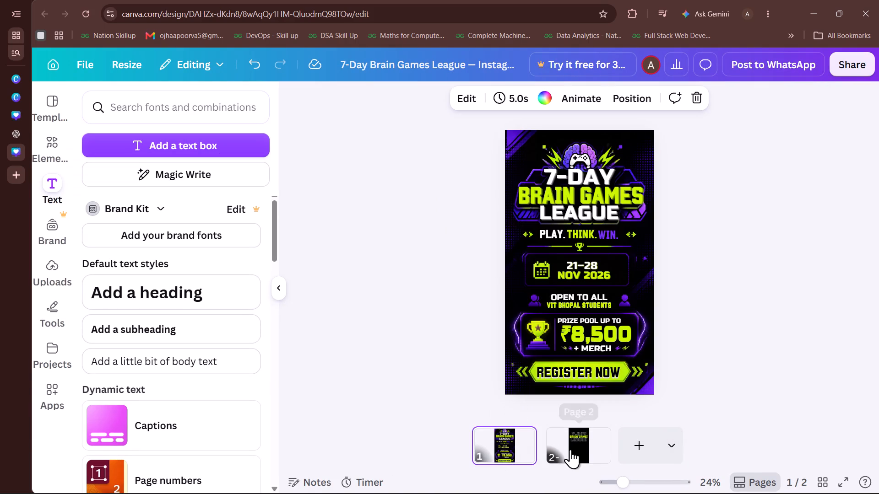
click(570, 449)
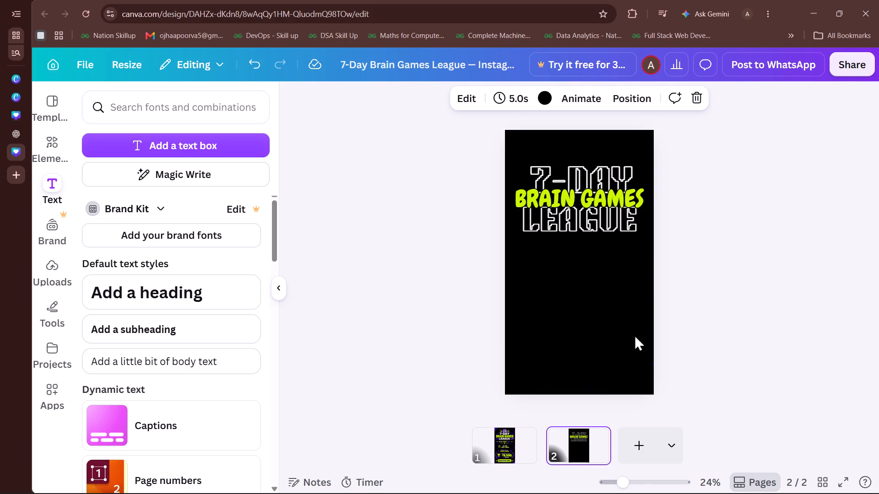
click(670, 273)
scroll(670, 273, up, 2)
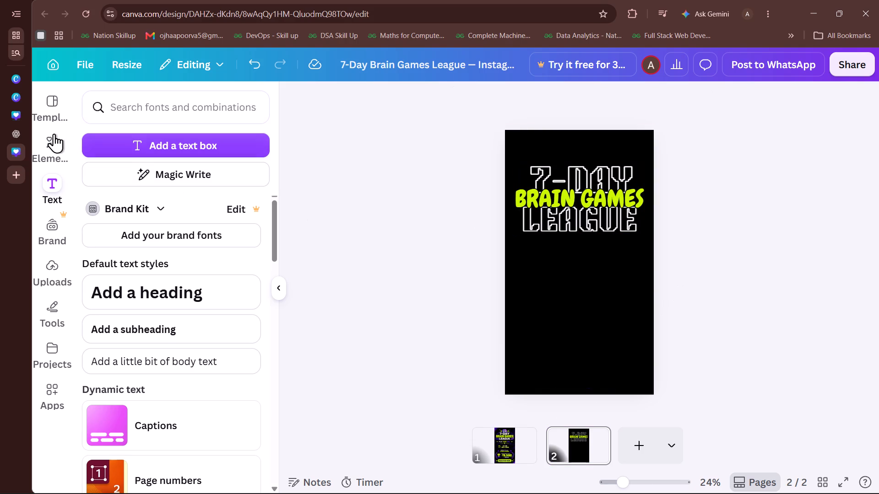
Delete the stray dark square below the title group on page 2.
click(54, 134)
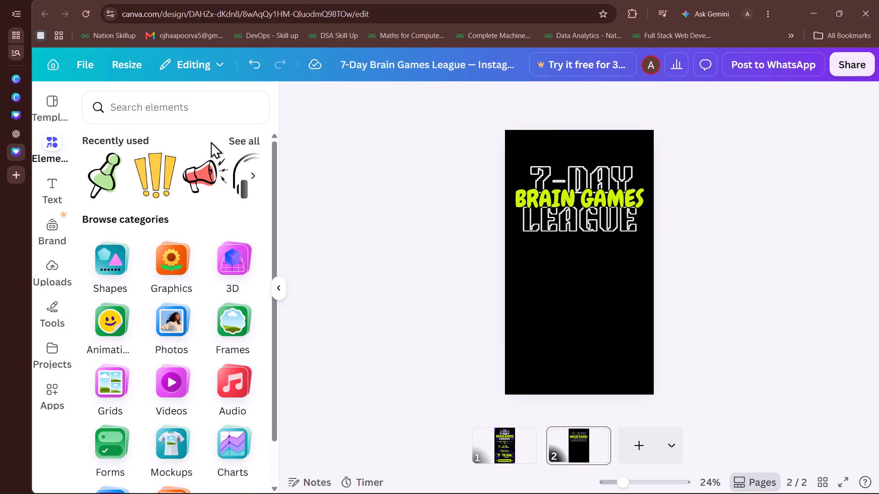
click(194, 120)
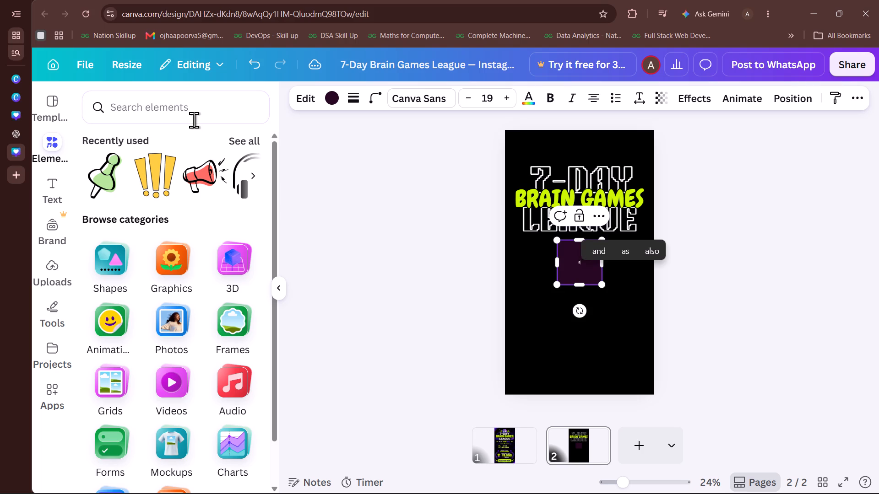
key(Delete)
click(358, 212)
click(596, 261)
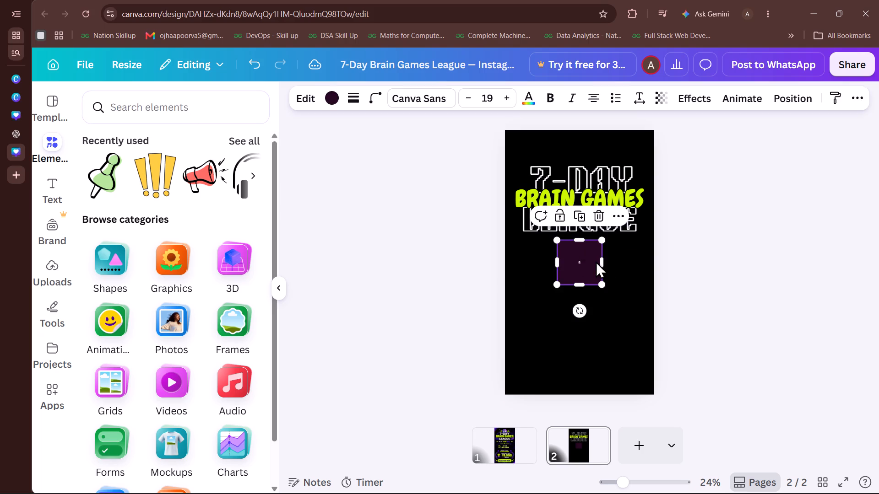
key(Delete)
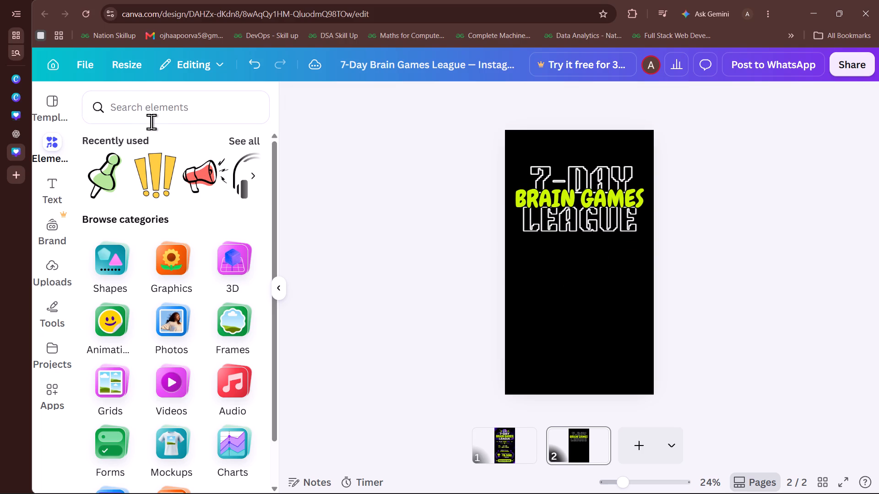
Search the elements library for brain and look through the full set of graphics for a suitable brain illustration.
click(151, 122)
click(151, 122)
click(144, 113)
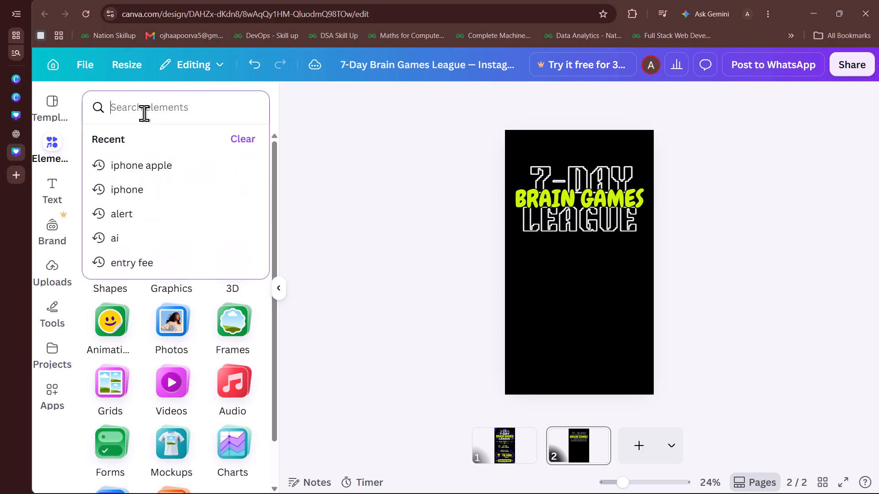
text(brain)
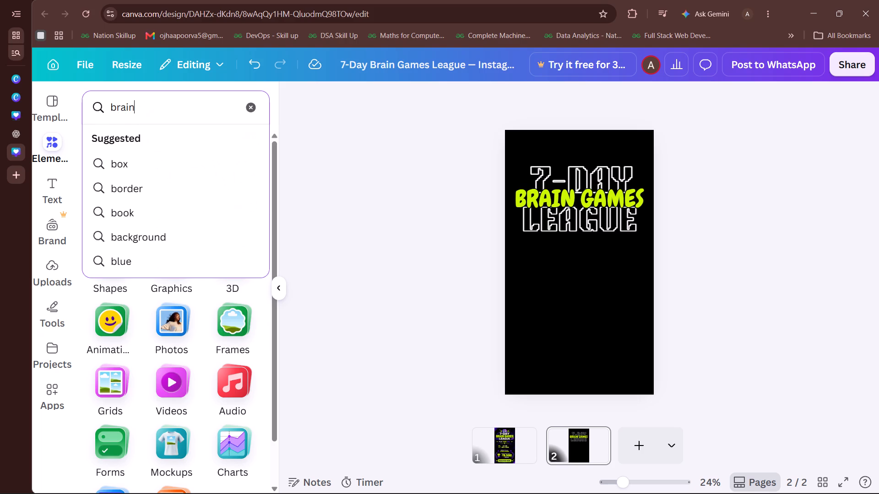
key(Return)
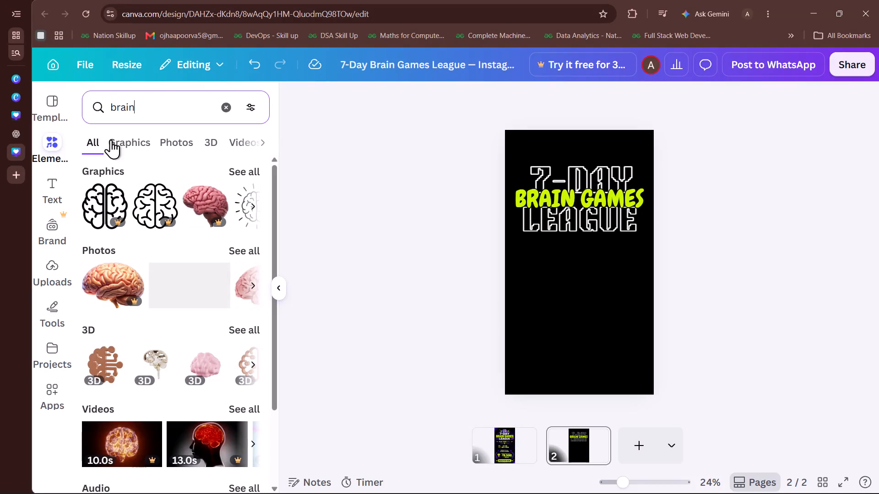
click(250, 170)
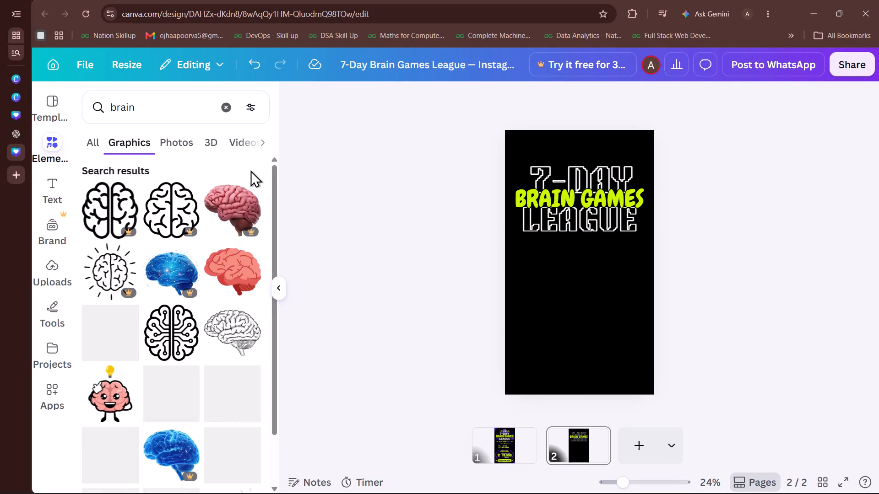
scroll(250, 170, down, 1)
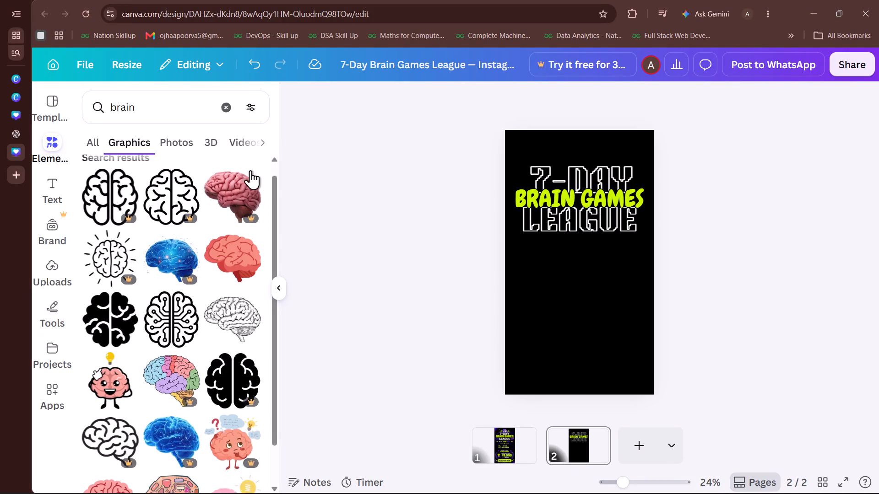
scroll(250, 170, down, 4)
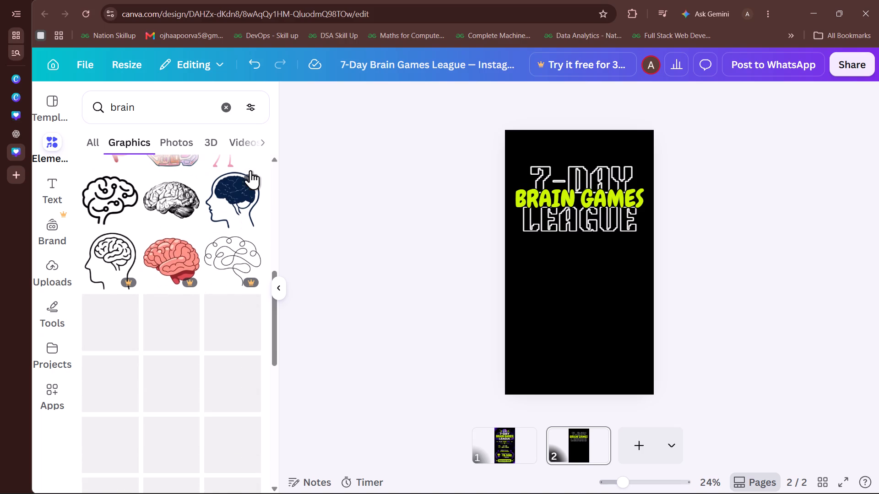
scroll(250, 170, down, 2)
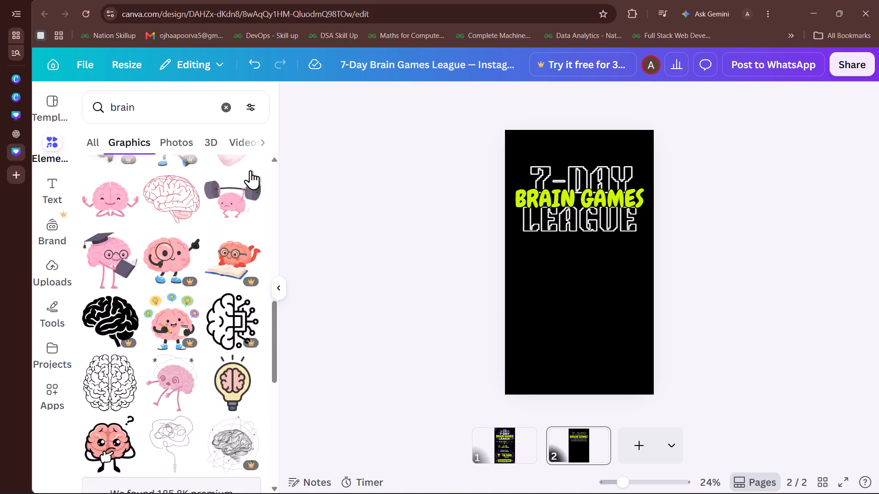
scroll(250, 170, down, 2)
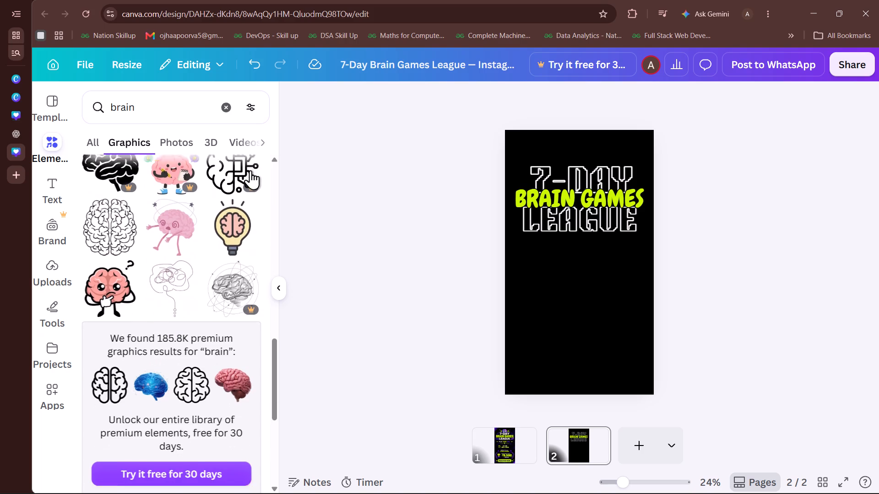
scroll(250, 170, down, 7)
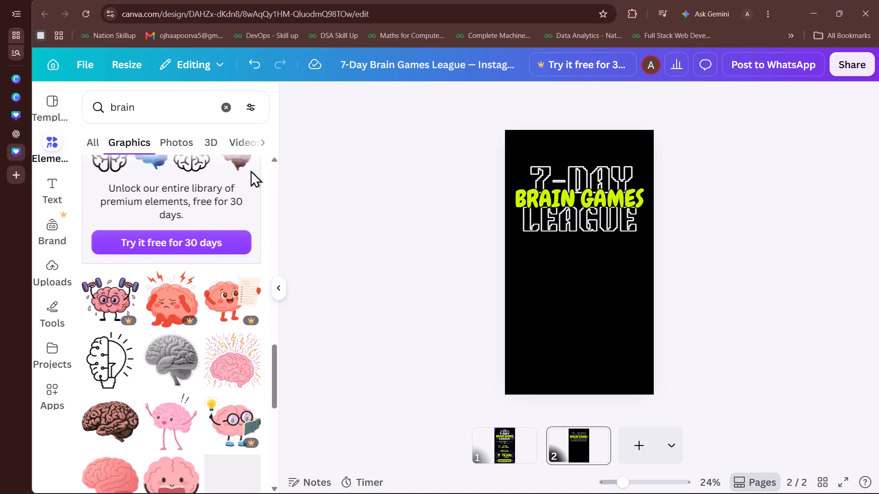
scroll(250, 170, down, 3)
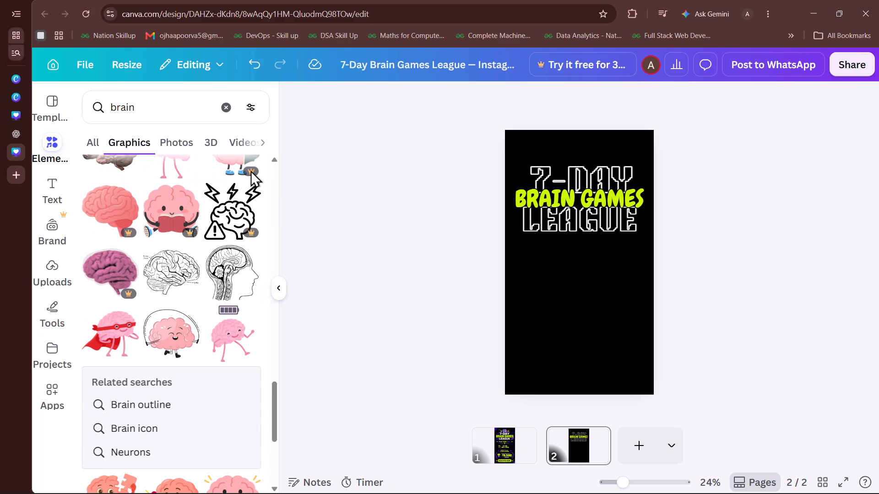
scroll(250, 170, down, 4)
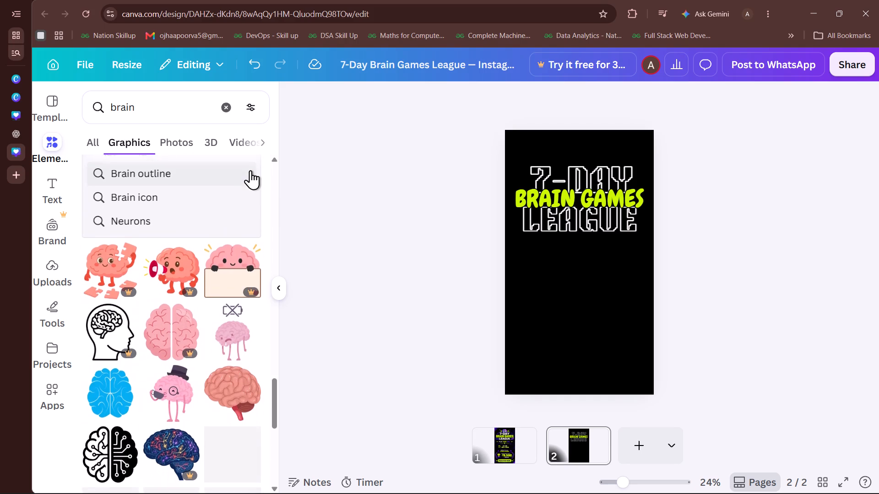
scroll(250, 170, down, 1)
Switch to the related search Brain icon and look through its graphics for a suitable brain symbol.
click(174, 192)
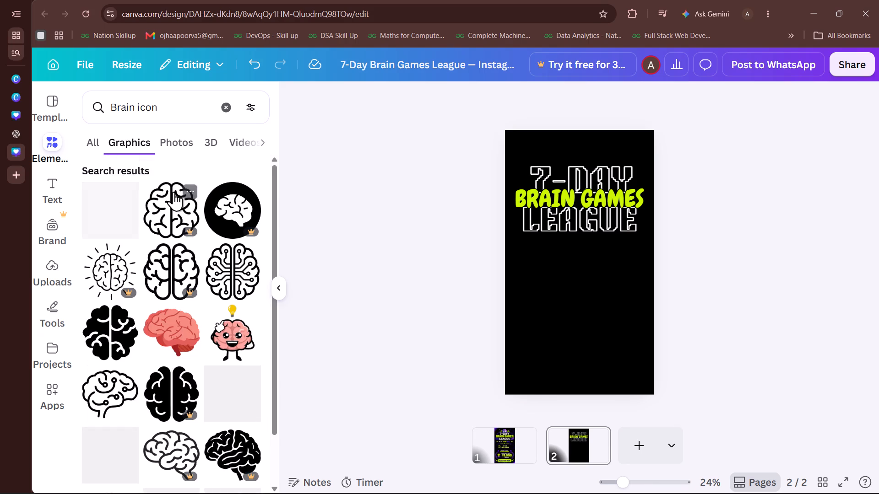
scroll(171, 329, down, 3)
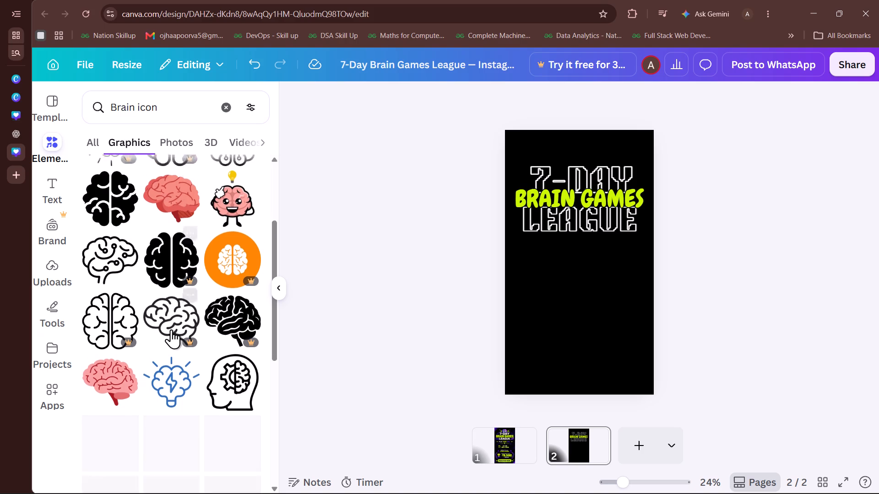
scroll(171, 329, down, 2)
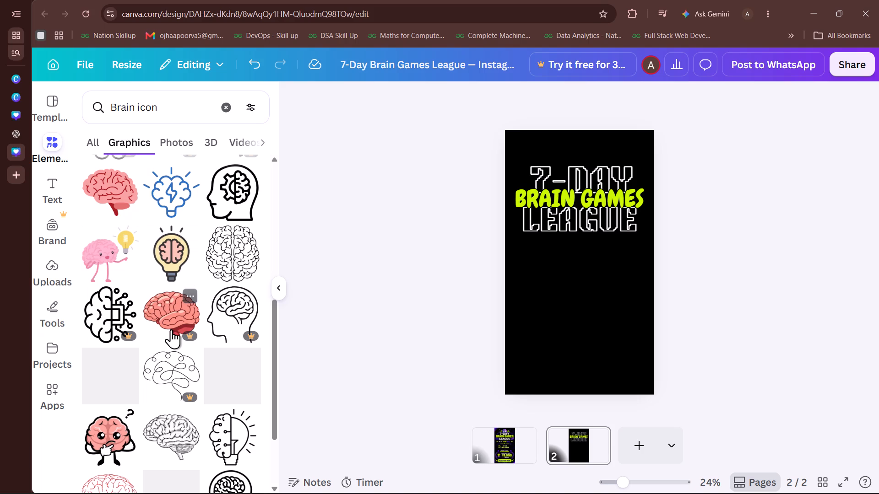
scroll(171, 329, down, 4)
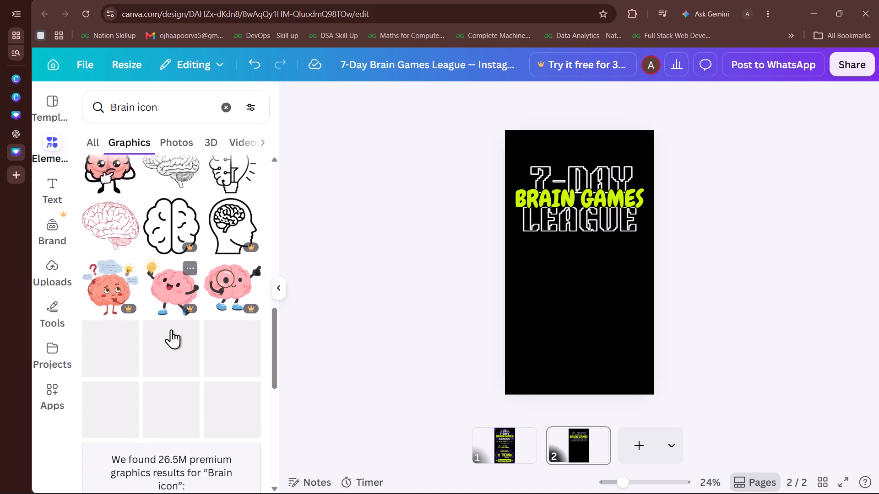
scroll(171, 329, down, 1)
scroll(171, 329, right, 1)
scroll(171, 329, up, 4)
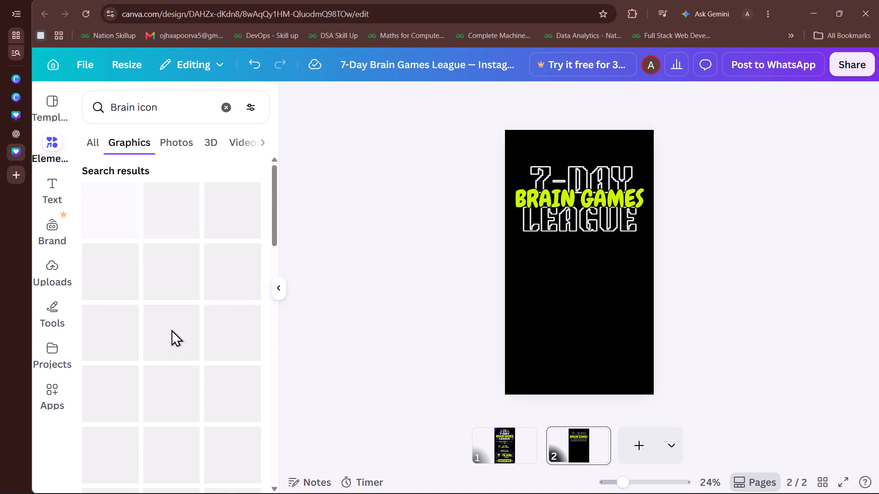
scroll(171, 329, up, 6)
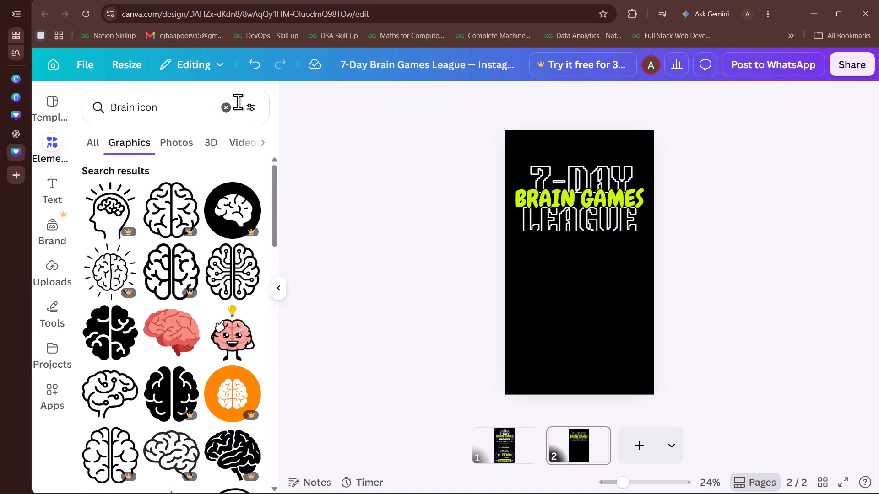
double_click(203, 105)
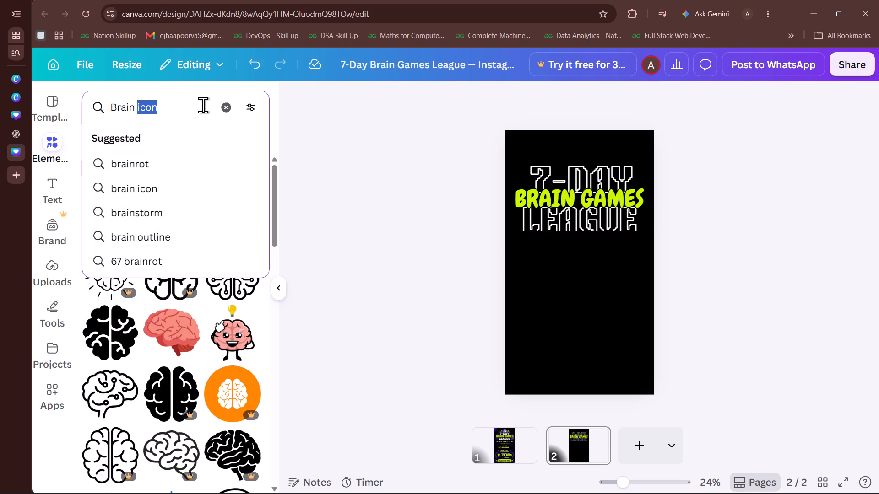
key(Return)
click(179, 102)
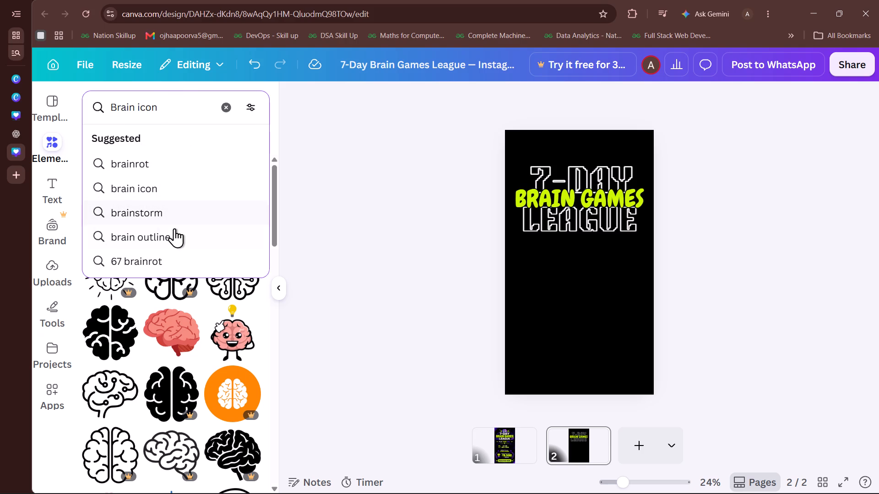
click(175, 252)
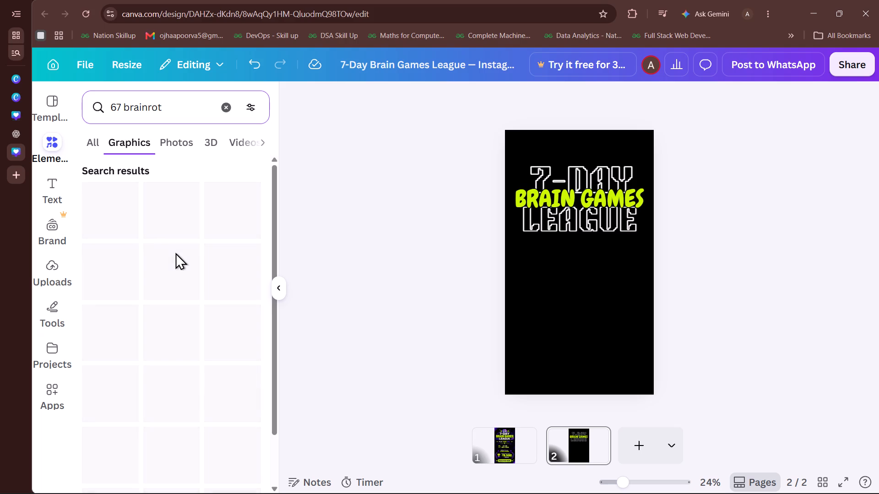
Search the graphics library for brain again and look through the graphics for a brain illustration matching the original design.
triple_click(195, 113)
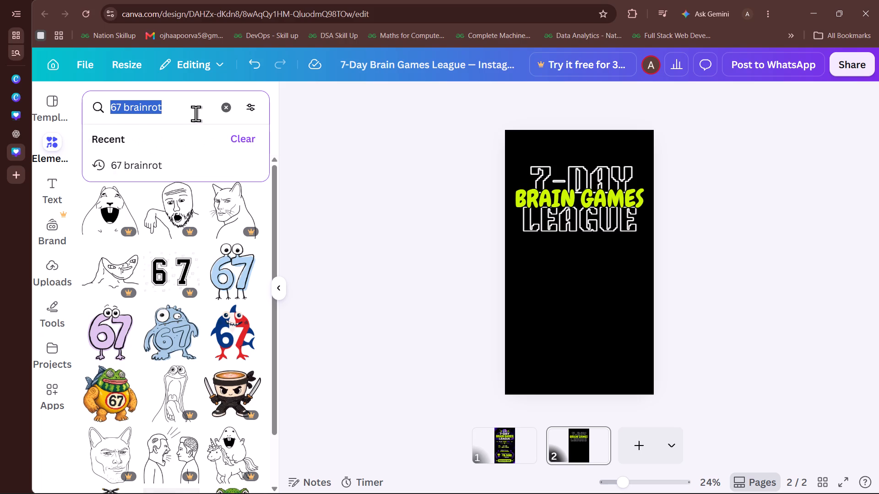
text(brain)
key(Return)
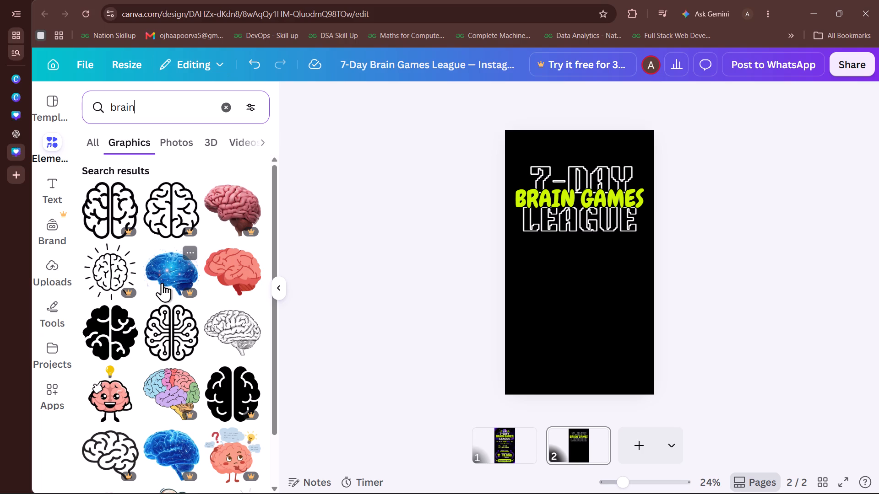
scroll(162, 283, up, 3)
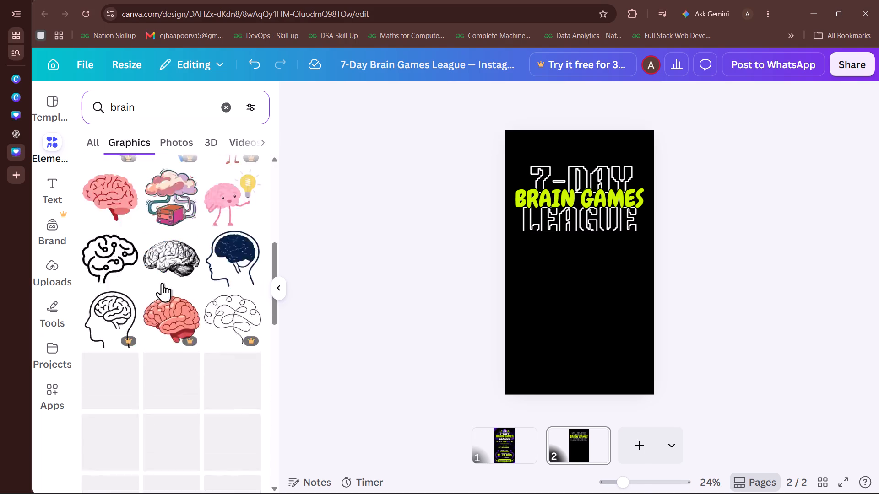
scroll(162, 283, up, 2)
scroll(162, 283, down, 3)
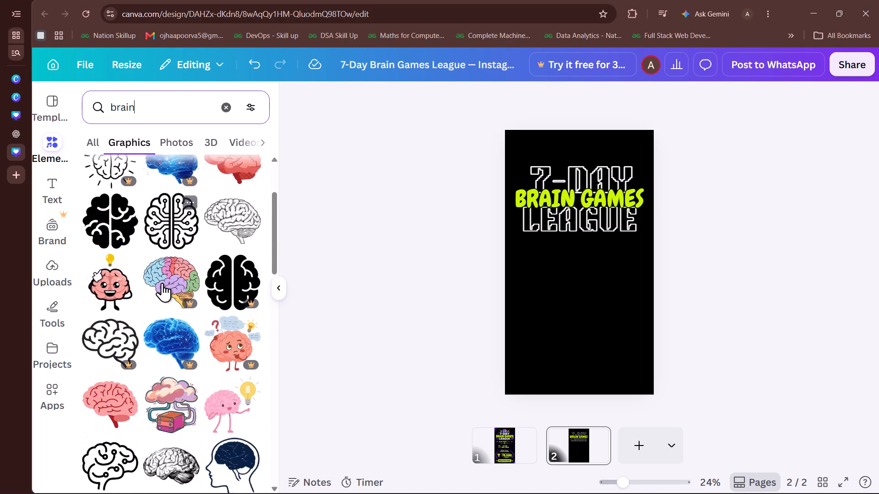
scroll(162, 283, down, 6)
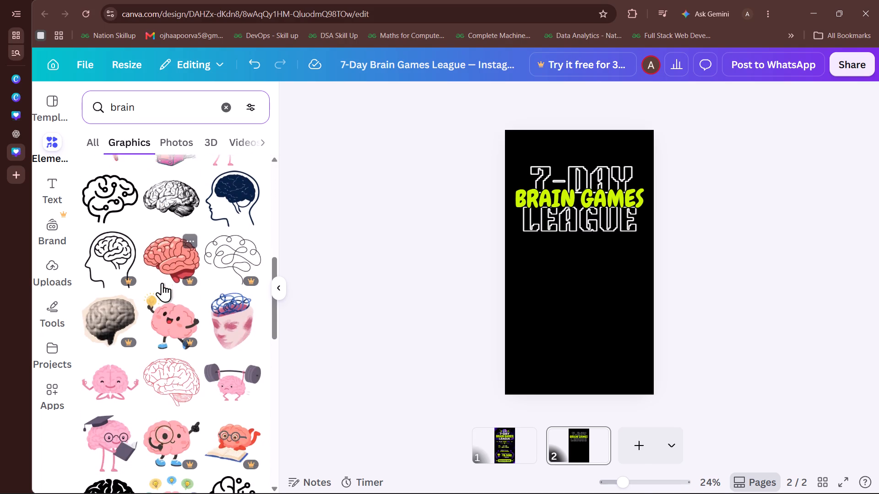
scroll(162, 283, down, 2)
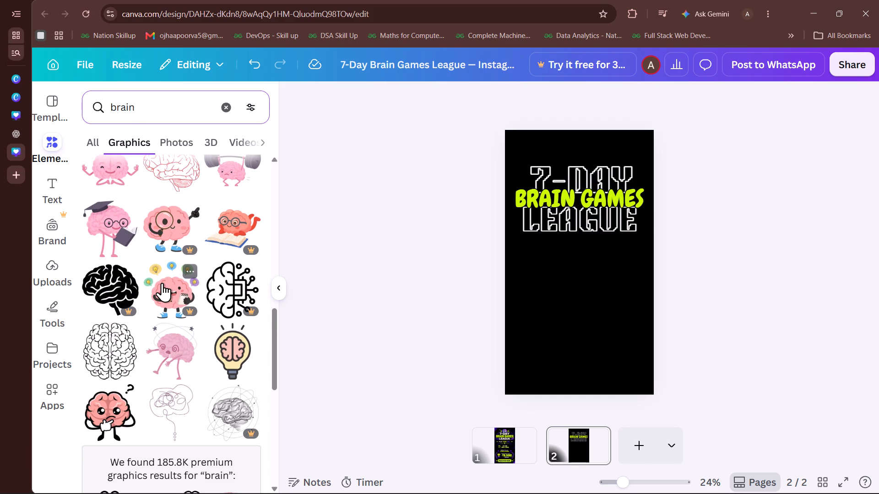
scroll(162, 283, down, 2)
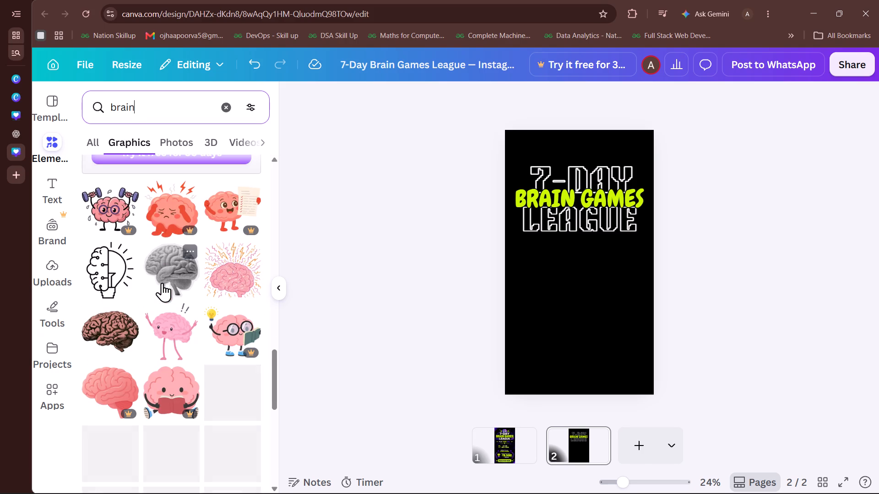
scroll(162, 283, down, 1)
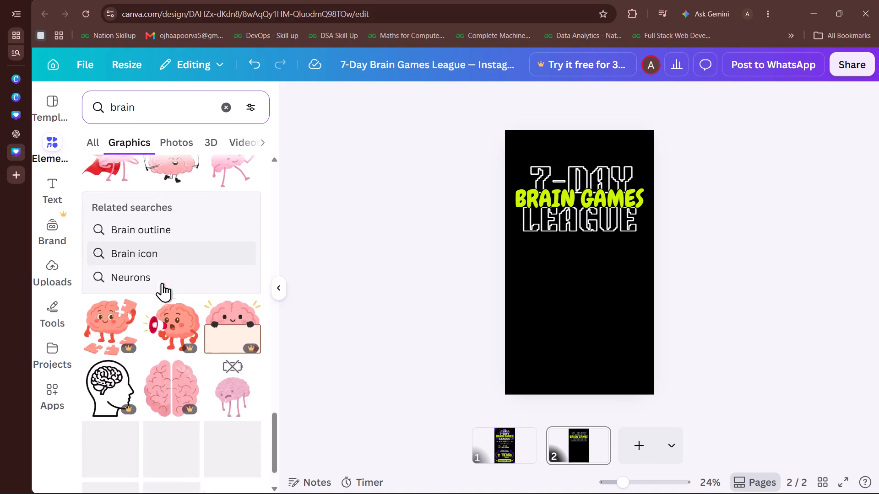
scroll(162, 283, down, 1)
scroll(162, 283, up, 5)
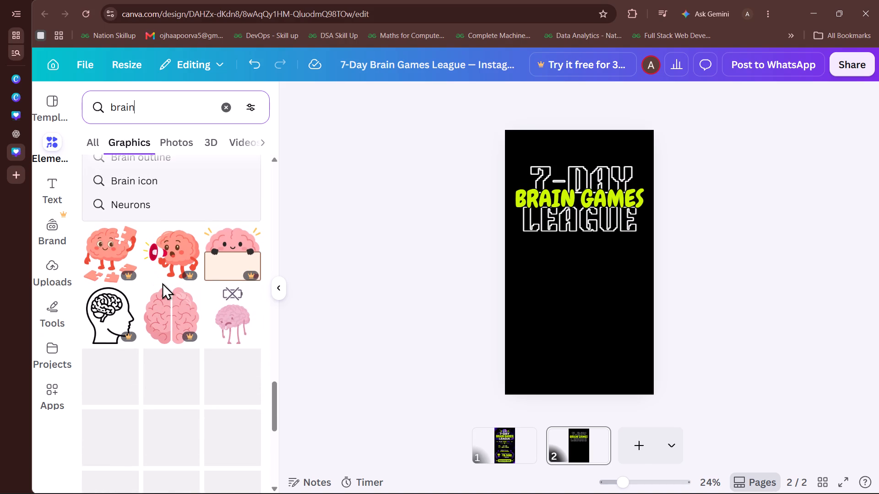
scroll(162, 283, down, 4)
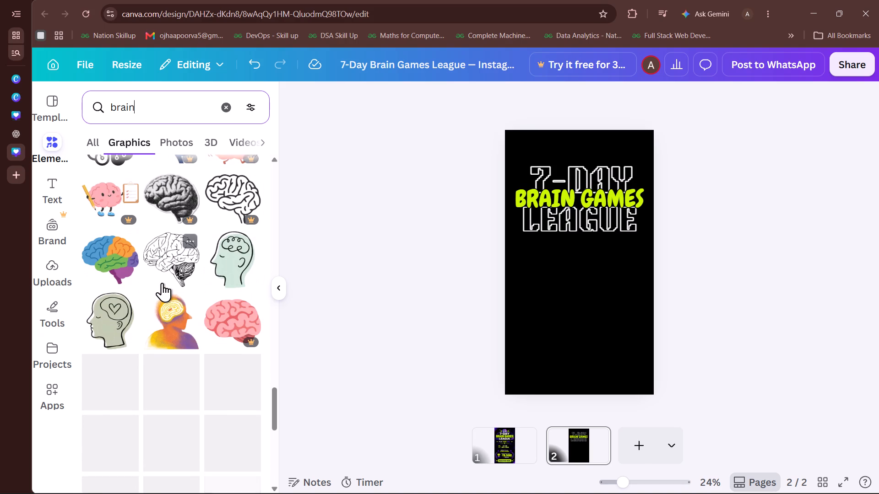
scroll(162, 283, up, 1)
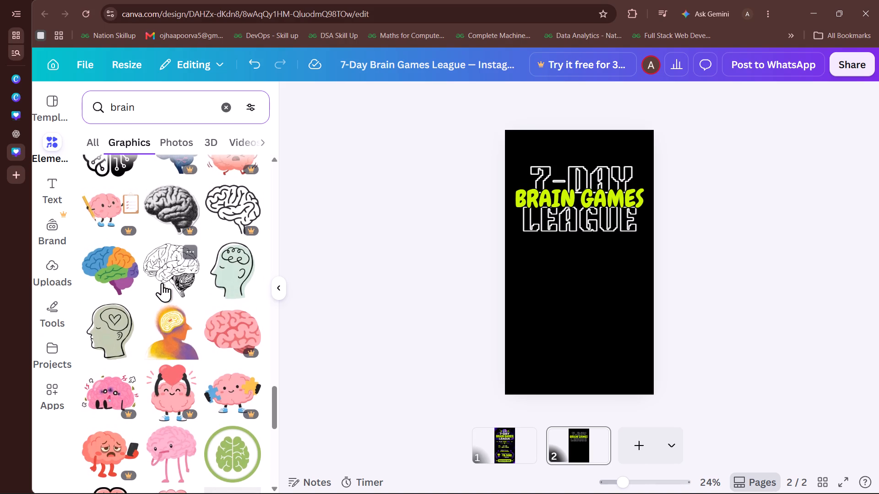
scroll(162, 283, up, 1)
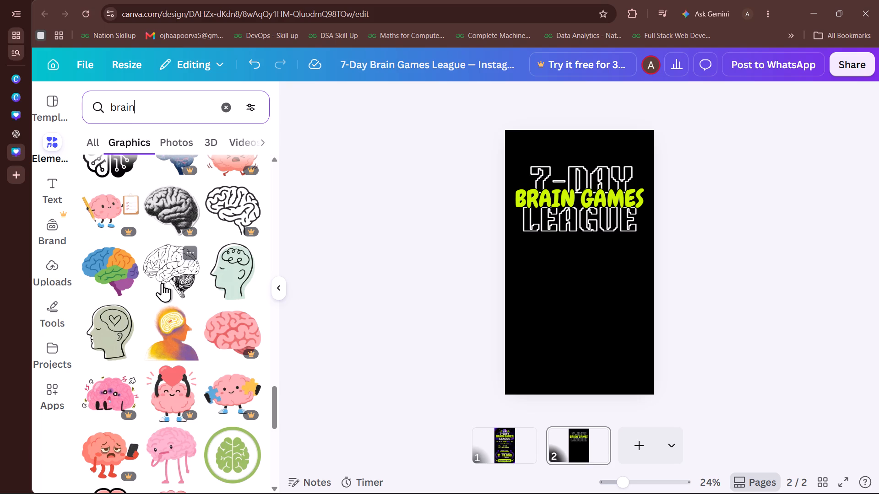
scroll(162, 283, down, 1)
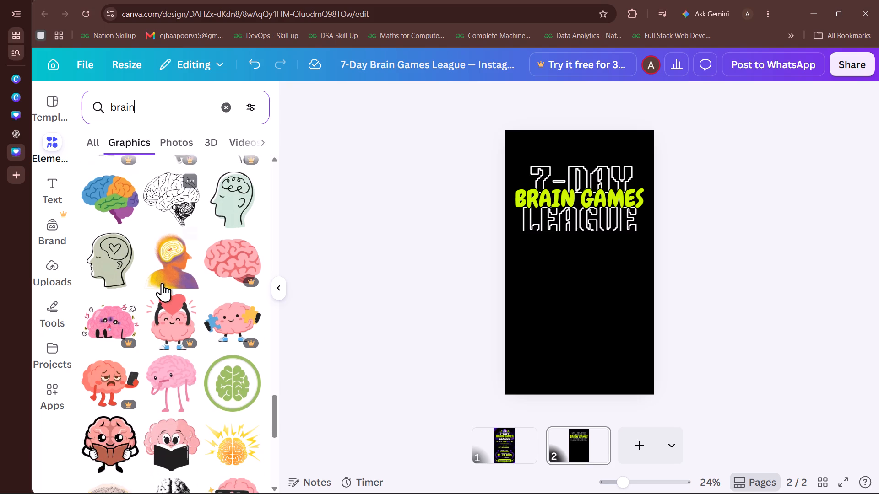
scroll(162, 283, down, 4)
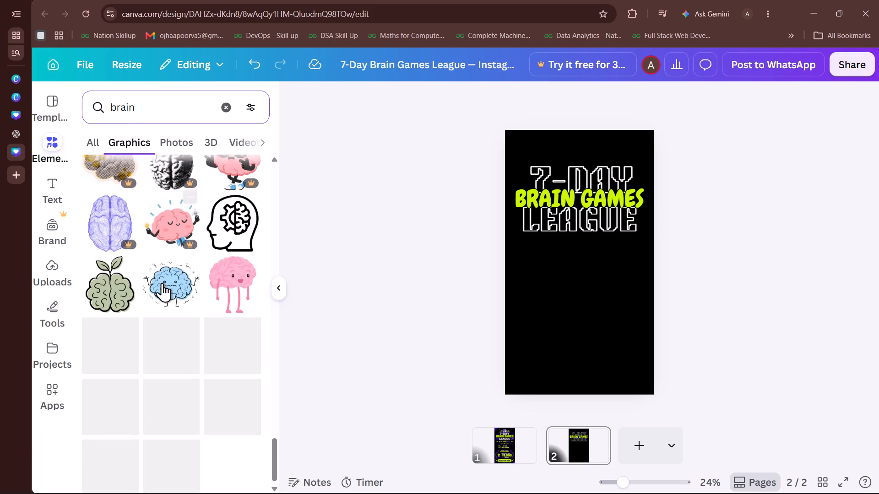
scroll(162, 283, down, 1)
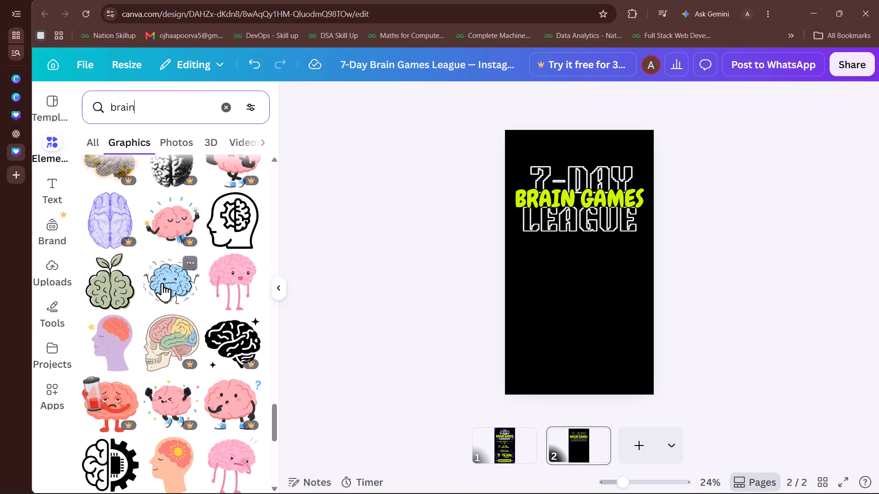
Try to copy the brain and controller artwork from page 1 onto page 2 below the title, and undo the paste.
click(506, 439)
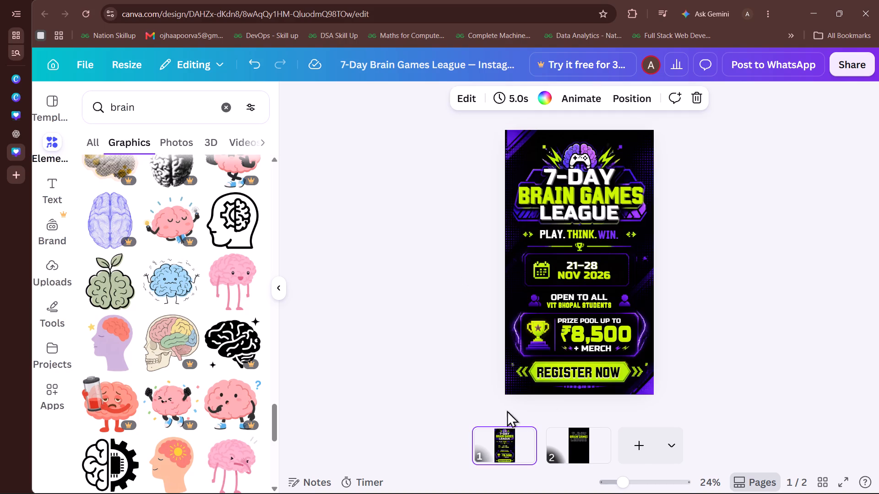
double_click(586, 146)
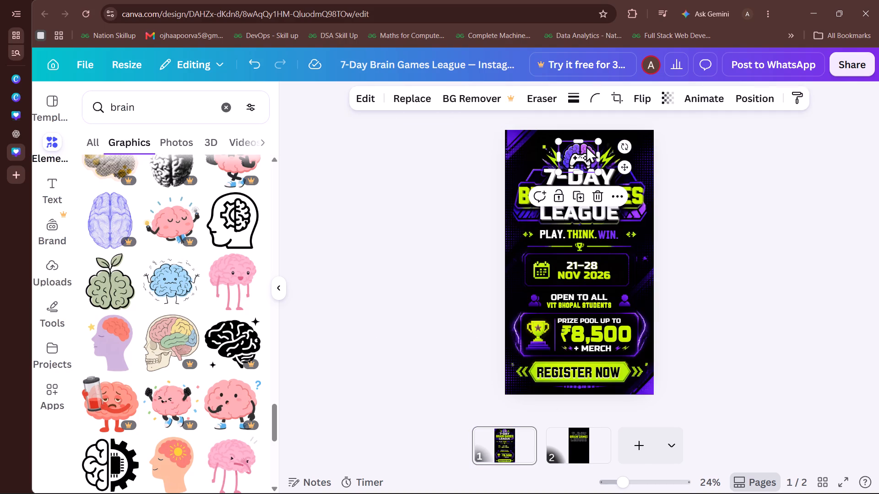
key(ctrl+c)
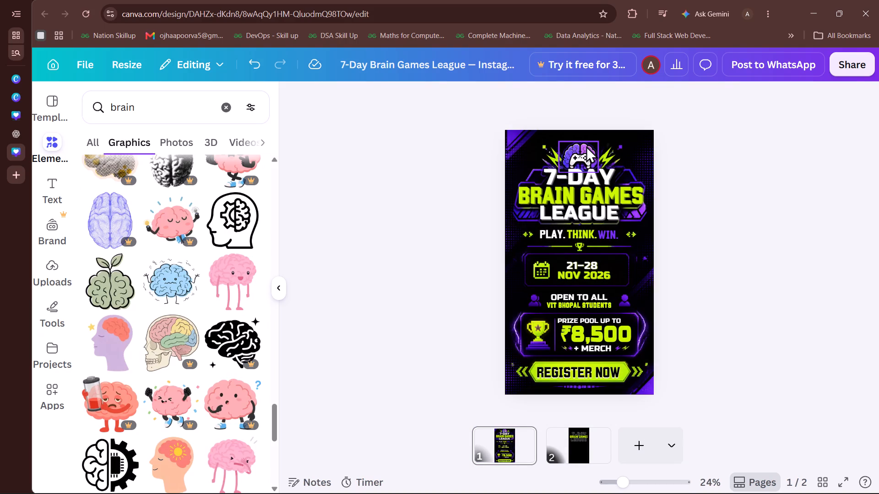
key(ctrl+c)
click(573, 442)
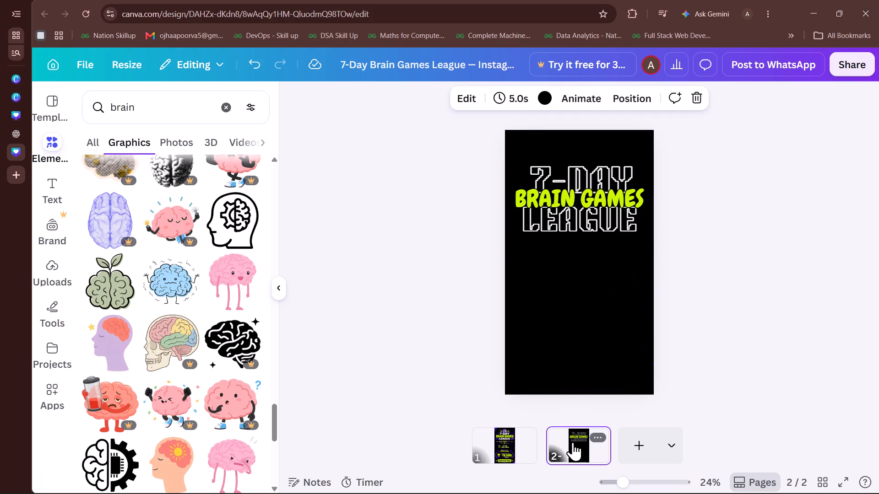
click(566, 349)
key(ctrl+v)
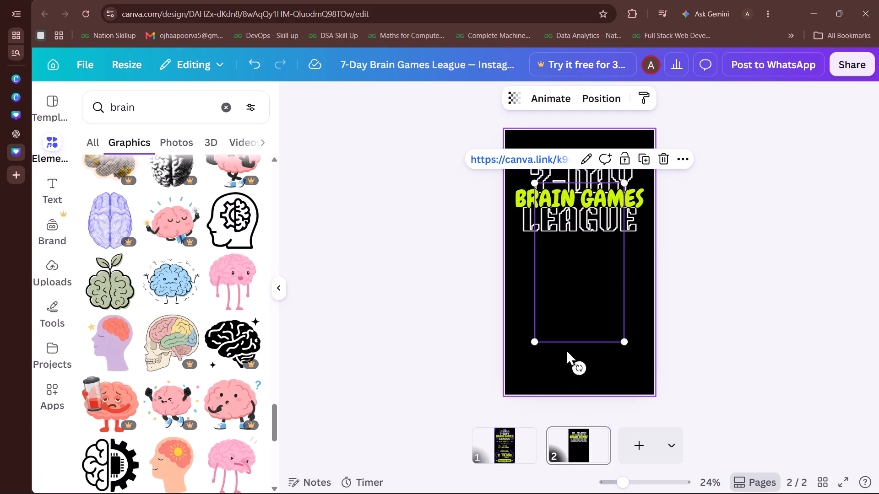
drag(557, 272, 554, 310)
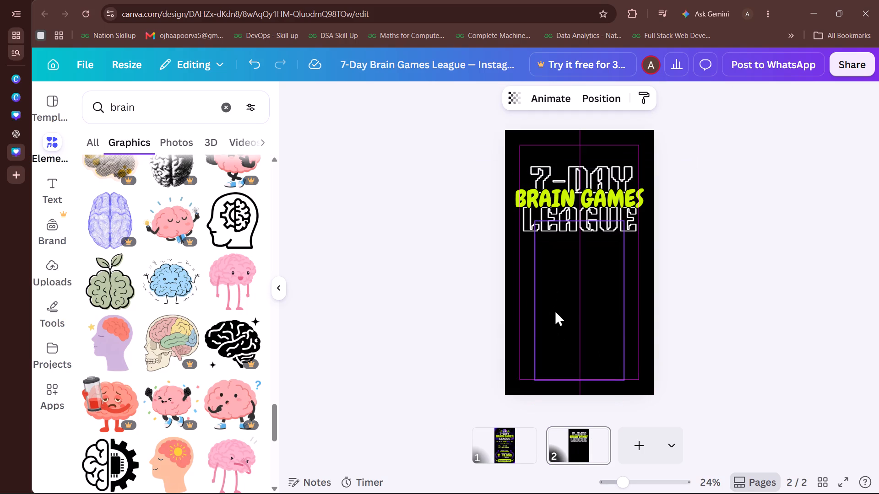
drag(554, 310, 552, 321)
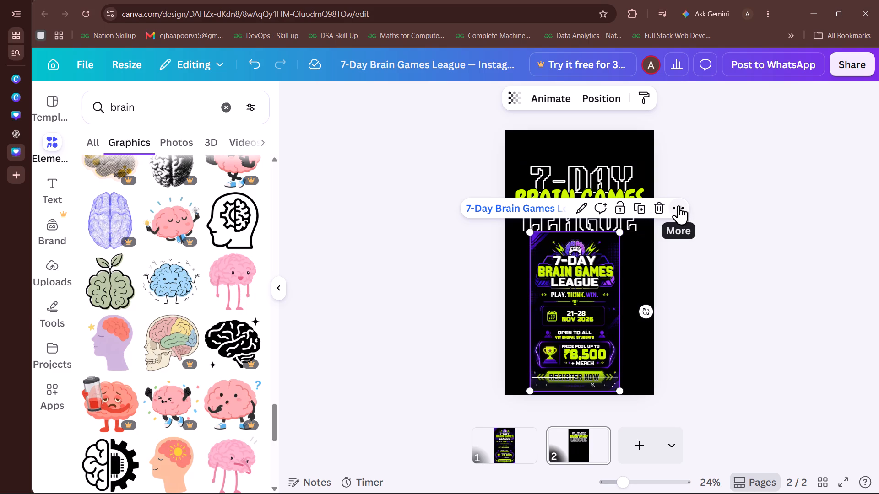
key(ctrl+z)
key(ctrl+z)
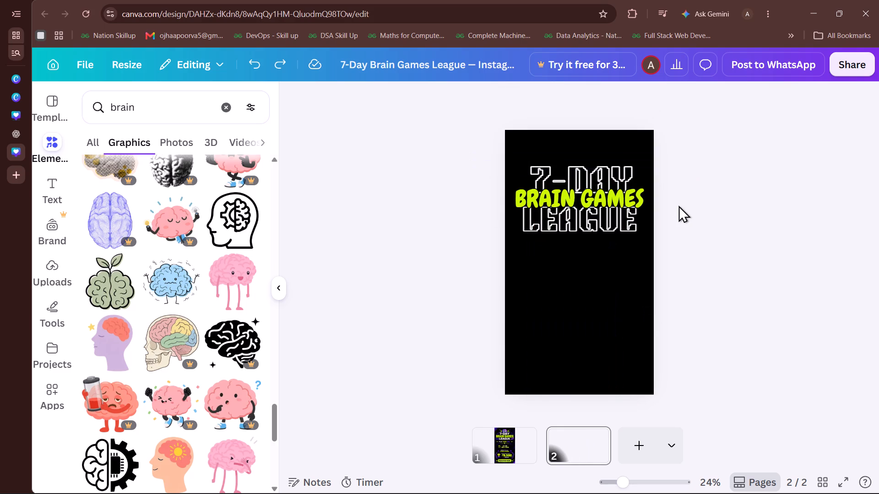
Copy the purple brain graphic from page 1's layers and paste it onto page 2.
click(515, 428)
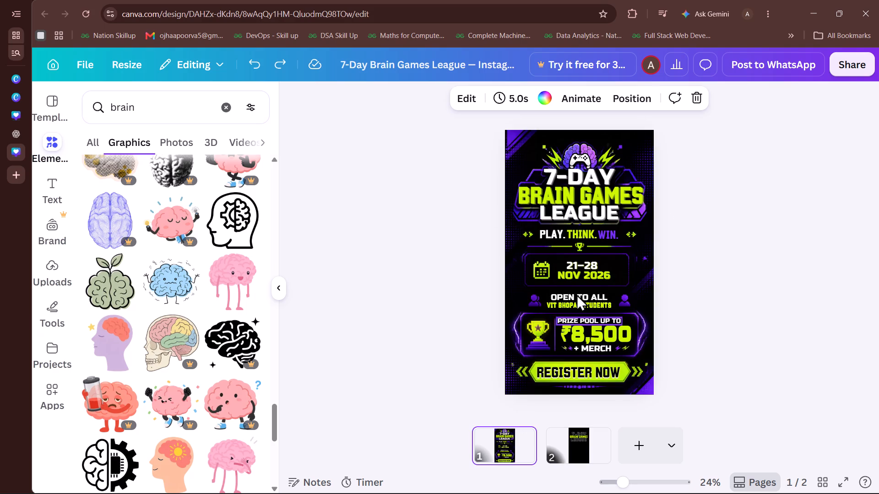
click(645, 215)
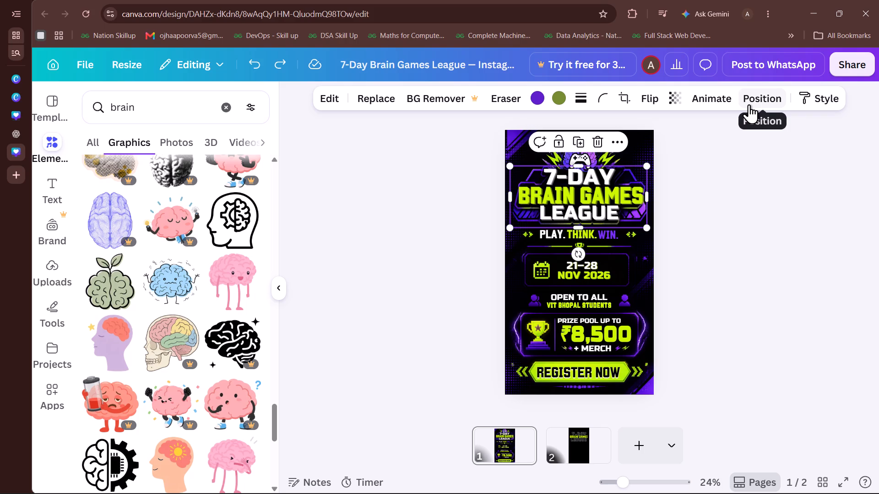
click(749, 104)
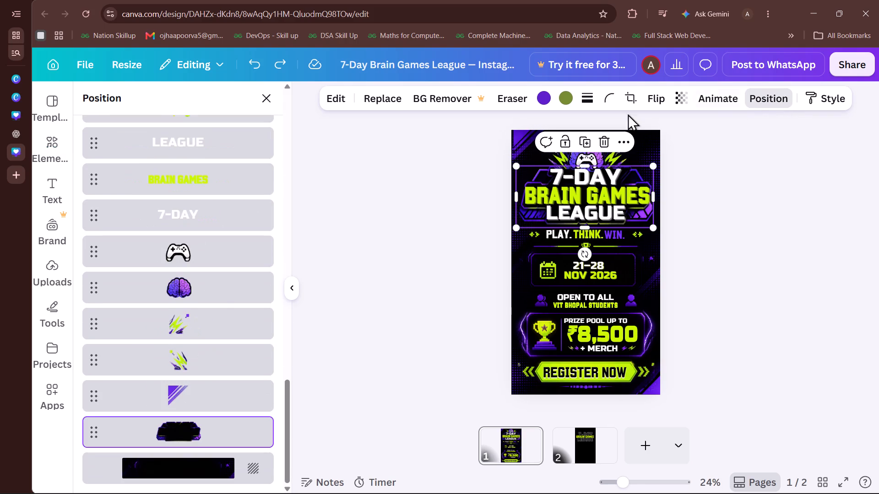
click(208, 282)
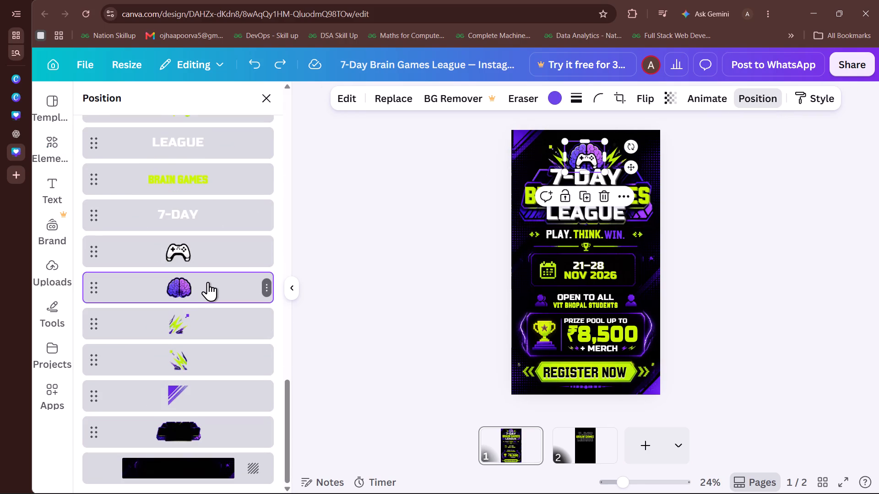
key(ctrl+c)
key(ctrl+c)
click(558, 434)
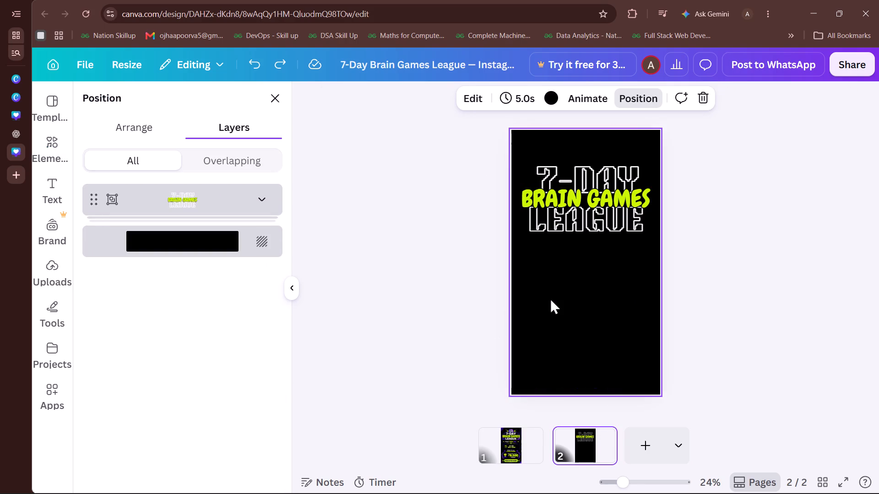
click(550, 298)
key(ctrl+v)
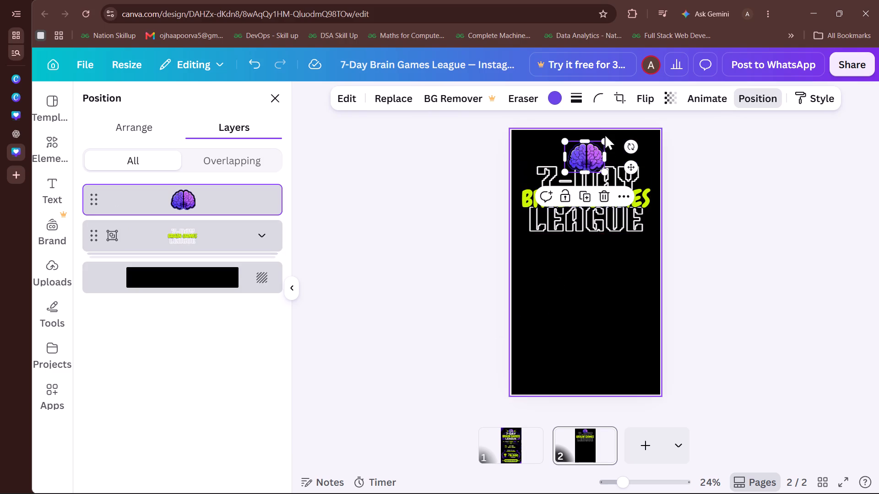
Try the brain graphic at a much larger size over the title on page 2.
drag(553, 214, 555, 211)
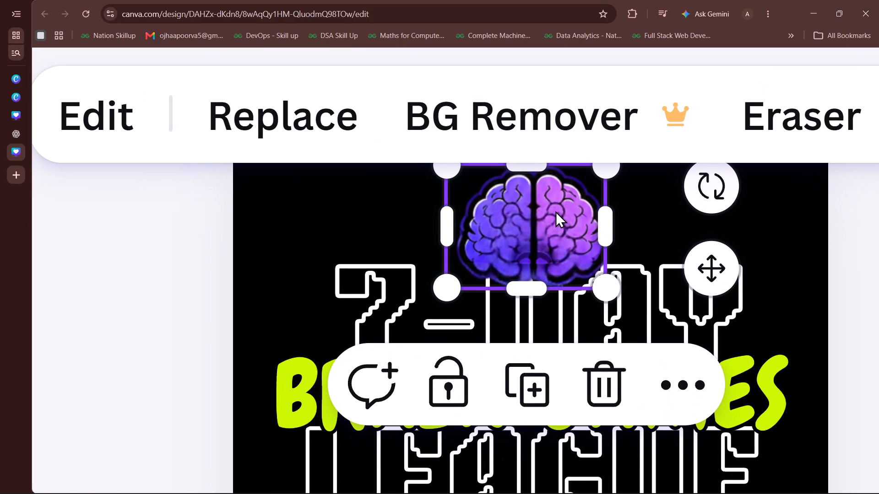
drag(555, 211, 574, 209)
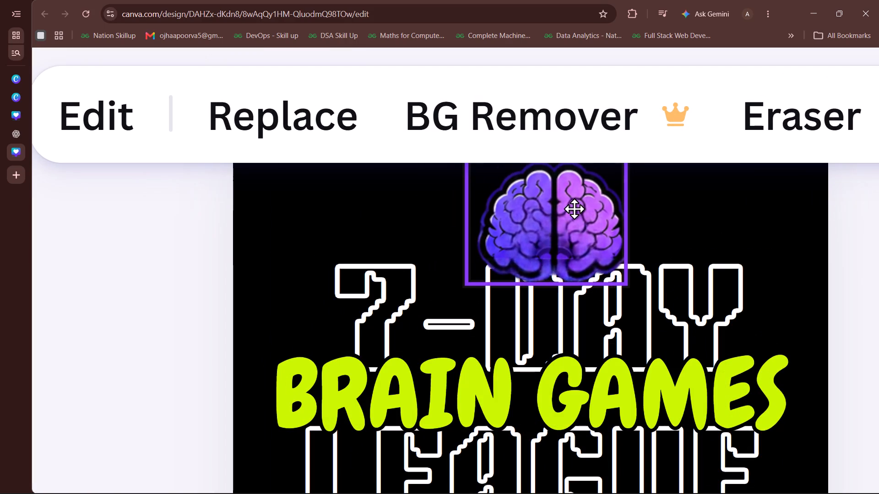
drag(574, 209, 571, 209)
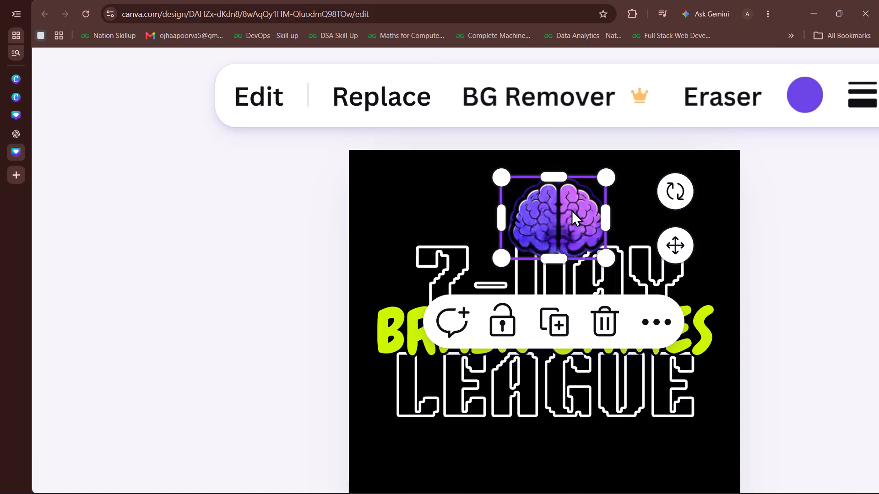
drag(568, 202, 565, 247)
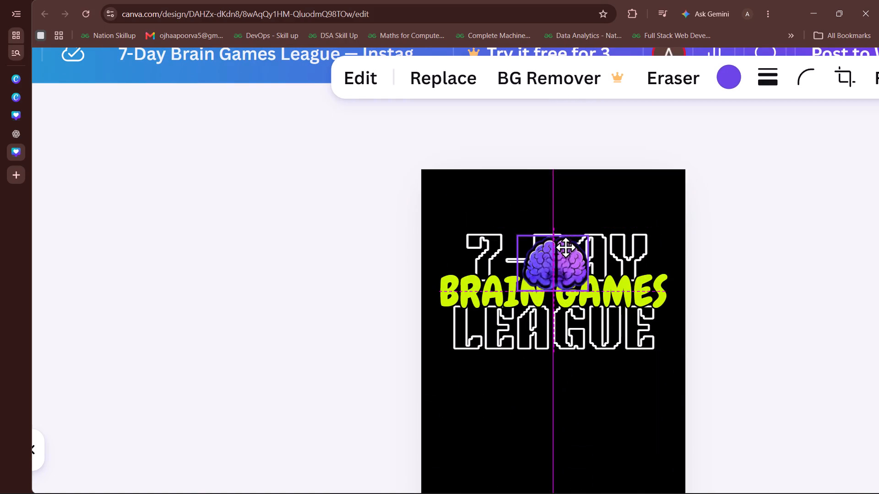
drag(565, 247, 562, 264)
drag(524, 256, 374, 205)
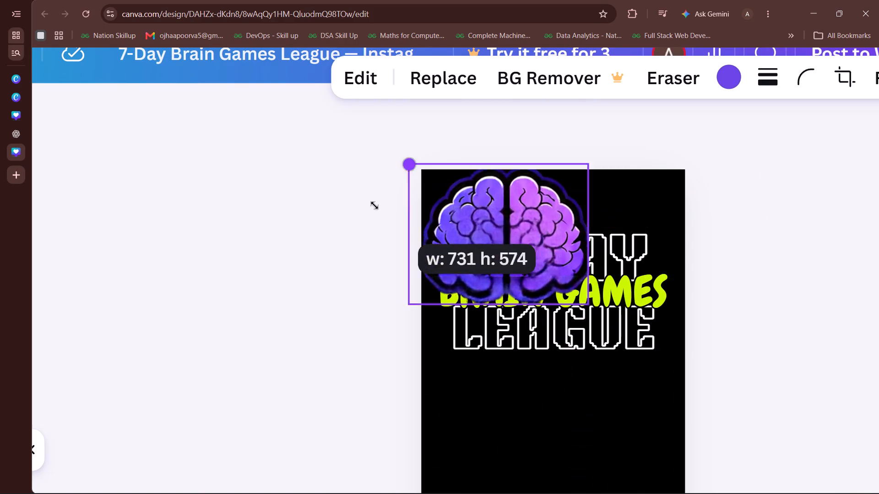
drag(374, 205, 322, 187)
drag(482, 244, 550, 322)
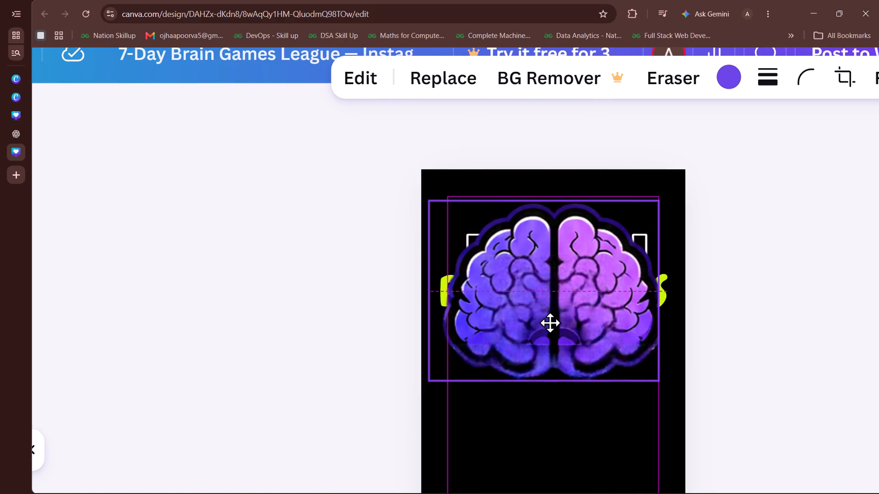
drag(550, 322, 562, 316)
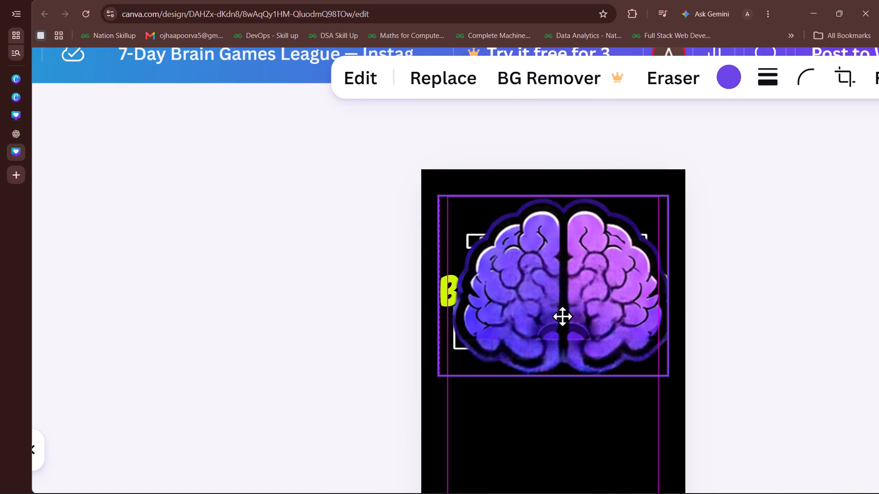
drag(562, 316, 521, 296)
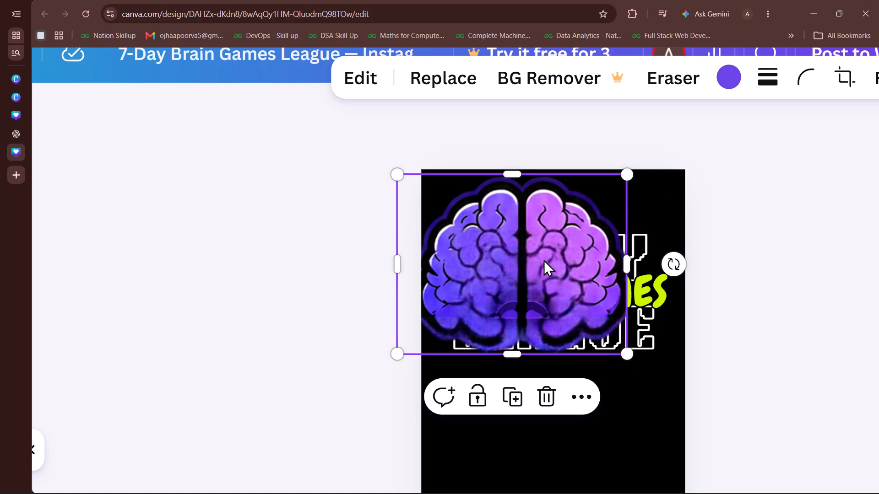
Shrink the brain graphic to a small emblem and centre it above the 7-DAY line near the page's top edge.
drag(401, 175, 540, 259)
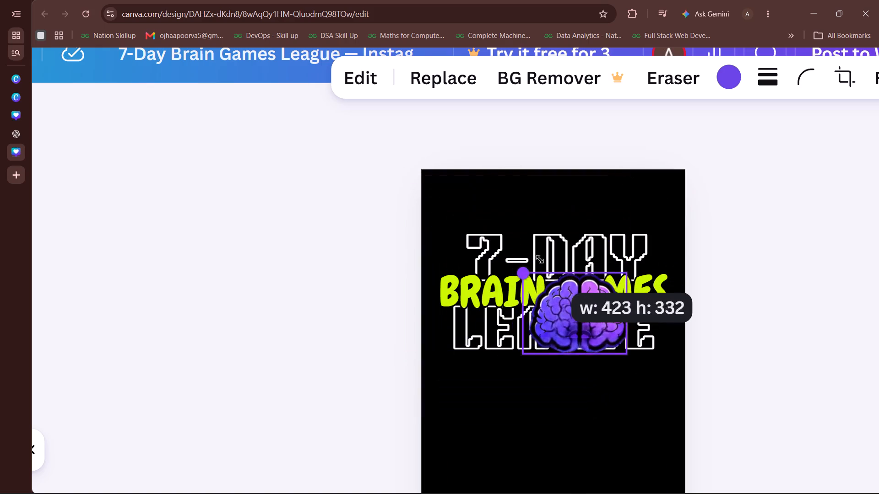
drag(540, 259, 571, 285)
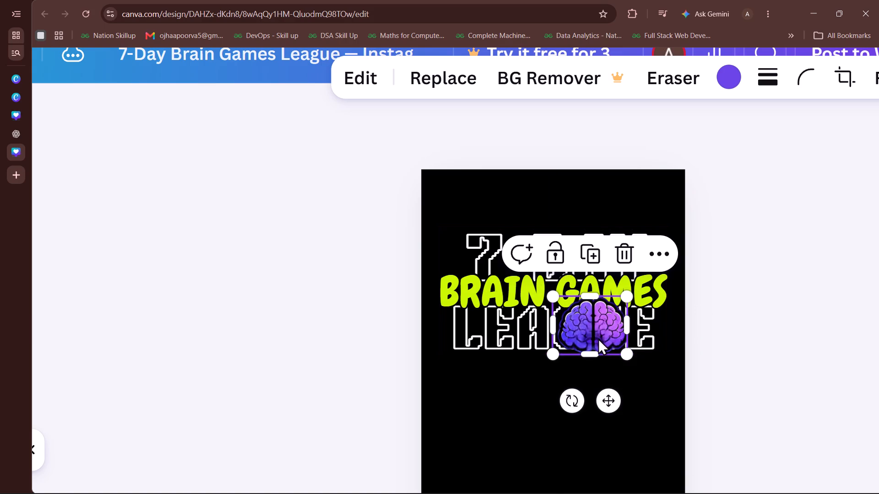
drag(598, 338, 561, 225)
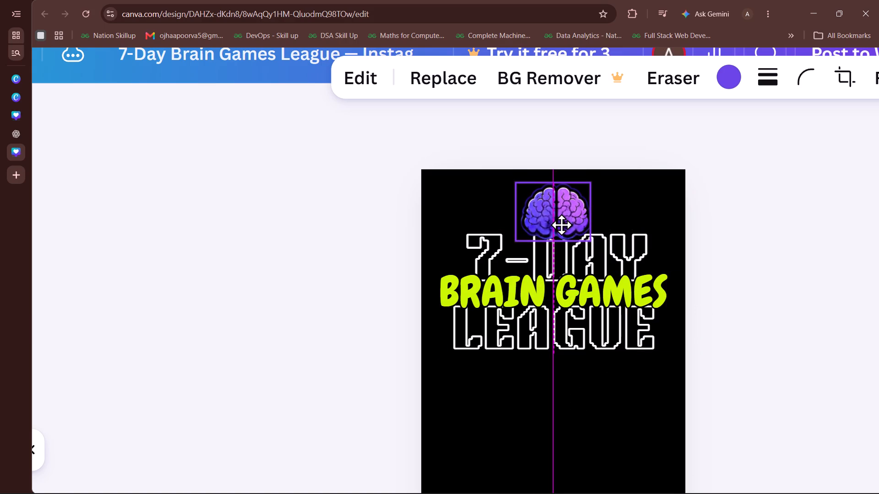
drag(561, 225, 561, 226)
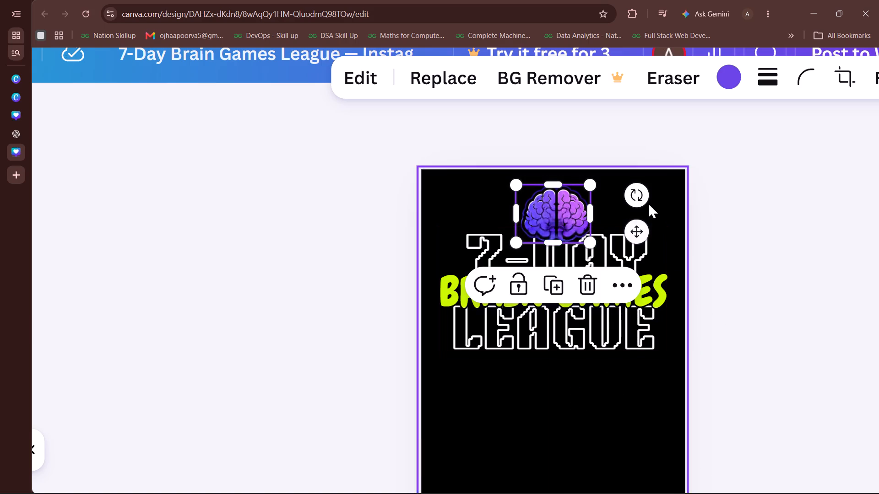
Move the brain graphic's layer below the title group in the layer order, keeping it above the background.
click(623, 285)
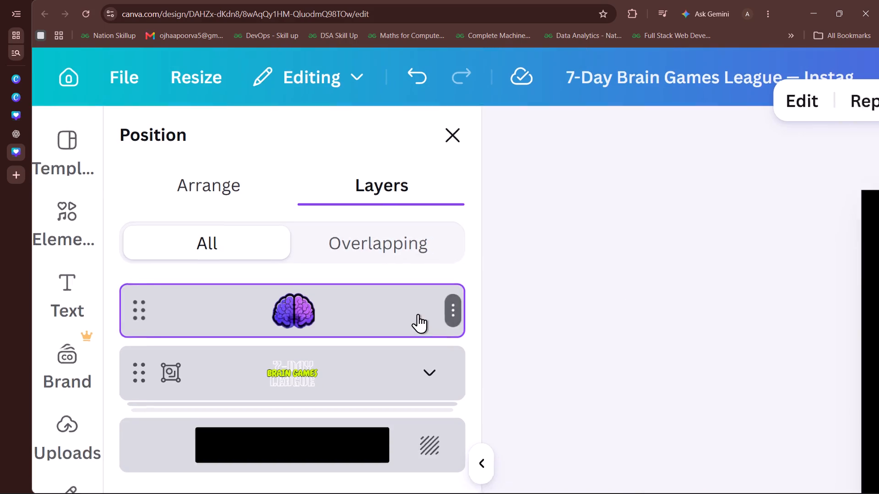
drag(233, 204, 231, 268)
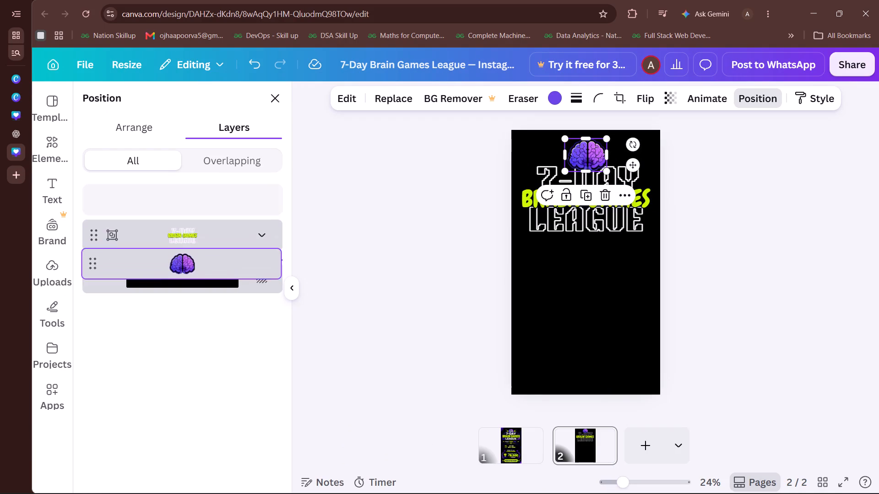
drag(231, 268, 231, 269)
click(442, 225)
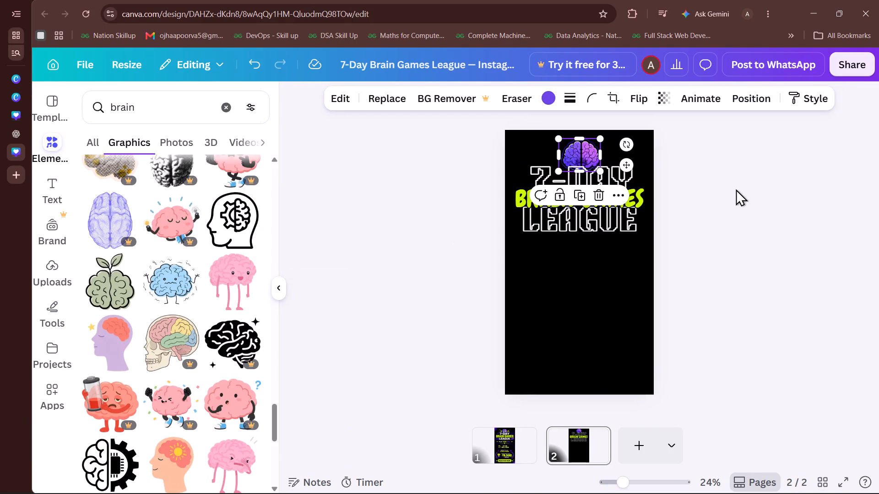
Move the brain graphic slightly up, centred on the page, so it sits just above the 7-DAY lettering.
click(736, 189)
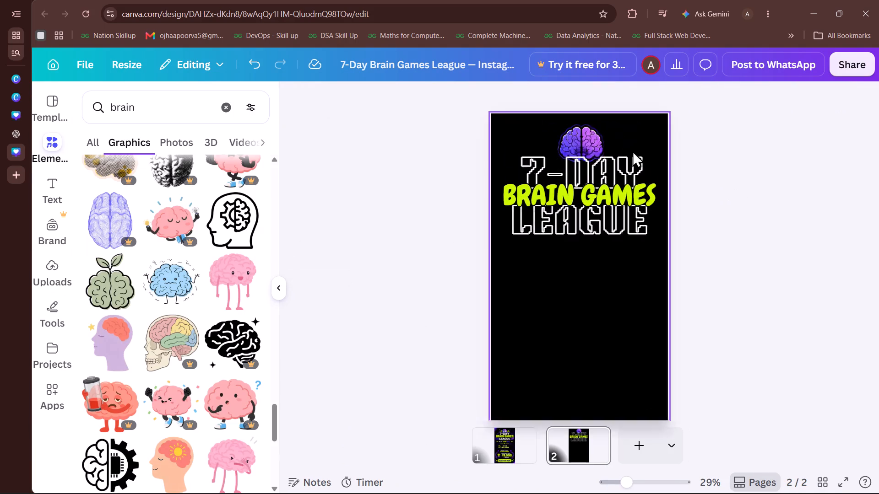
scroll(632, 150, up, 2)
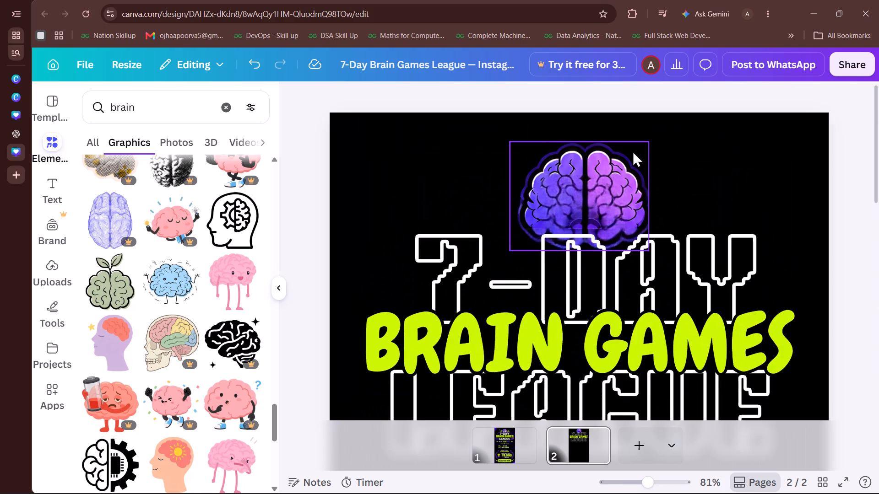
drag(602, 176, 598, 169)
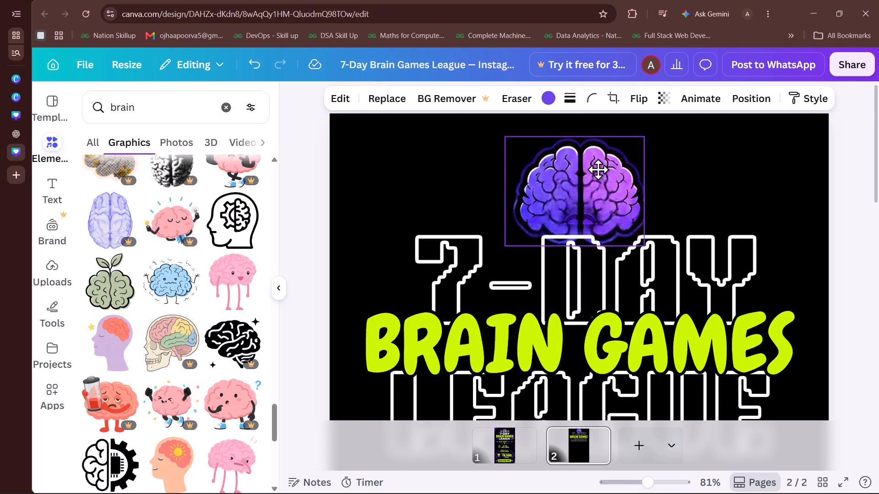
drag(598, 169, 600, 161)
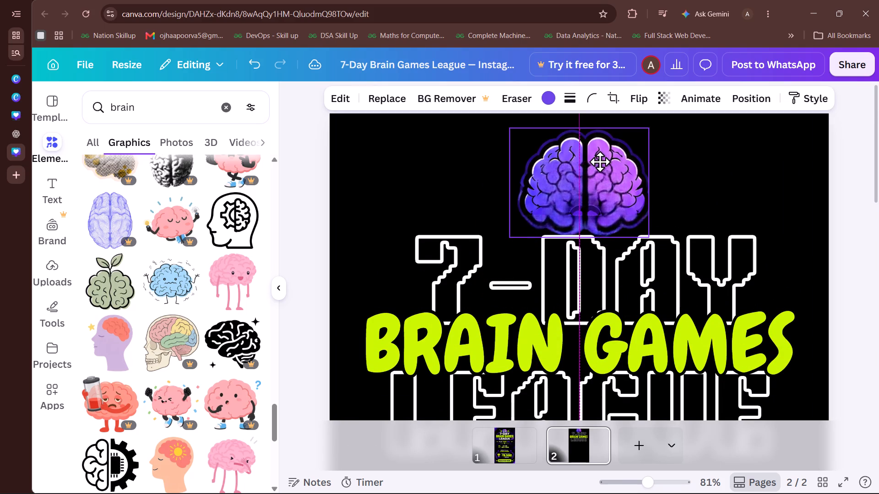
drag(600, 161, 600, 162)
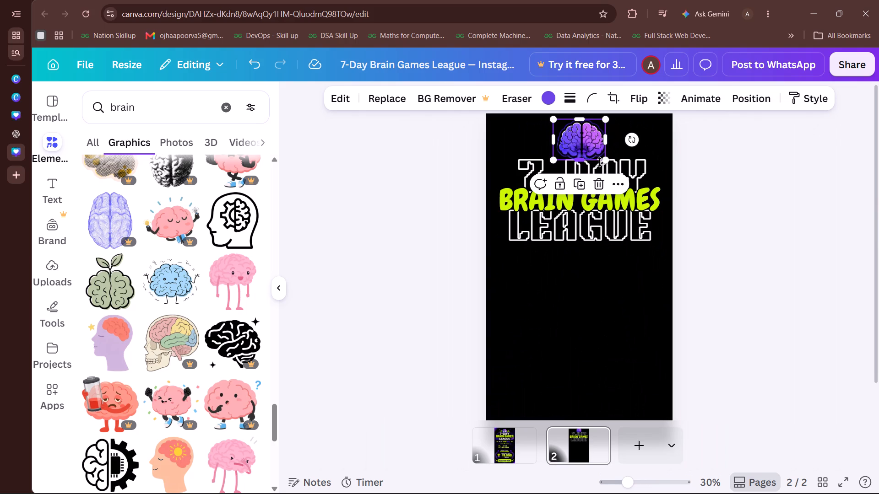
Search the elements library for game, games and video games.
click(231, 109)
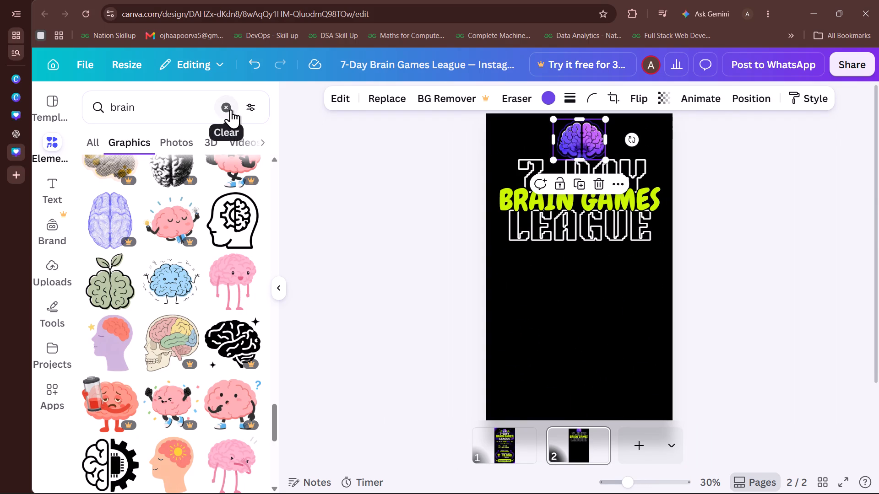
text(game)
key(Return)
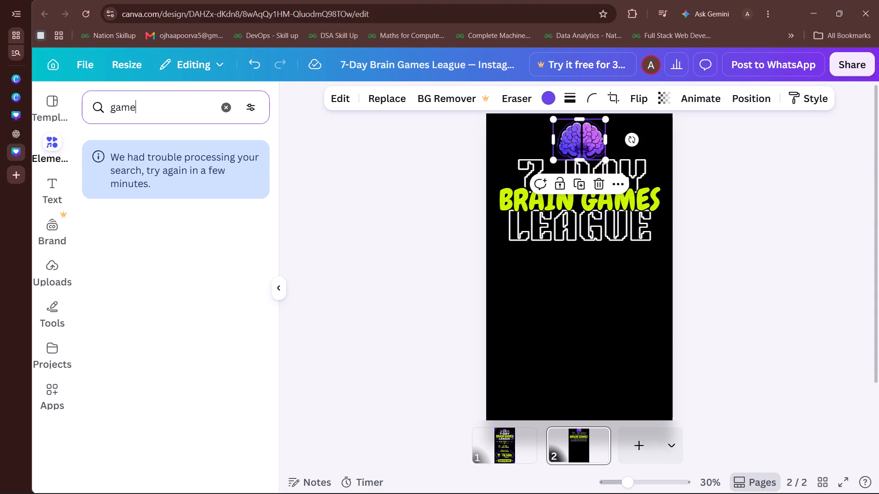
key(s)
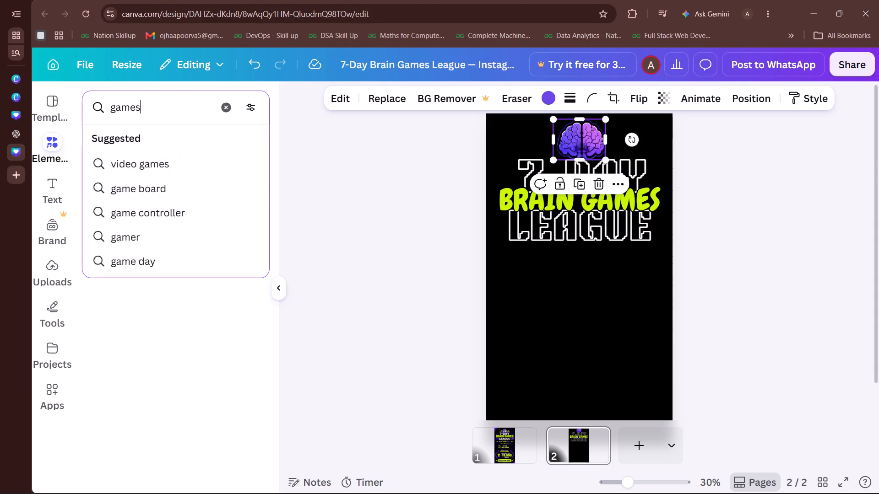
key(Return)
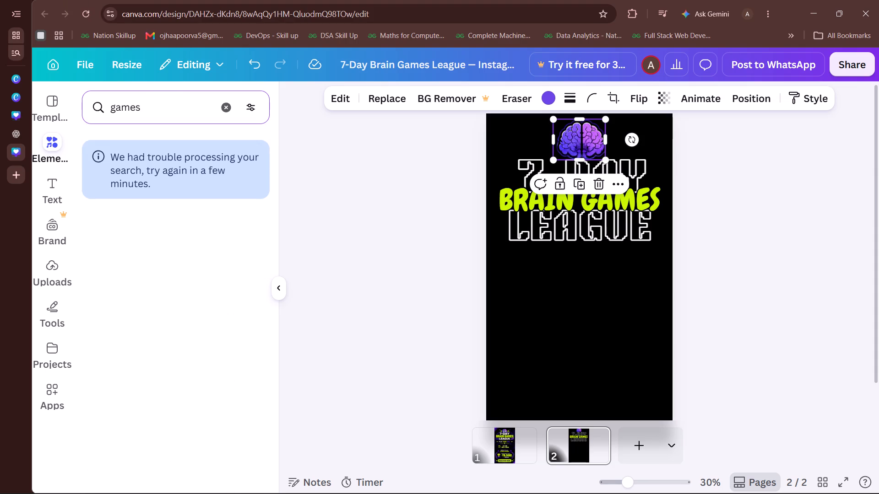
key(ctrl+Left)
text(video)
key(space)
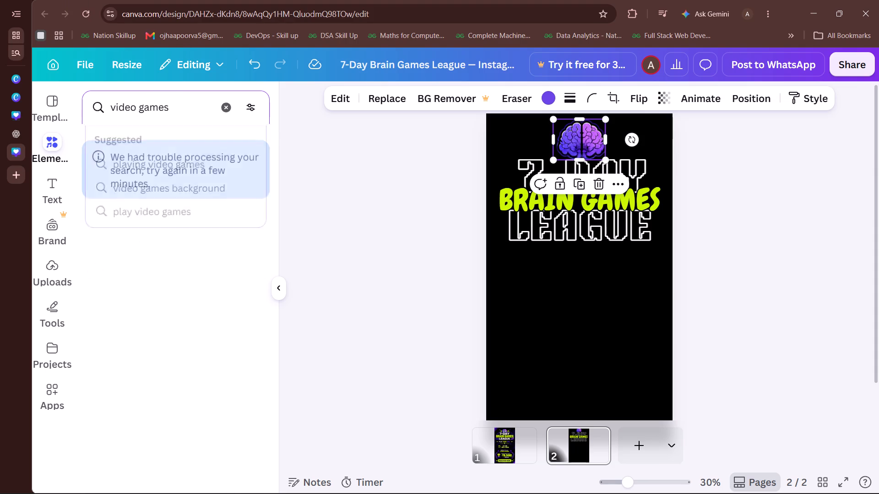
key(Return)
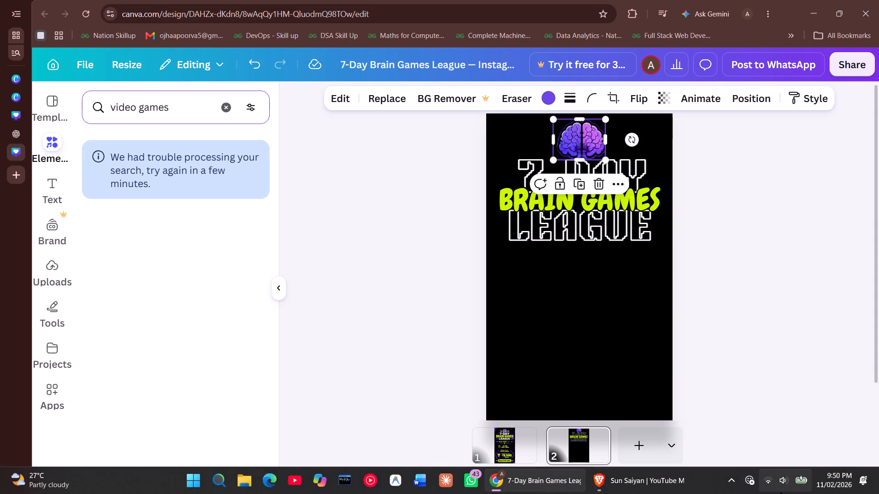
Retry the elements library search for video games from the recent searches.
click(231, 102)
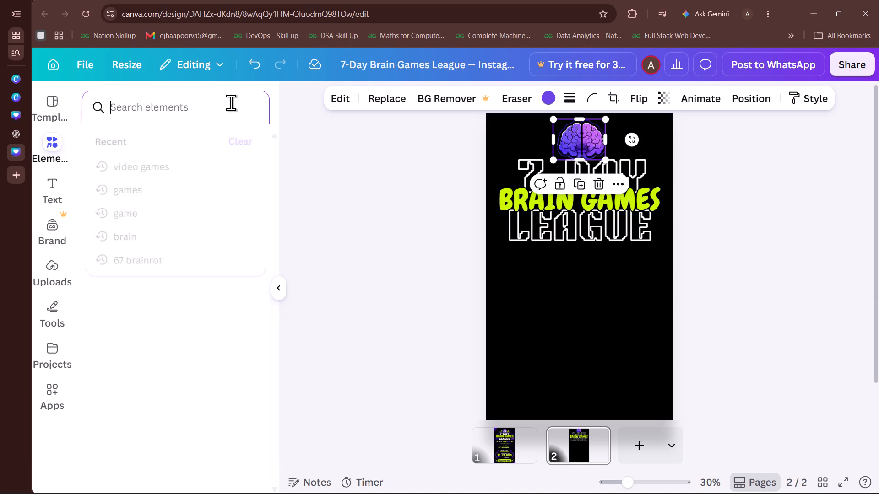
click(200, 162)
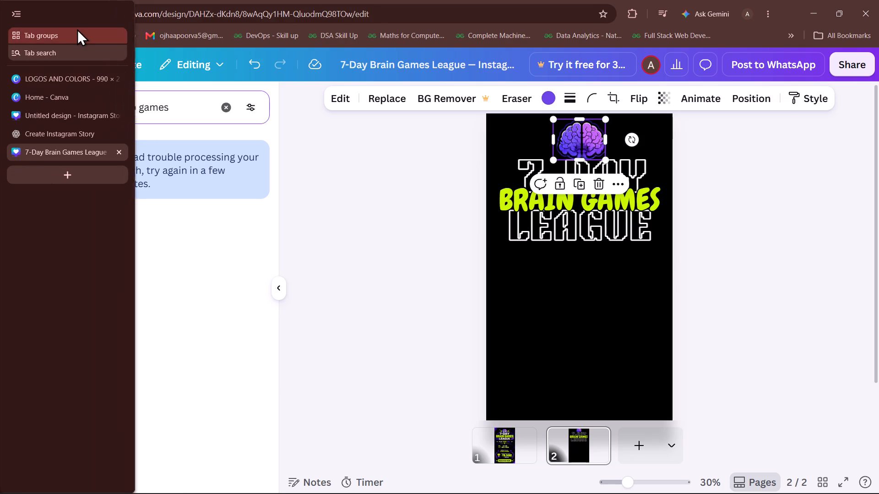
Reload the design and, from the black second page, search the elements library for video games again.
click(87, 14)
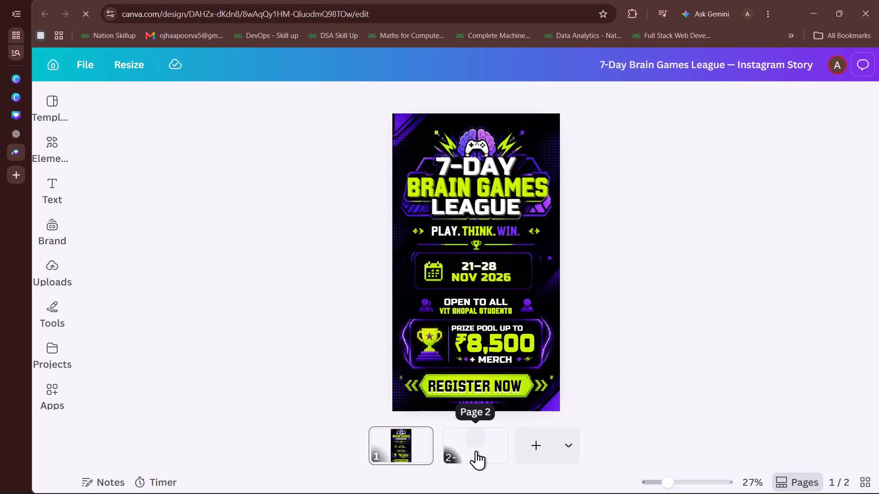
click(476, 451)
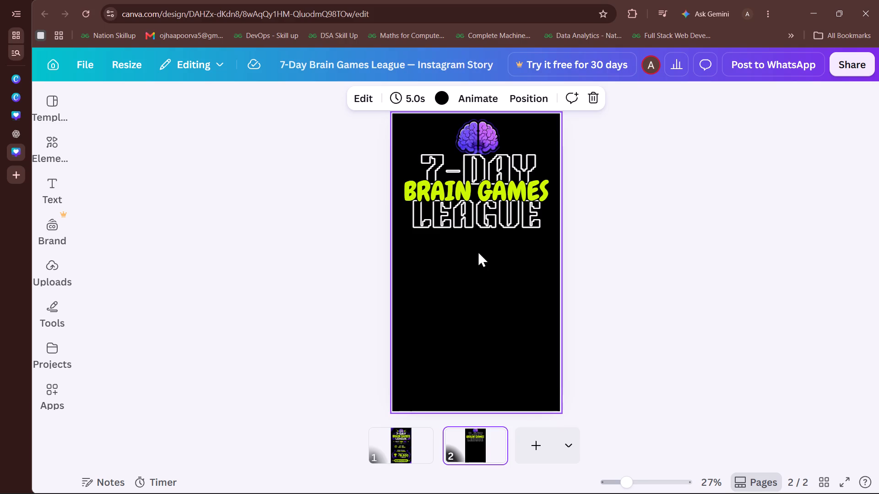
click(61, 143)
click(207, 105)
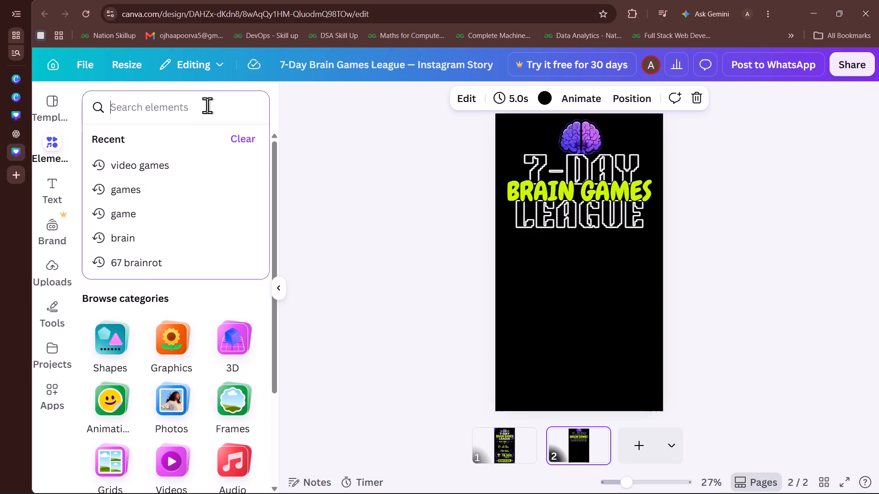
click(168, 172)
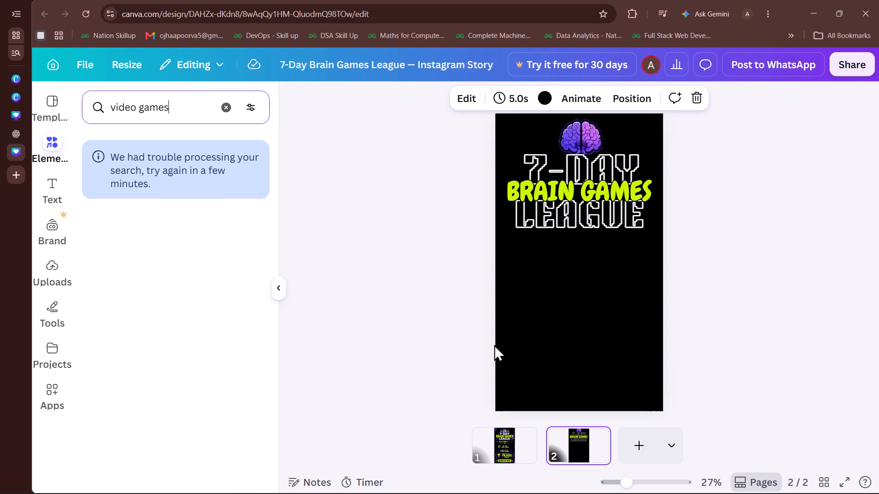
Clear the element search and check the computer's network connection.
click(247, 108)
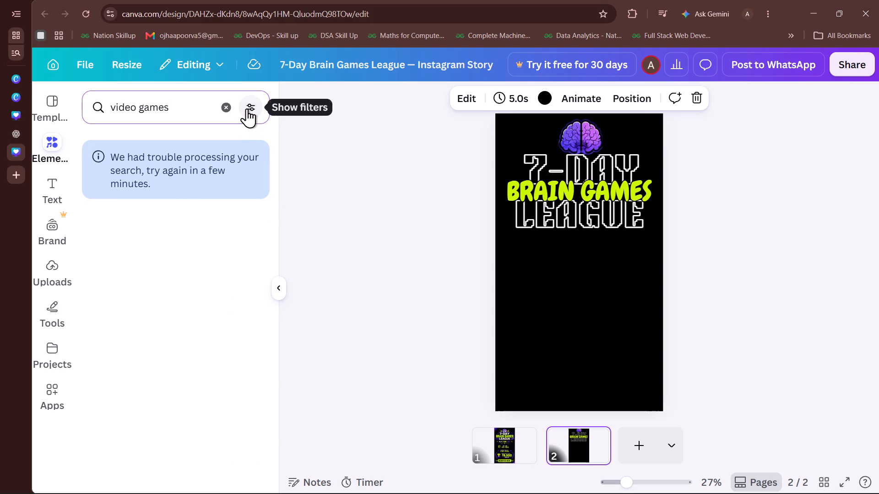
click(234, 108)
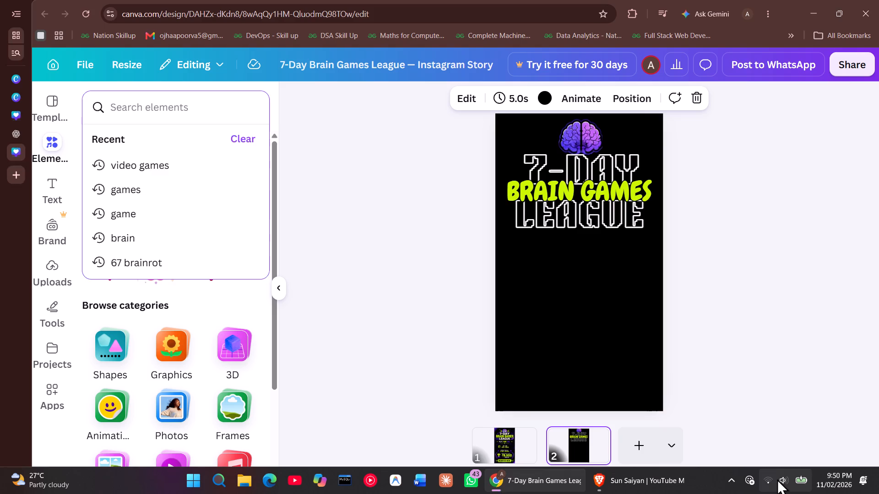
click(777, 479)
click(767, 478)
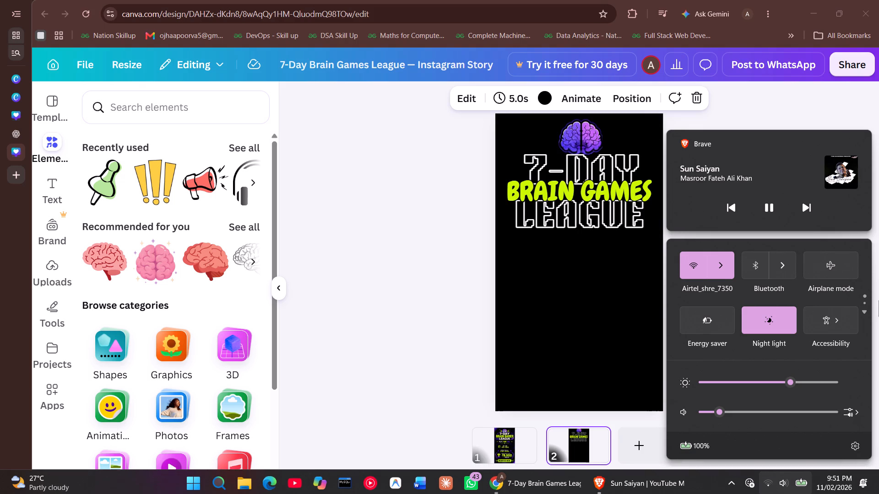
Switch the computer's Wi-Fi connection to the Galaxy A17 5G A569 network.
click(730, 266)
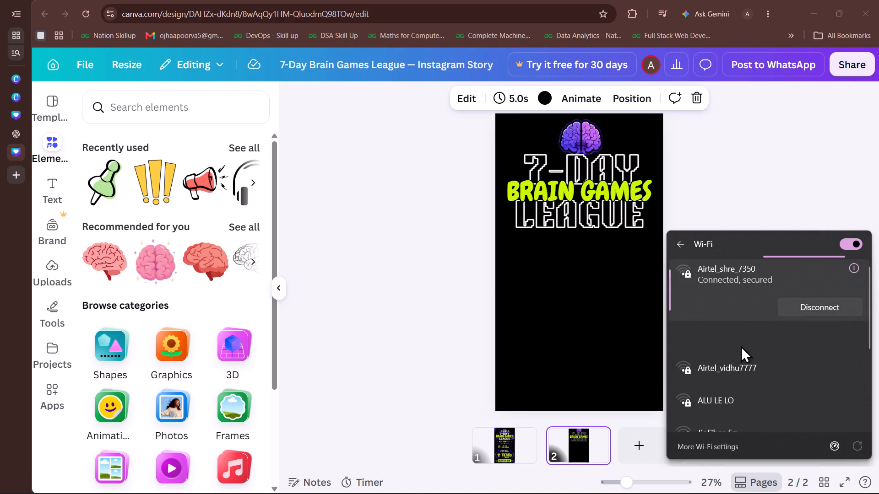
click(741, 346)
click(798, 349)
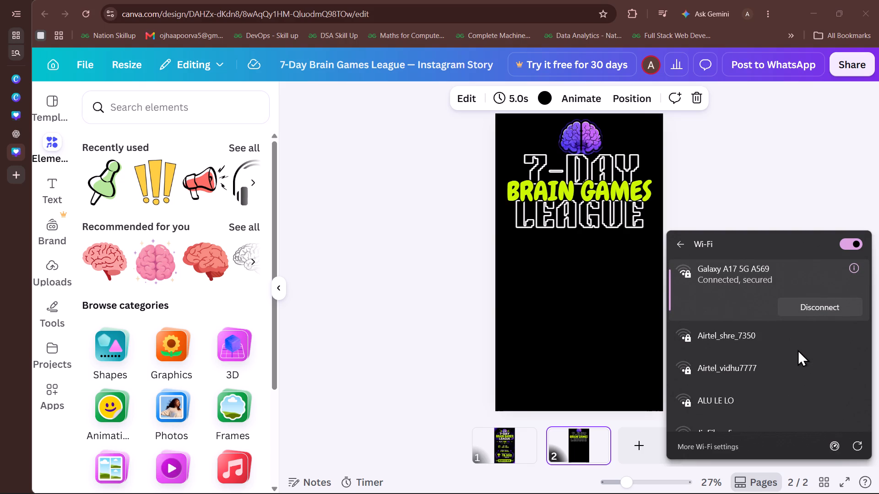
Search the elements library for video games again, and start rewording the query from "video game".
click(136, 108)
click(134, 157)
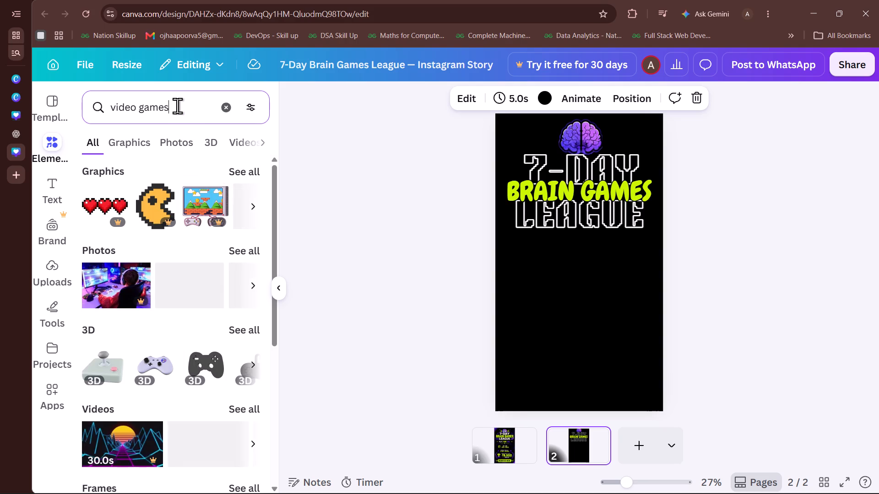
key(BackSpace)
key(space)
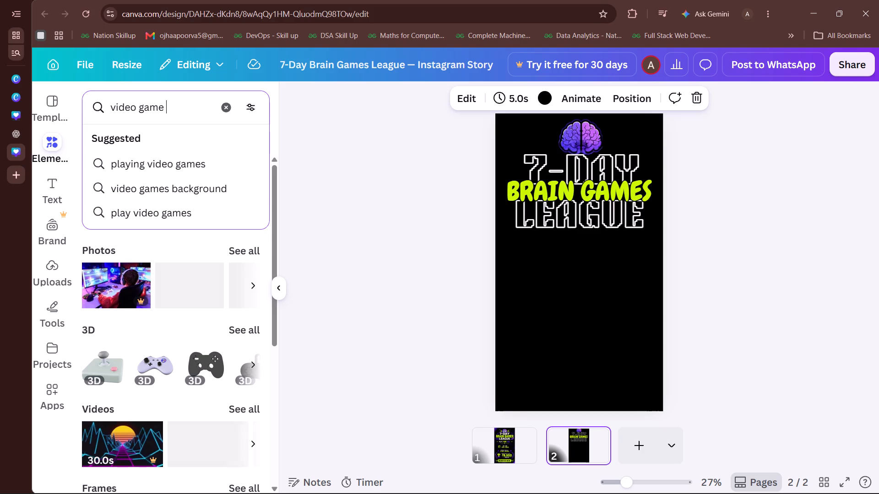
Search the elements library for video game remote and look through its graphics for a suitable game controller.
text(lo)
text(go)
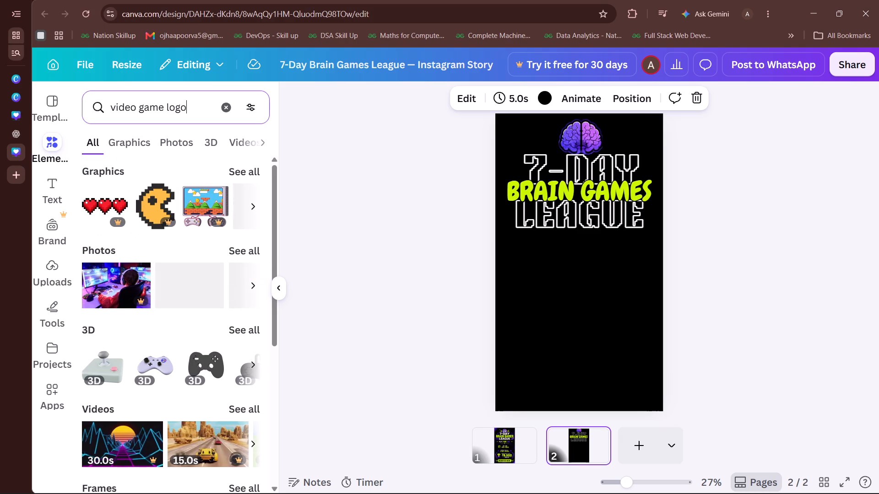
key(BackSpace)
key(BackSpace)
key(BackSpace)
key(BackSpace)
text(remote)
key(Return)
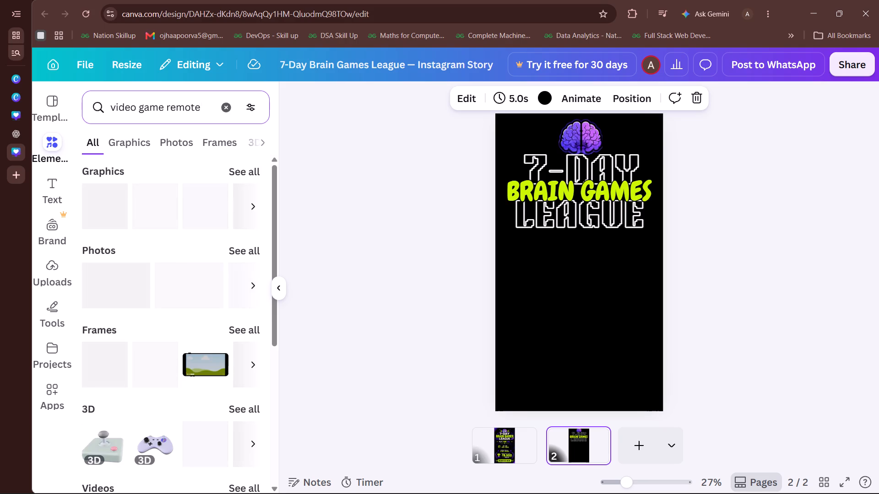
click(256, 169)
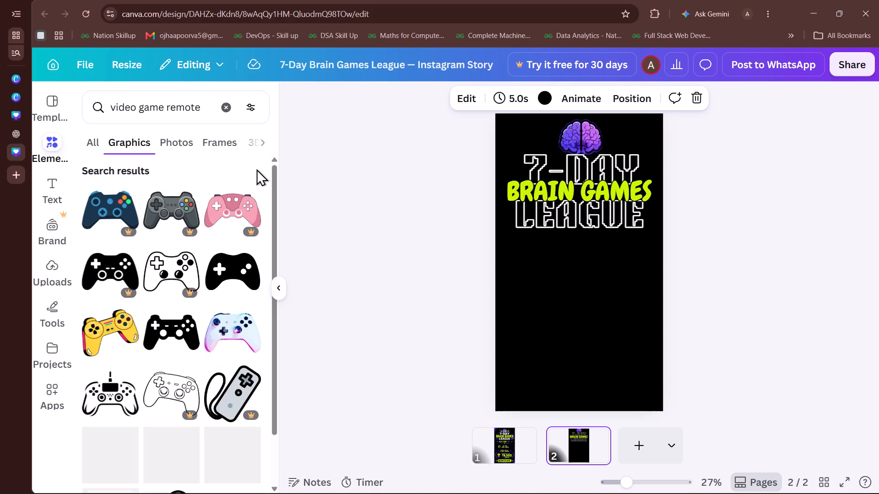
scroll(200, 297, down, 3)
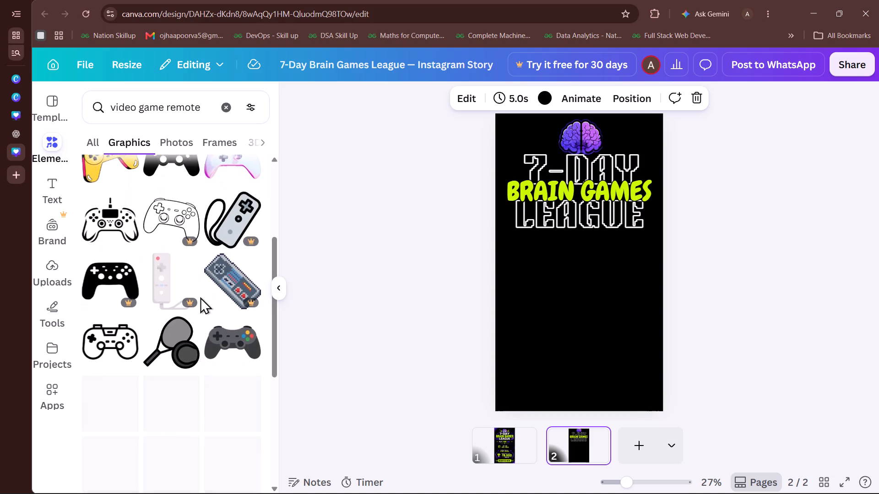
scroll(200, 297, down, 1)
click(501, 332)
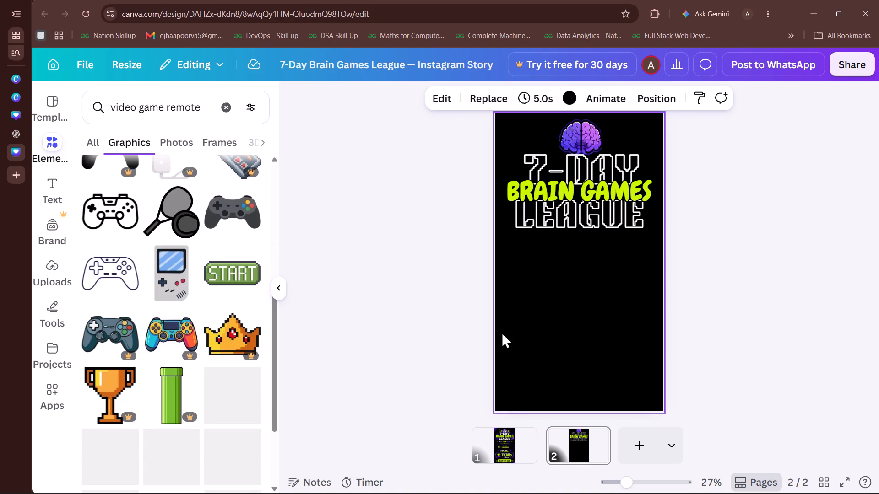
click(768, 242)
click(670, 268)
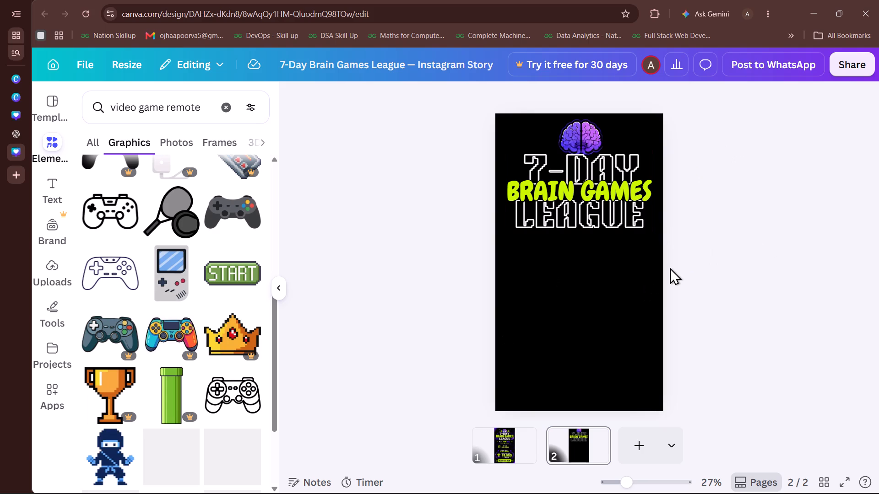
Look further through the controller graphics and search the elements library for video game remote again.
click(648, 272)
click(732, 152)
scroll(254, 264, down, 1)
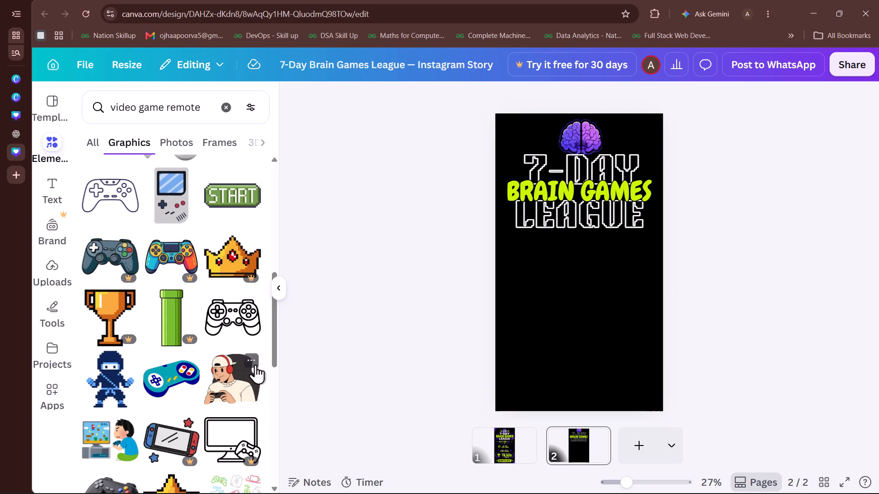
click(218, 108)
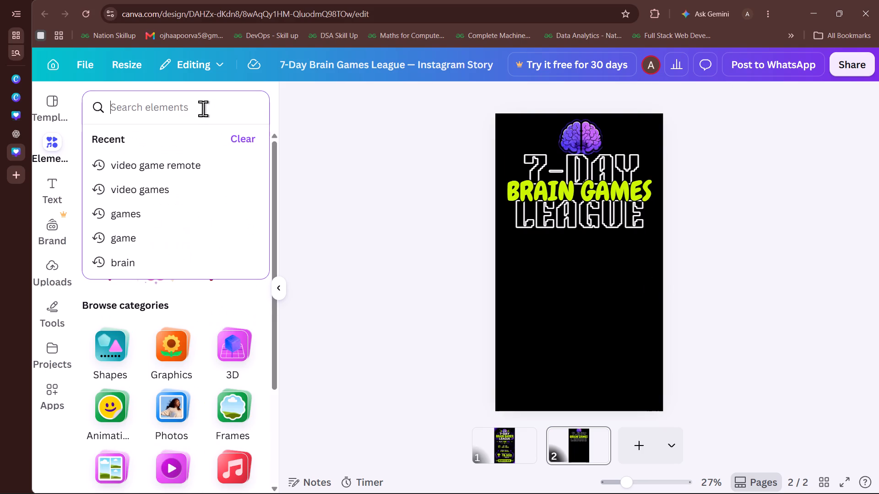
click(184, 169)
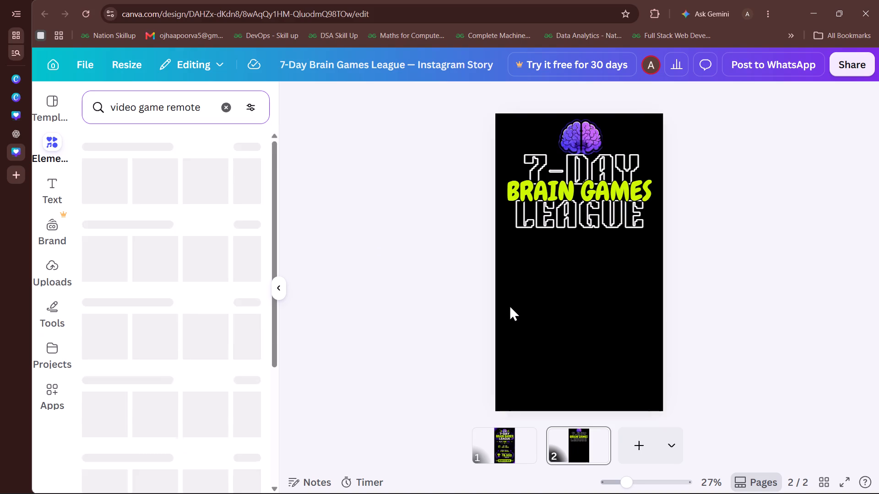
Delete page 2, which holds the rebuilt title on a black background.
click(558, 273)
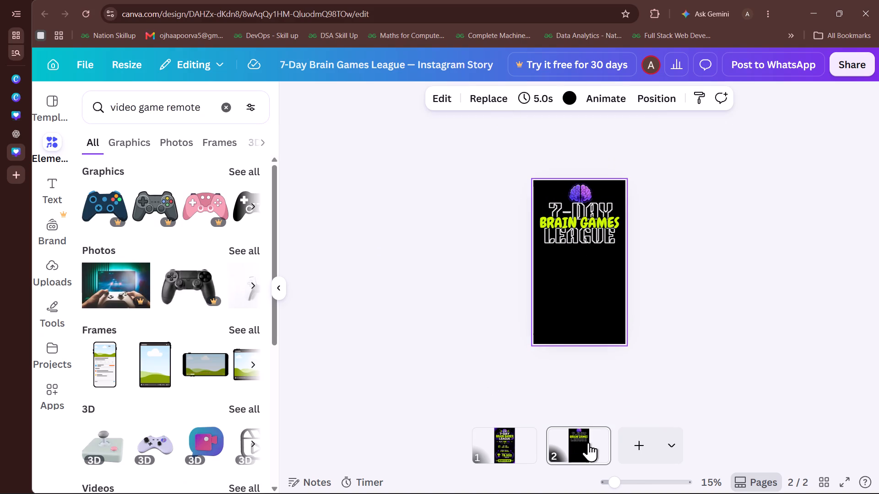
click(602, 435)
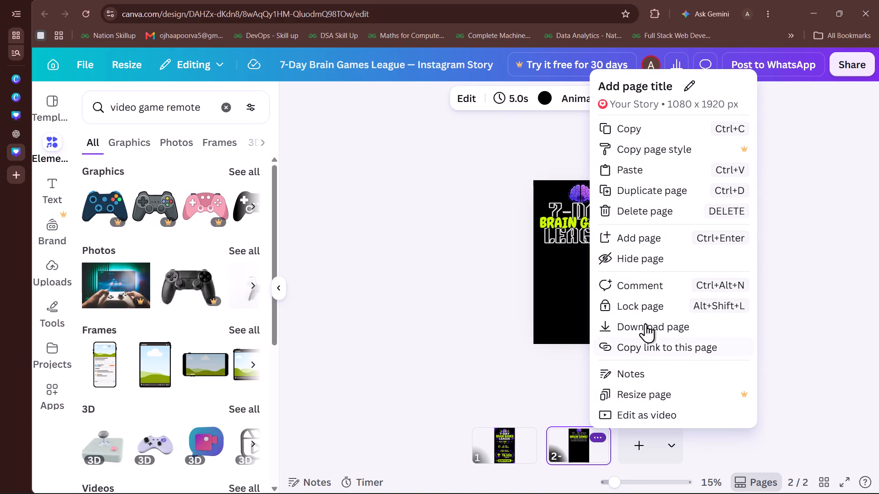
key(Delete)
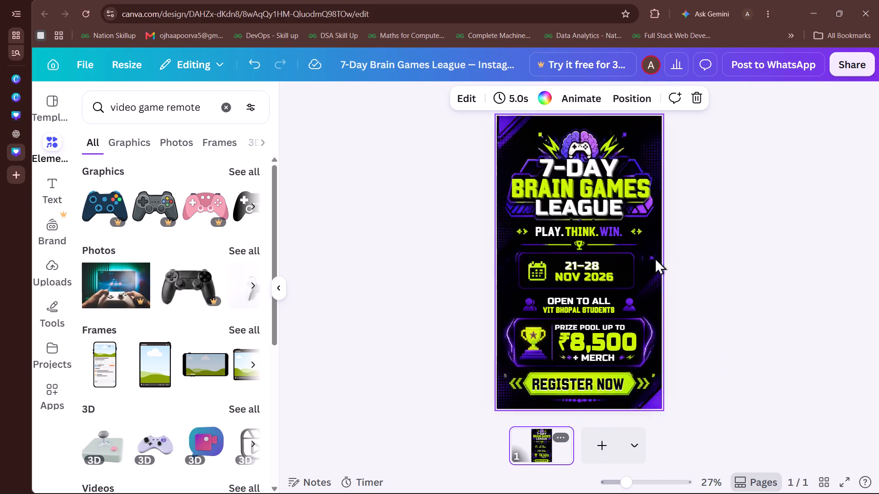
Open the layer list of the remaining story page and look through it for the frame graphic behind the title.
click(655, 258)
scroll(655, 258, up, 2)
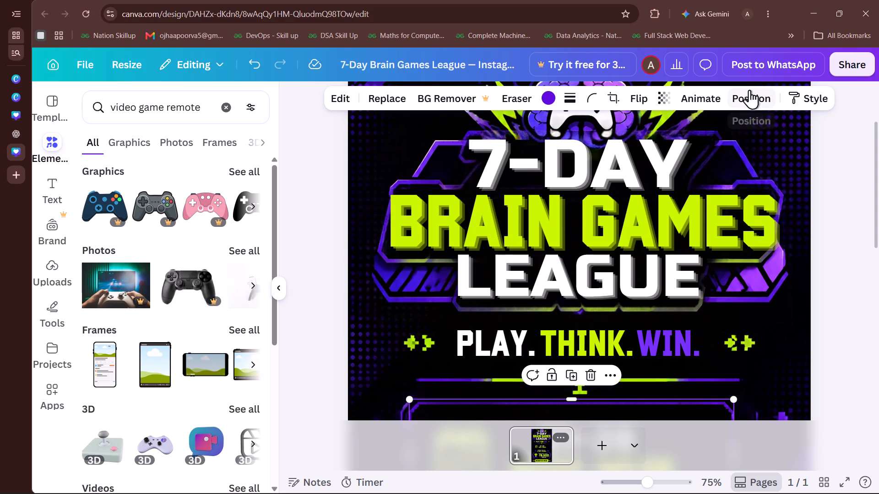
click(749, 105)
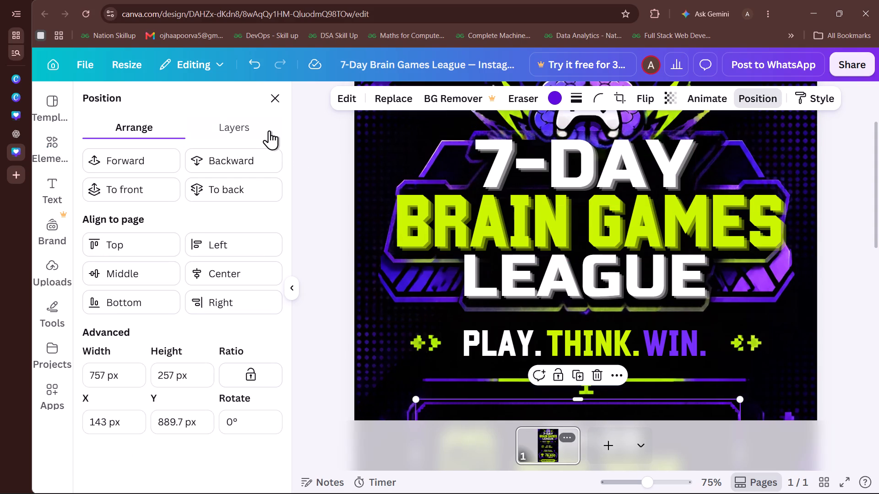
click(259, 124)
scroll(246, 225, up, 4)
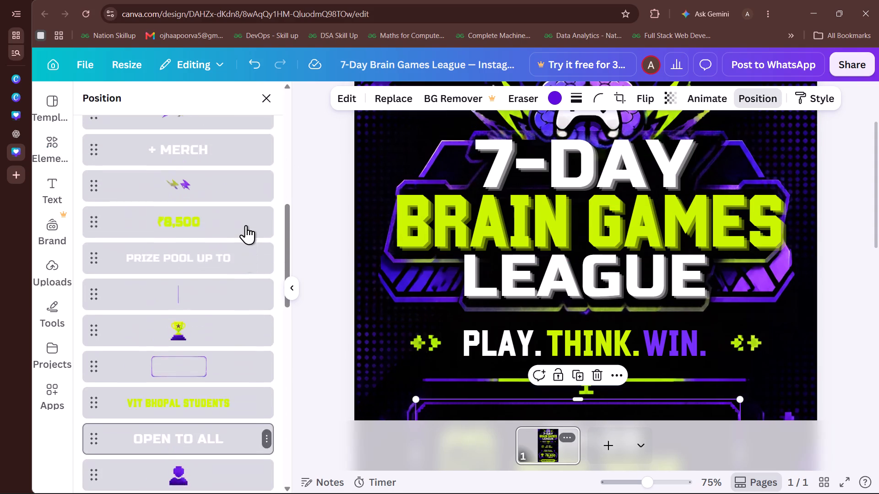
scroll(246, 225, up, 6)
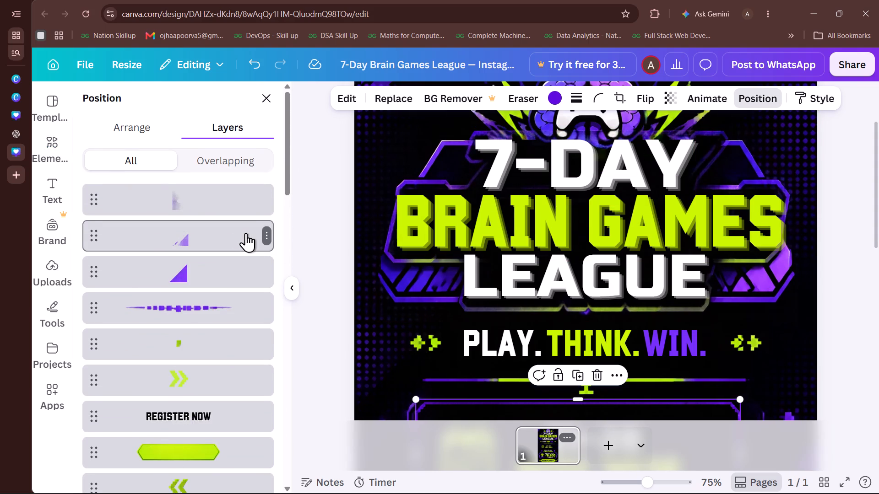
scroll(246, 233, up, 2)
scroll(246, 233, down, 1)
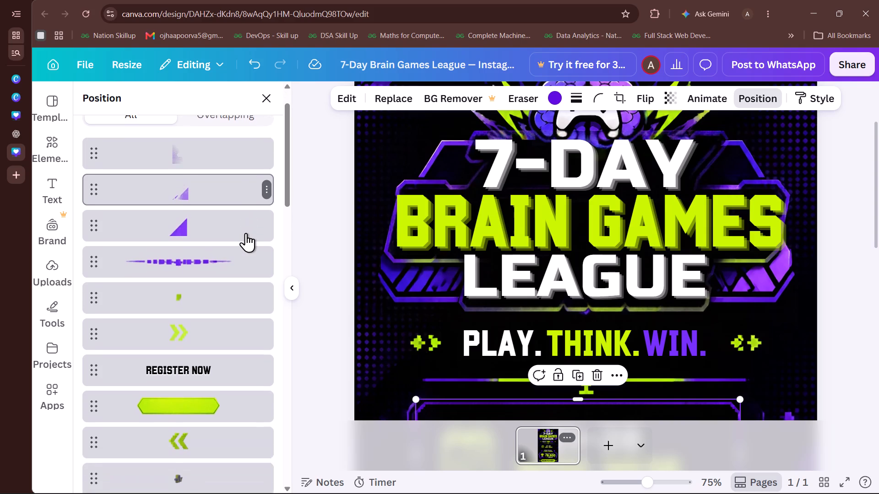
scroll(246, 233, down, 6)
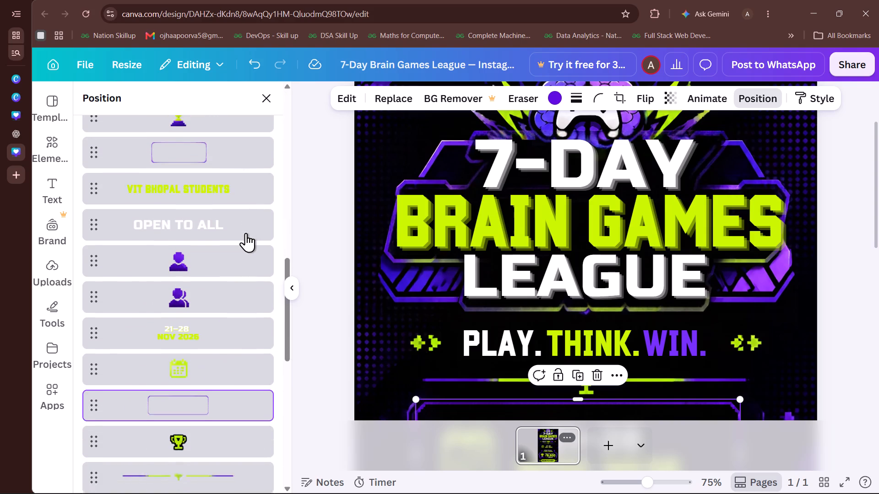
scroll(246, 233, down, 7)
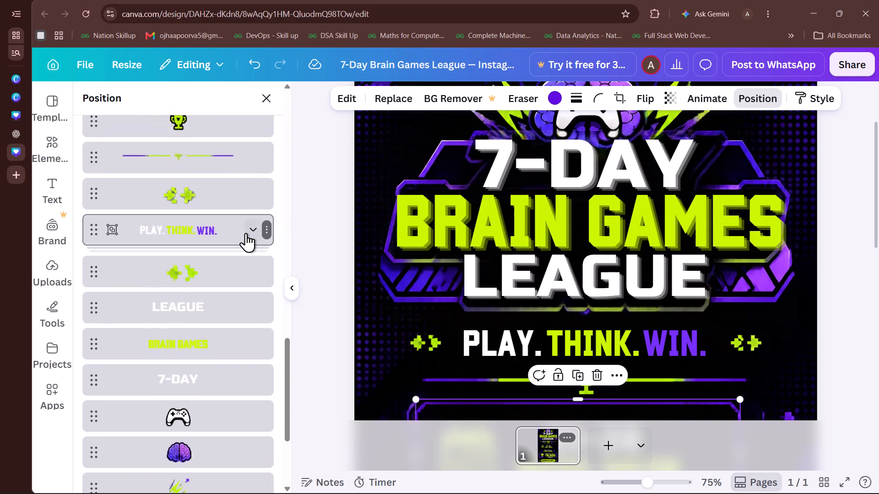
scroll(246, 233, down, 2)
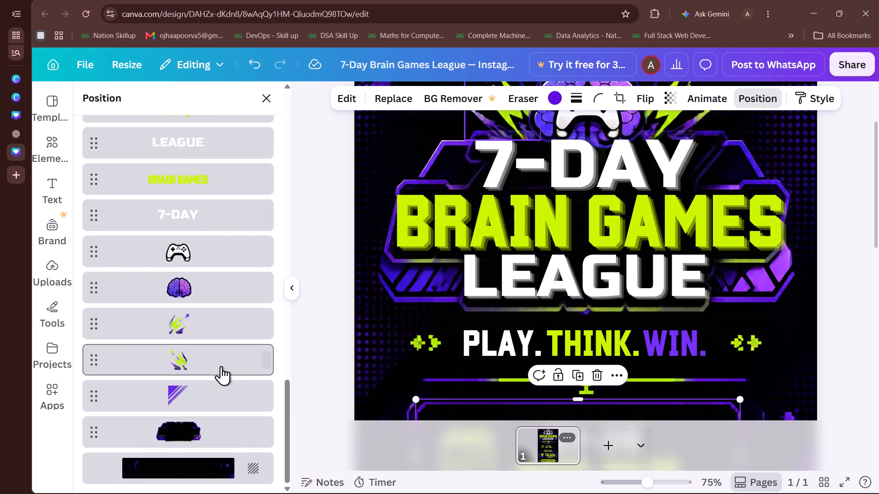
Slightly shrink and shift the purple-edged frame graphic behind the 7-DAY BRAIN GAMES LEAGUE title, and then delete it.
click(214, 424)
double_click(214, 424)
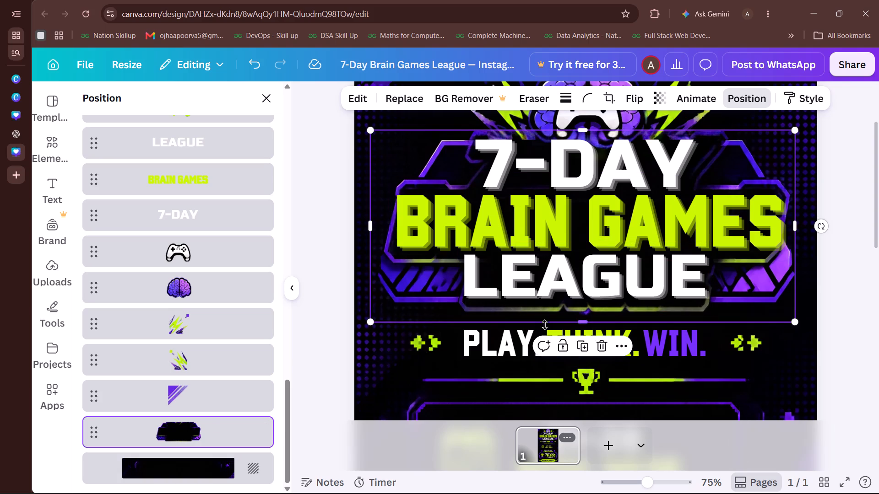
drag(372, 322, 373, 309)
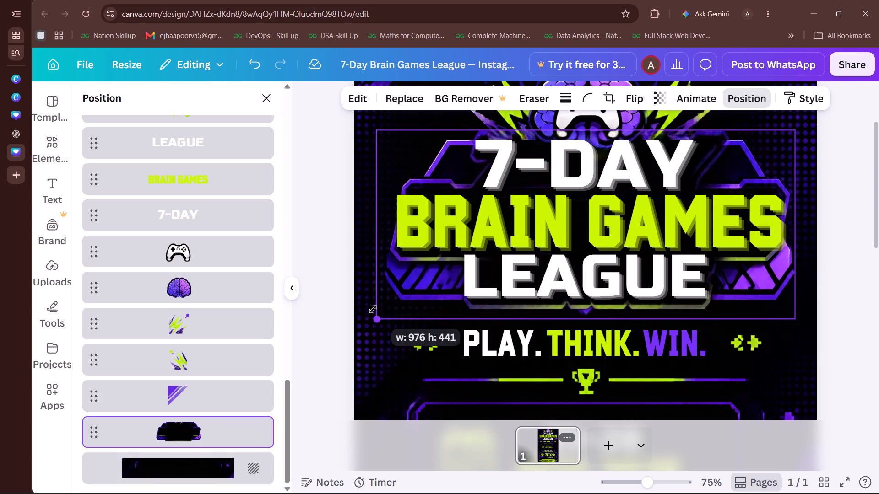
drag(373, 309, 373, 308)
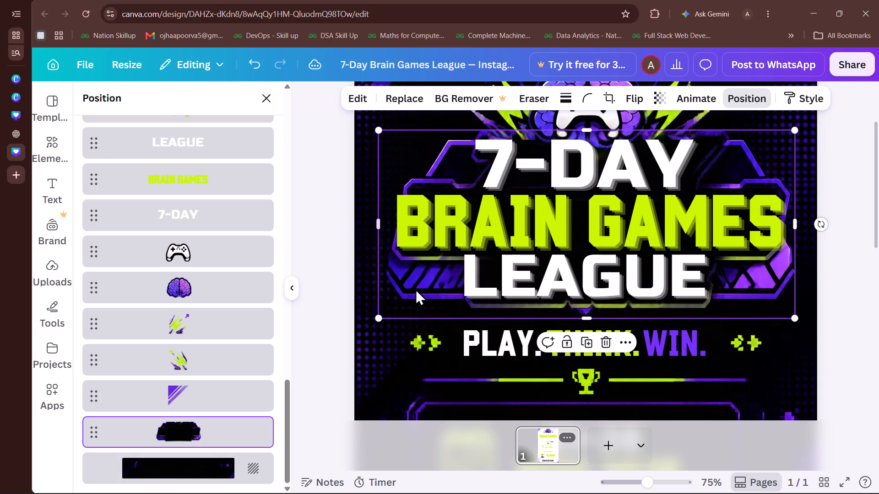
drag(419, 288, 412, 290)
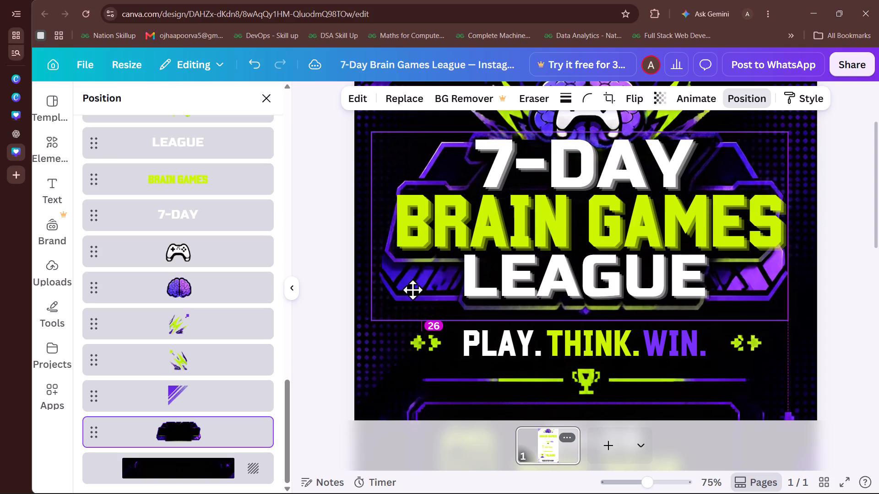
drag(412, 290, 414, 290)
key(Delete)
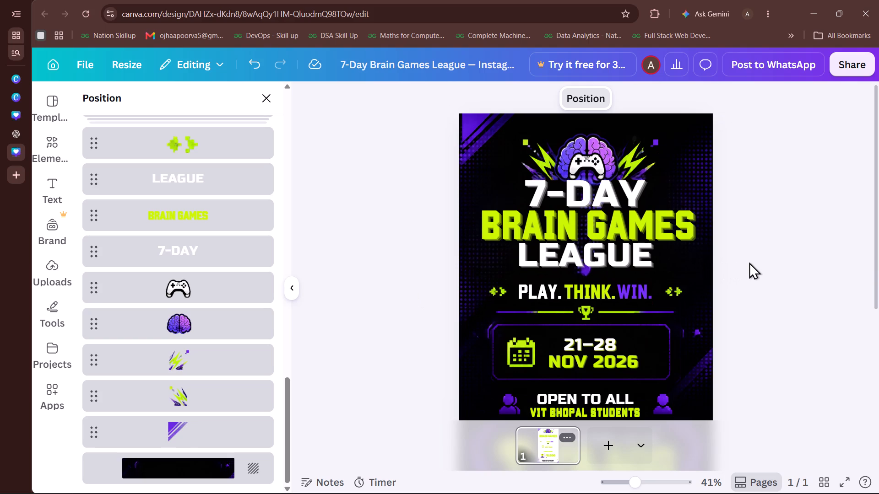
click(749, 262)
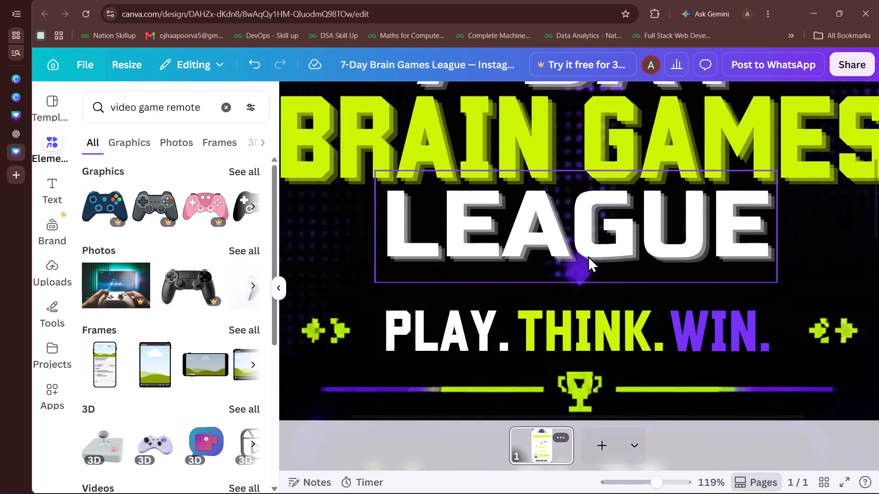
Search the elements library for technology and narrow the results to graphics.
scroll(588, 256, up, 1)
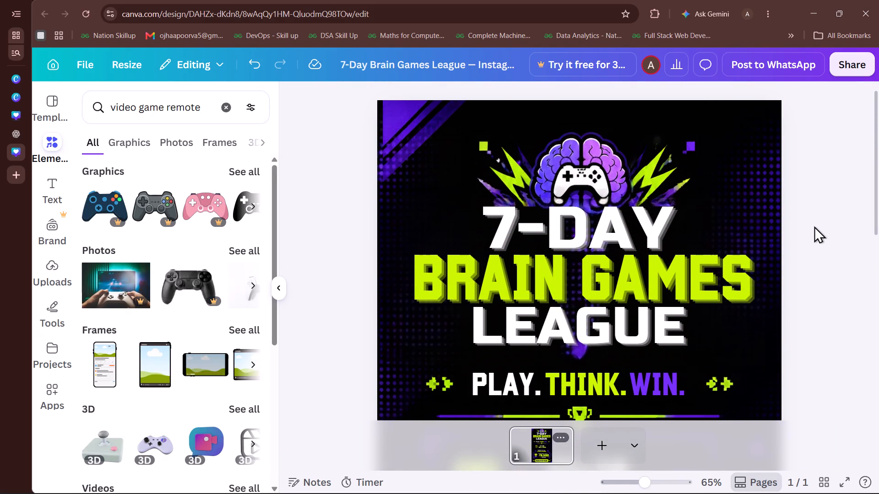
click(226, 107)
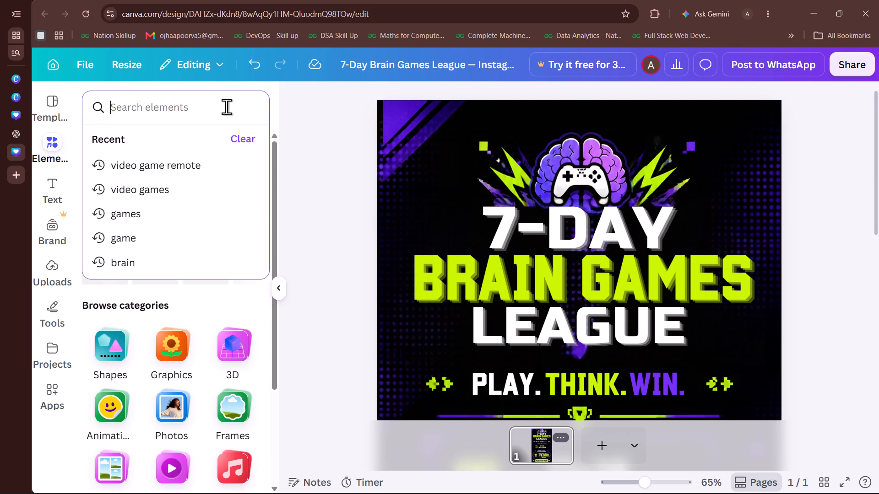
text(tech)
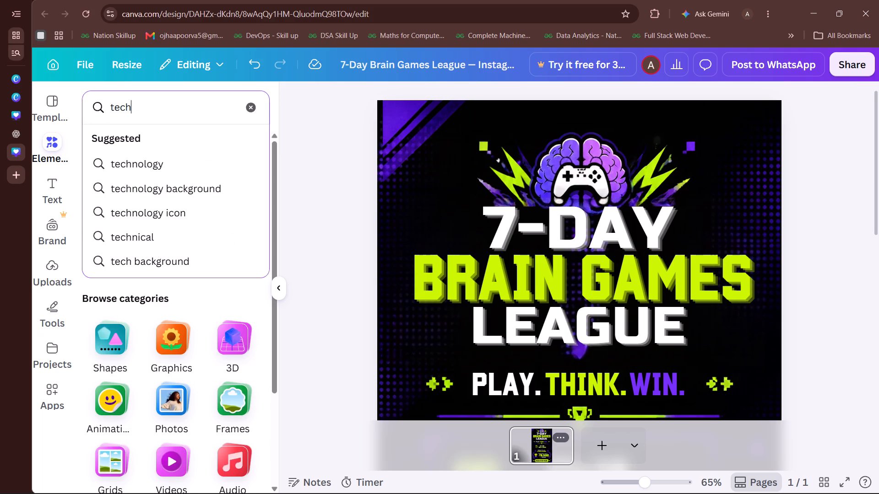
click(170, 166)
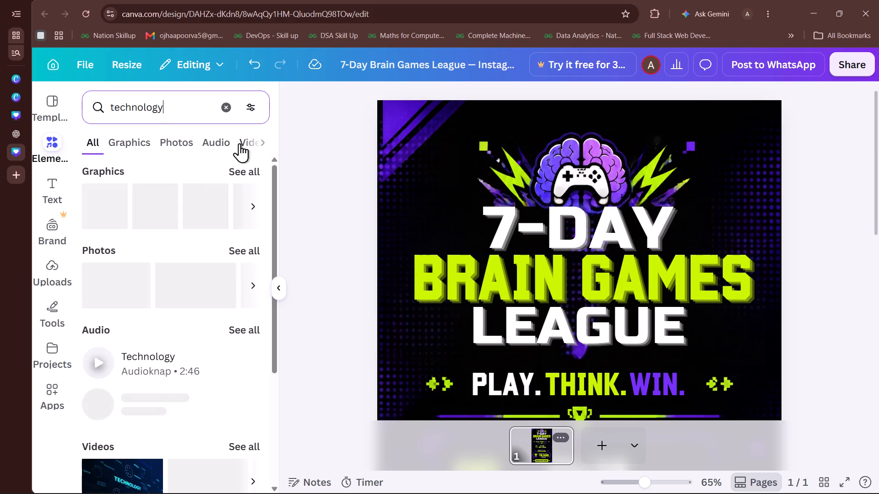
click(139, 144)
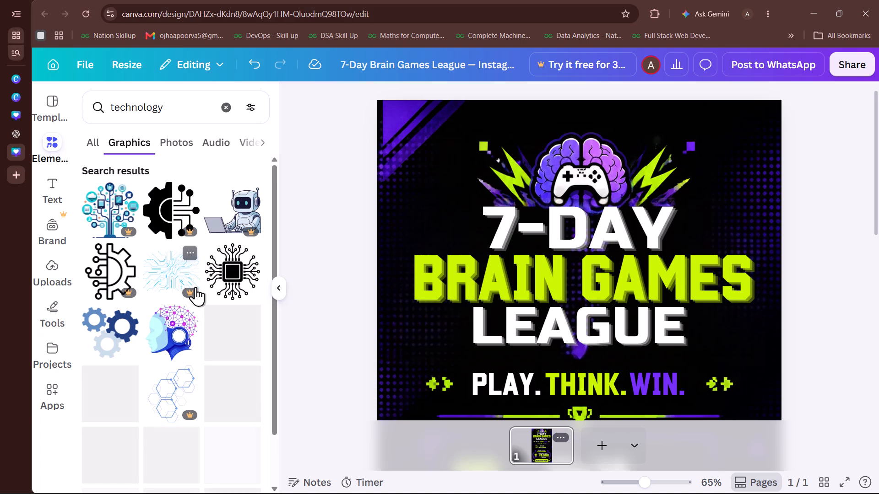
Look through the technology graphics for a pattern that suits the dark story background.
scroll(195, 287, down, 1)
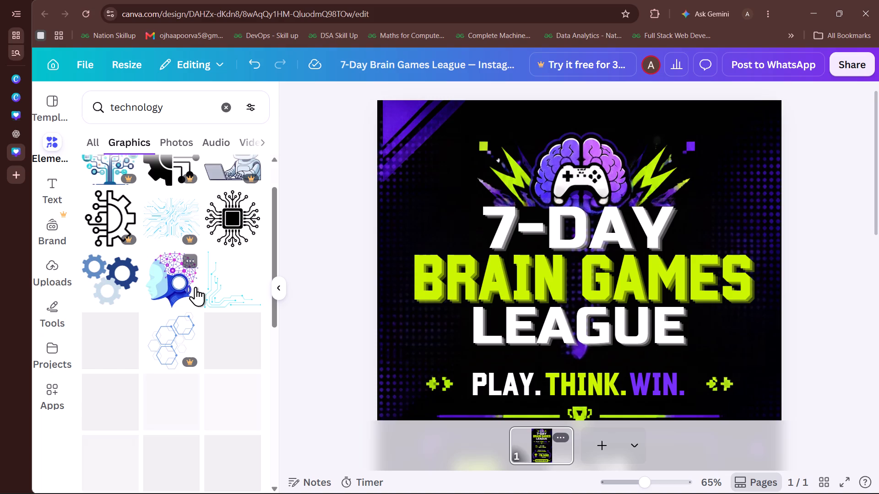
scroll(195, 287, down, 2)
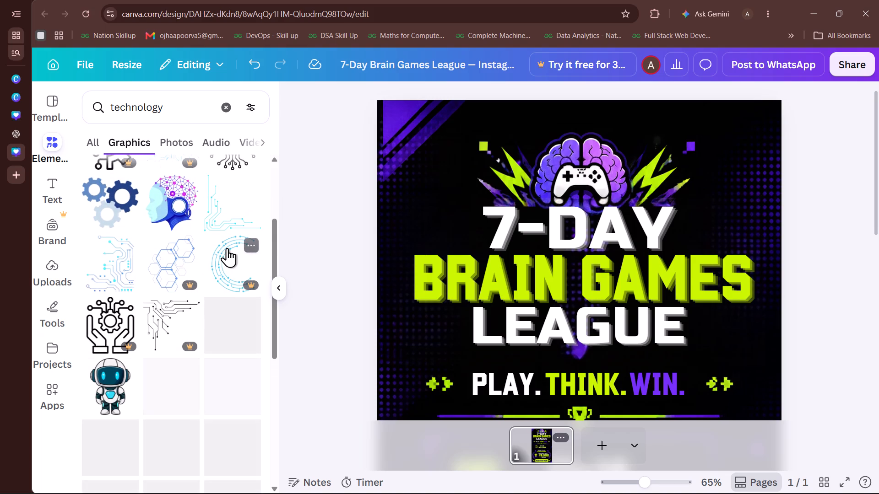
scroll(227, 248, down, 2)
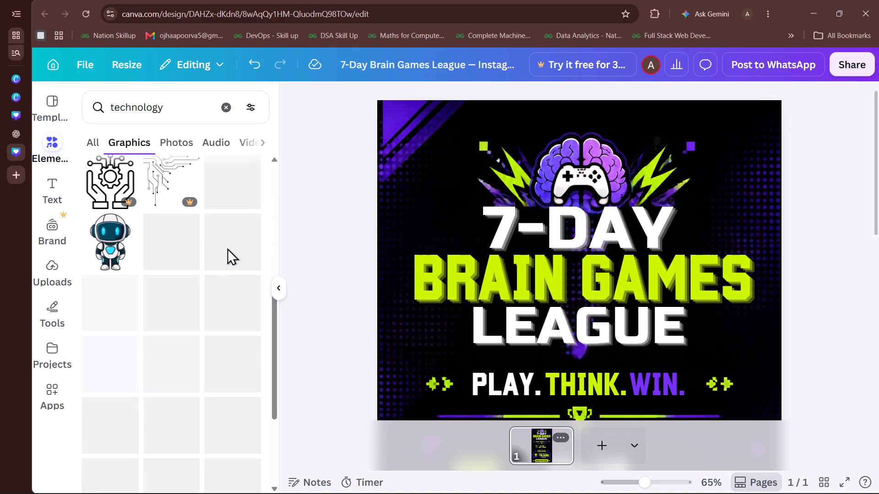
scroll(227, 248, up, 2)
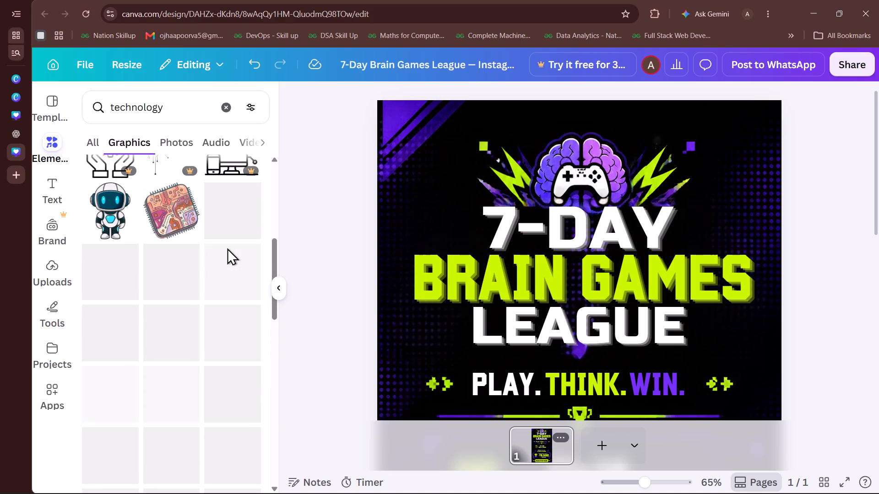
scroll(227, 248, down, 2)
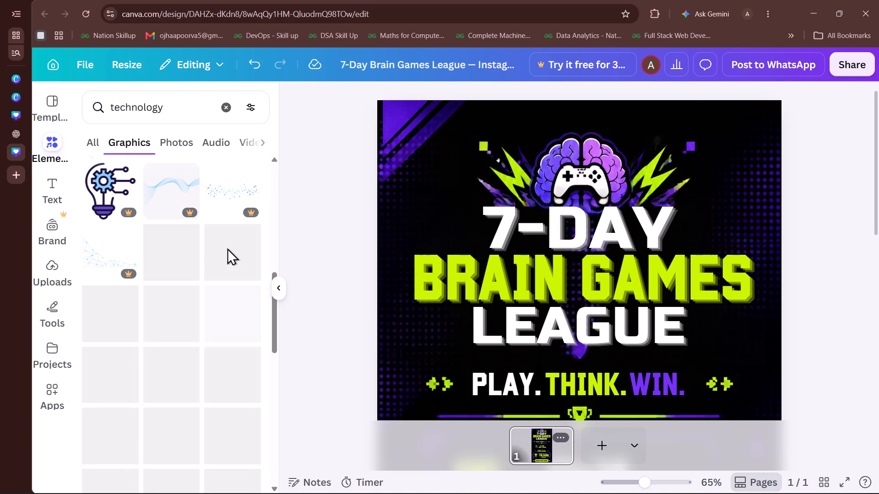
scroll(227, 248, down, 1)
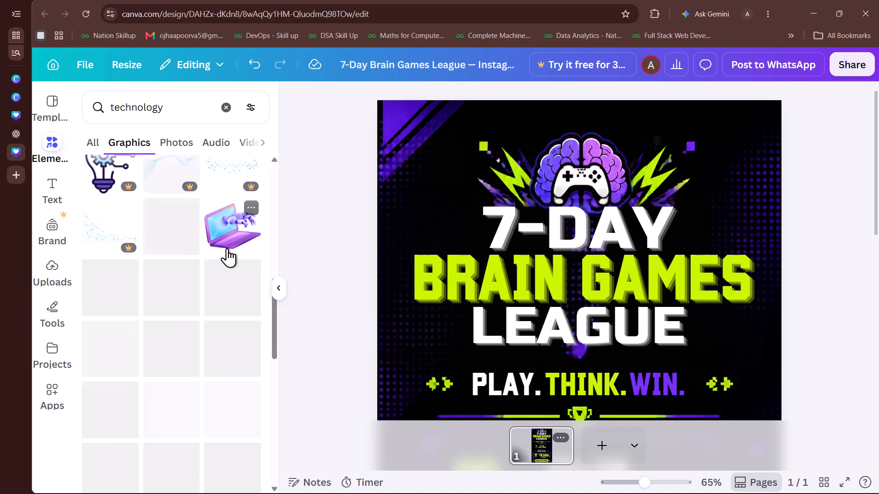
scroll(227, 248, down, 1)
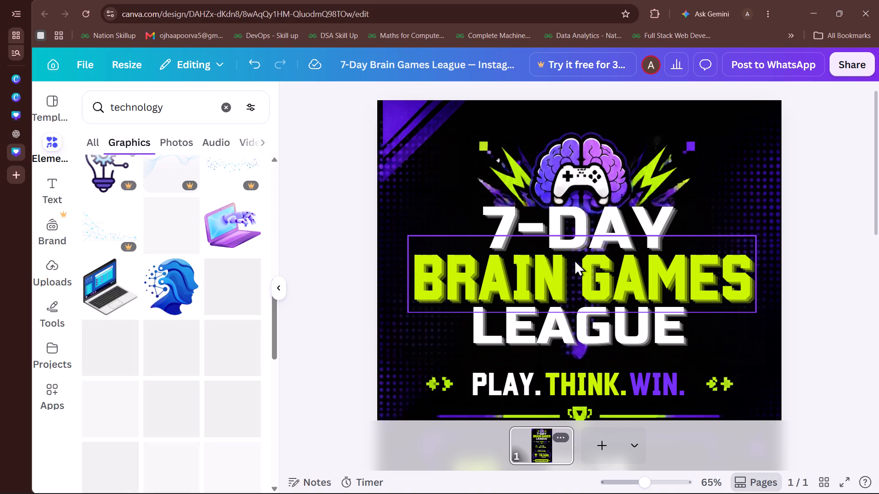
scroll(574, 259, down, 2)
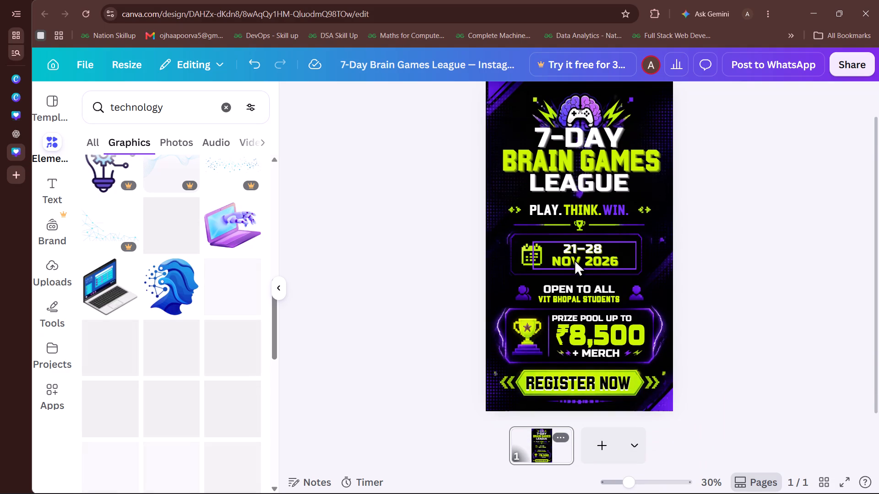
scroll(223, 392, down, 1)
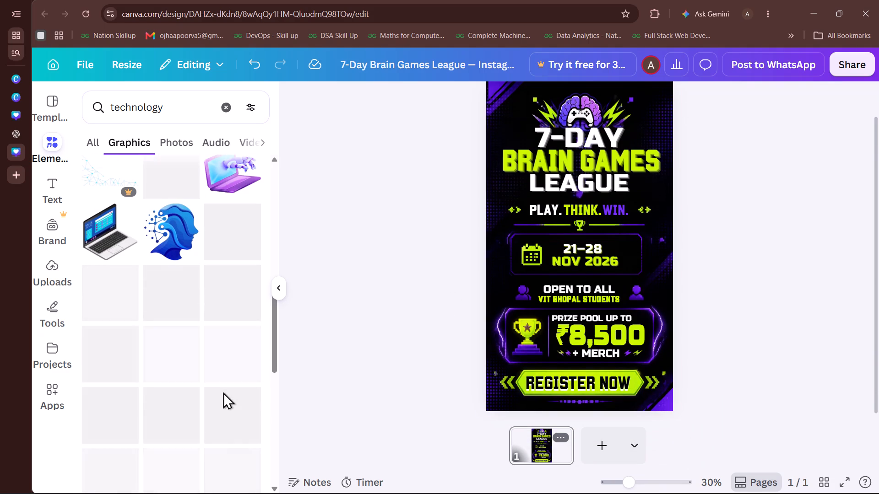
scroll(223, 392, down, 6)
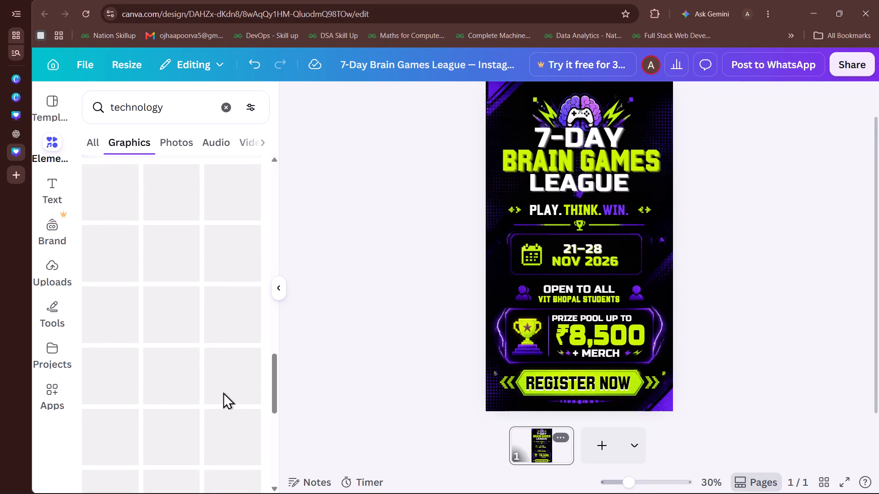
scroll(223, 392, up, 3)
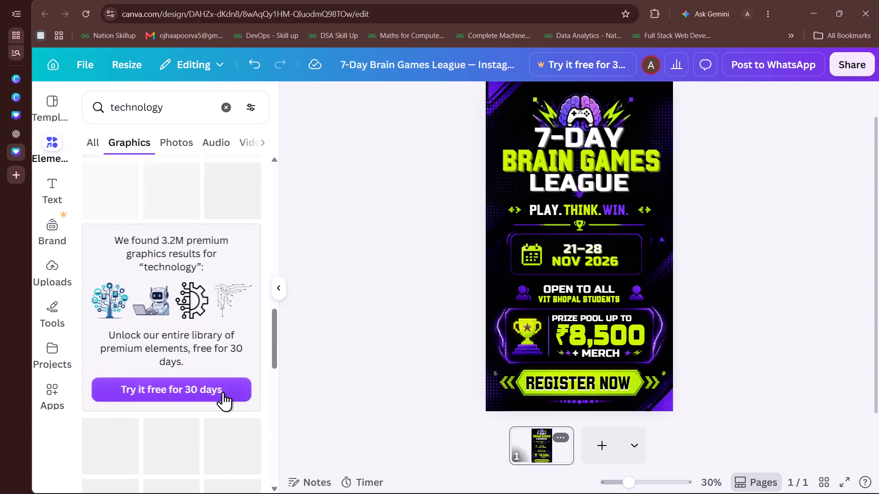
scroll(223, 392, up, 6)
scroll(209, 437, down, 4)
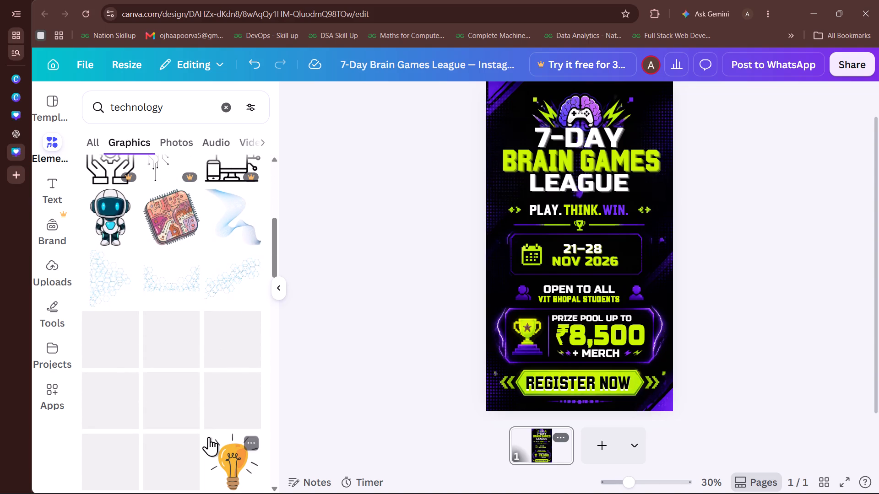
Add the triangular blue hexagon-mesh graphic and place it over the story's top-left corner, partly beyond the page edge.
click(107, 263)
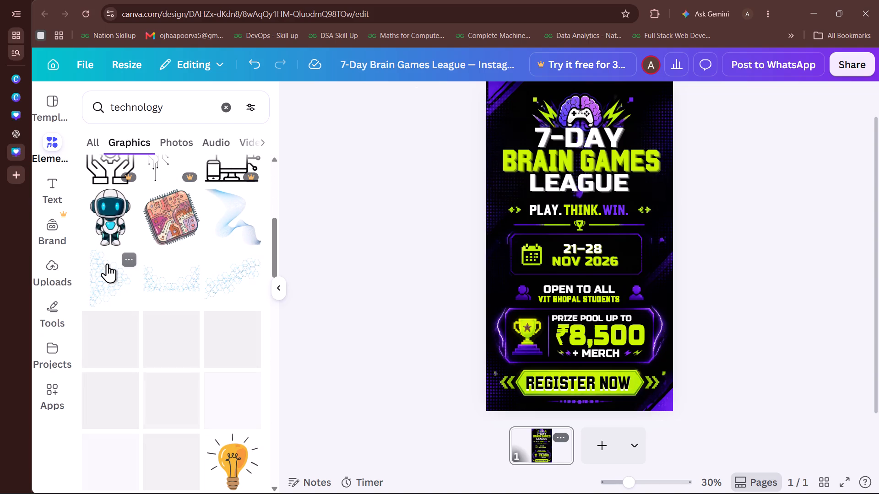
click(597, 242)
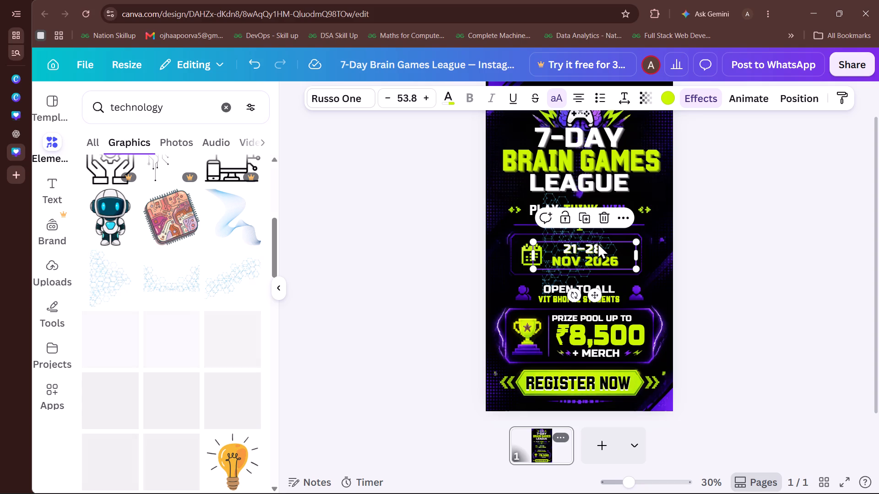
click(570, 233)
drag(570, 233, 511, 160)
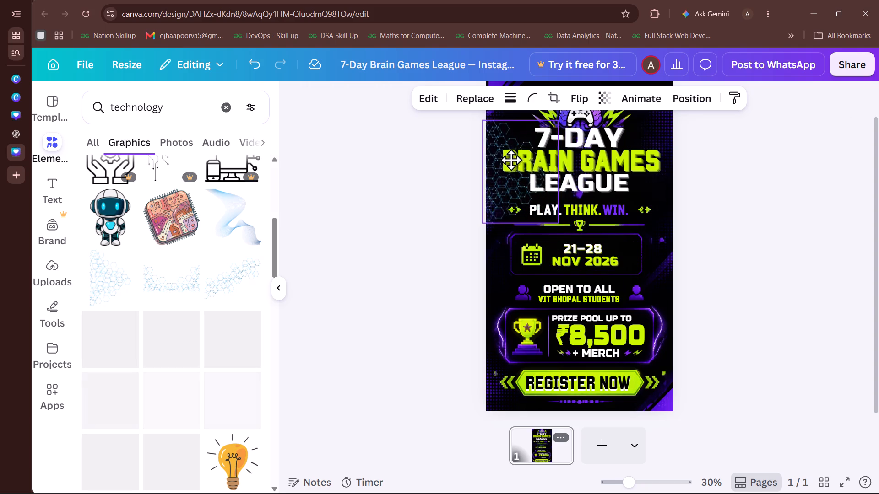
drag(511, 160, 506, 159)
scroll(506, 159, up, 1)
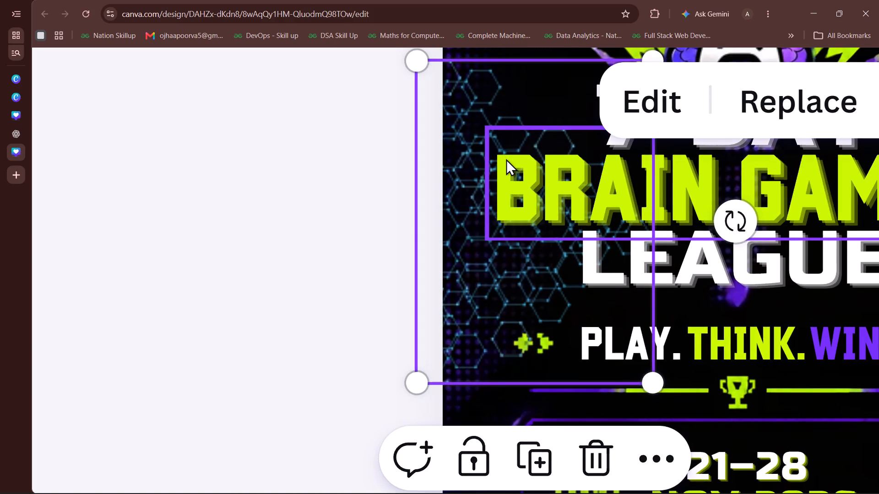
scroll(506, 159, up, 1)
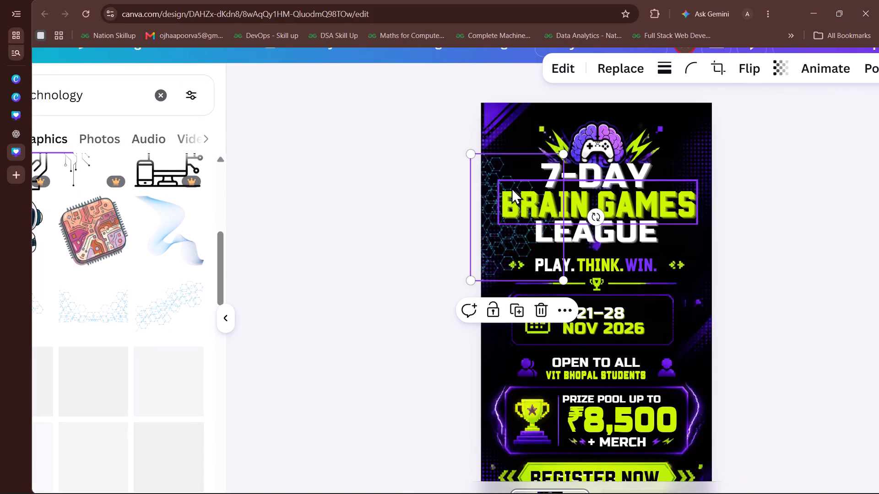
drag(489, 207, 486, 140)
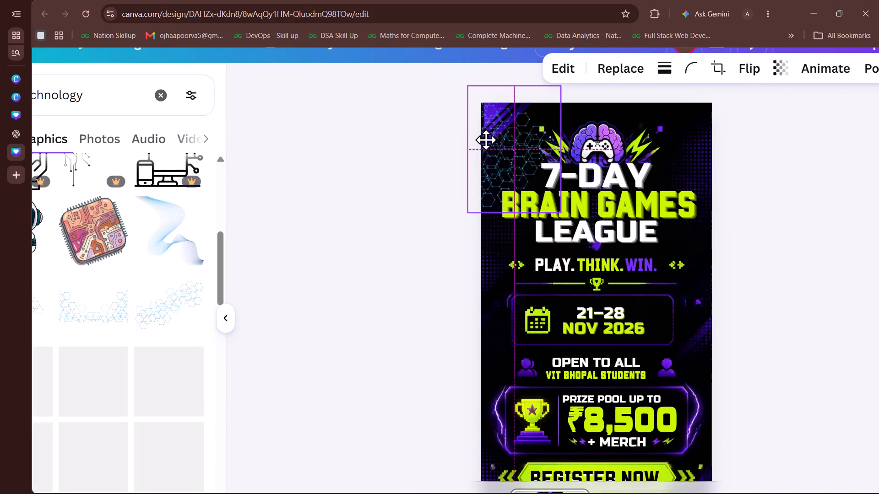
drag(486, 140, 482, 123)
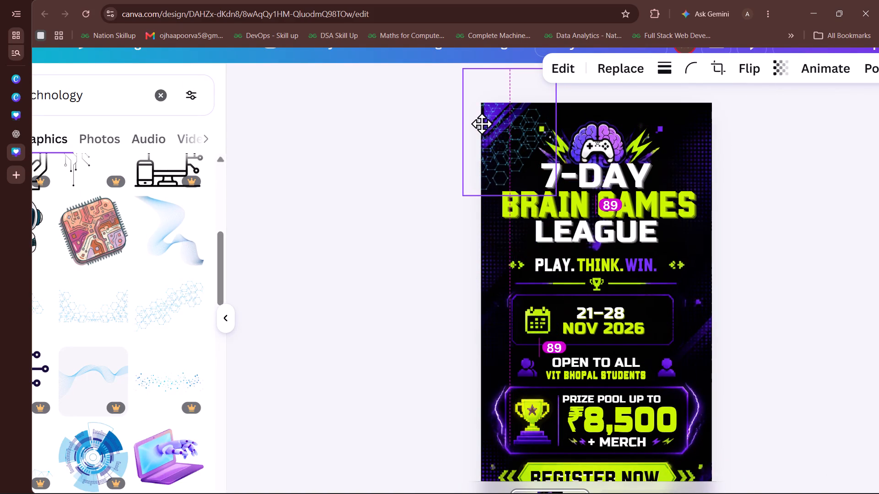
drag(482, 123, 492, 137)
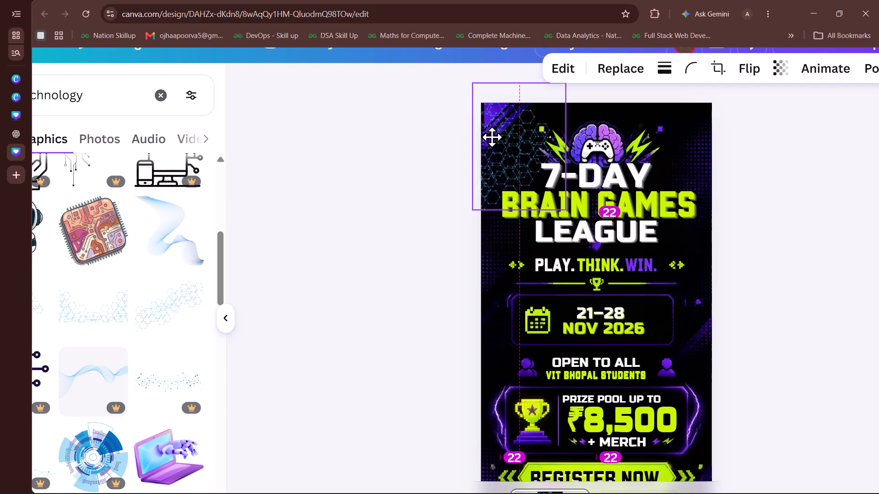
drag(492, 137, 488, 135)
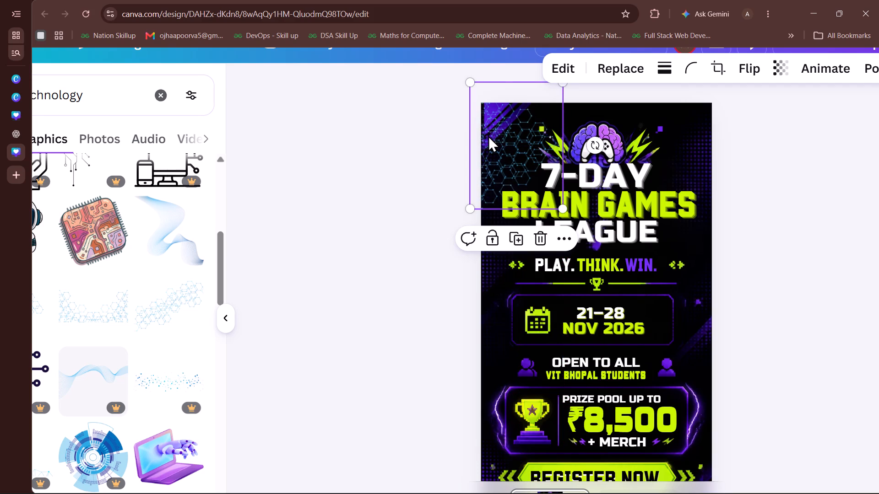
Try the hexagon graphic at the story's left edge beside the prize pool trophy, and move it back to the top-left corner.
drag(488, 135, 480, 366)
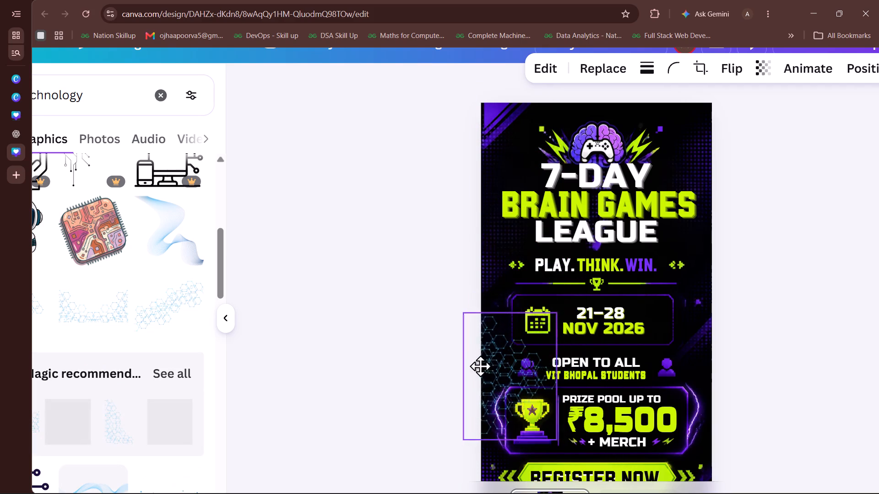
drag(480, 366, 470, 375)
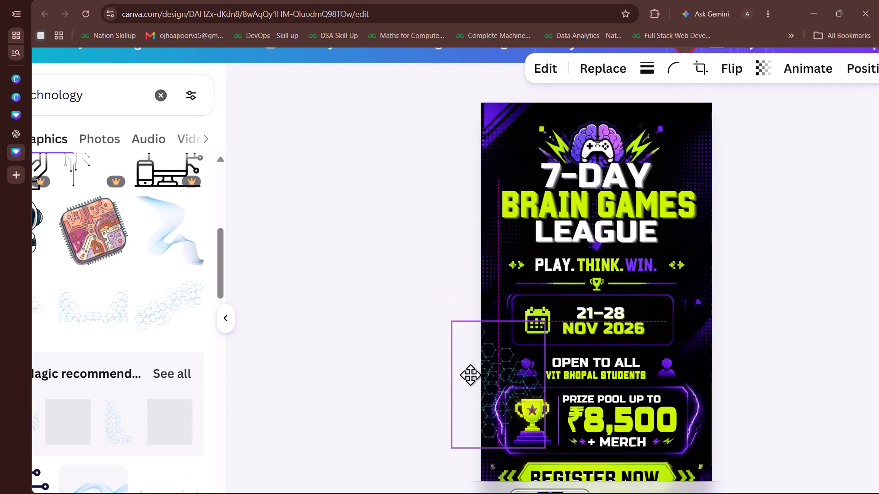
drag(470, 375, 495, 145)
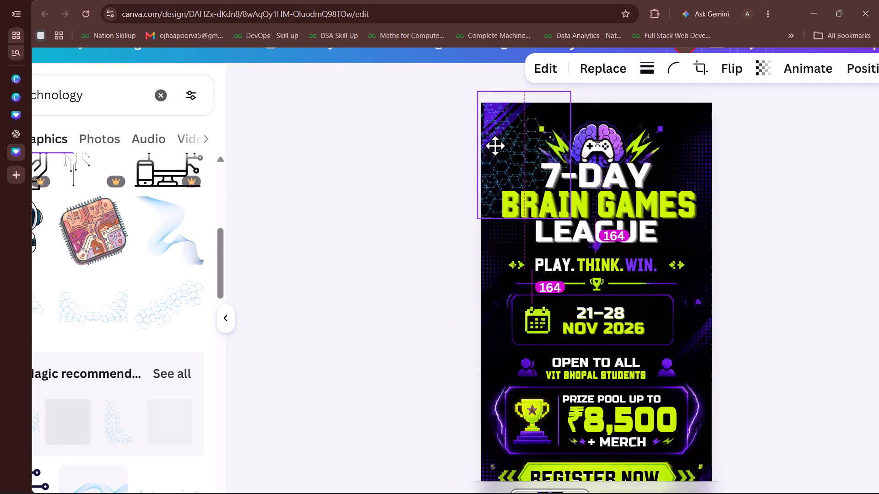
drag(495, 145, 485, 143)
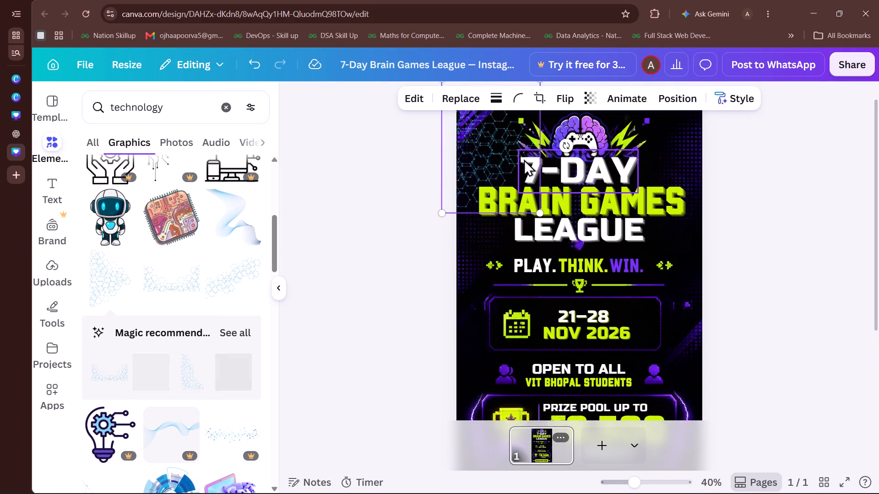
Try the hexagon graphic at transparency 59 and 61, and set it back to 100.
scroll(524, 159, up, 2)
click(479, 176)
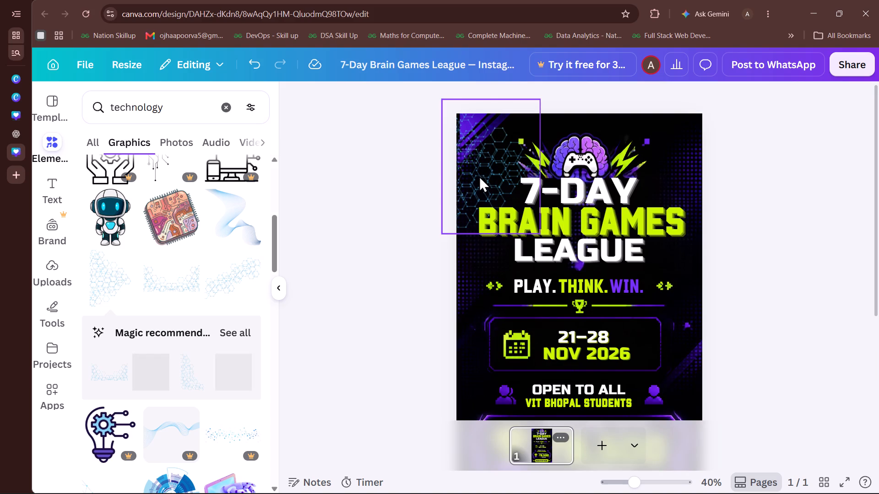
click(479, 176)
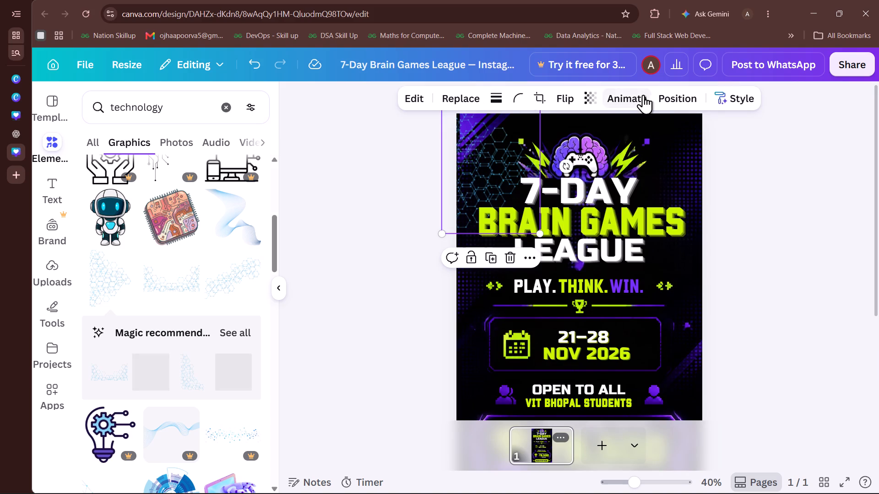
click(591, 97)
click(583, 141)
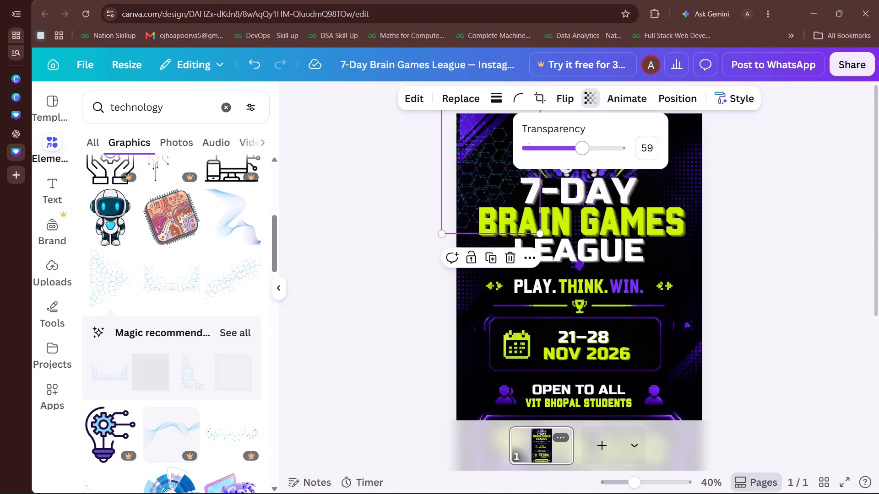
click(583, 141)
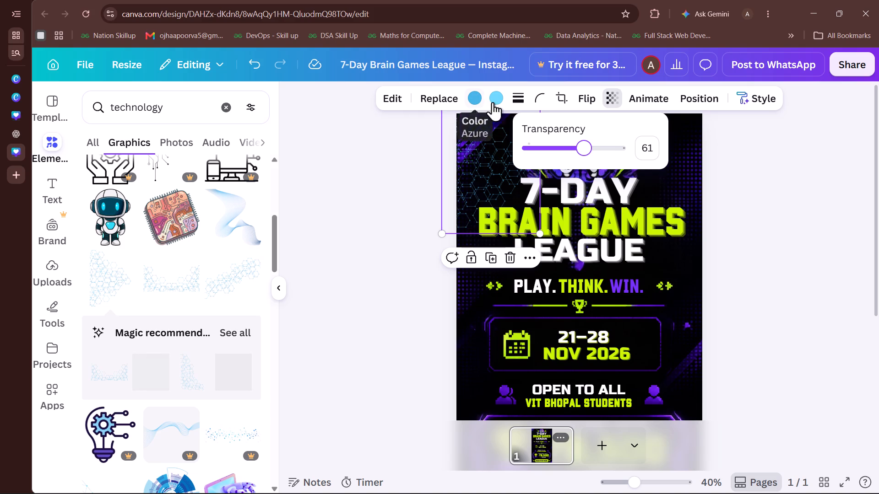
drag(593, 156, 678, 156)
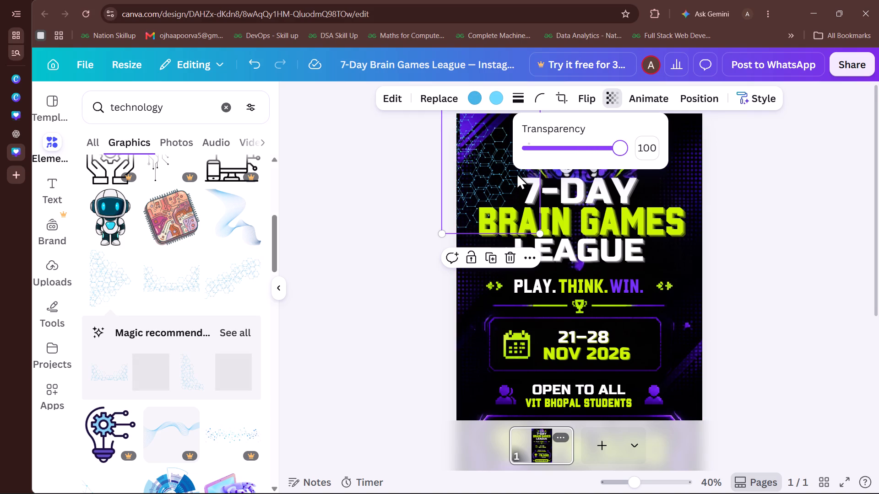
Recolour both blues of the top-left hexagon graphic to the purple #5d13d7 sampled from the story's corner stripes.
scroll(516, 173, up, 5)
scroll(444, 153, up, 1)
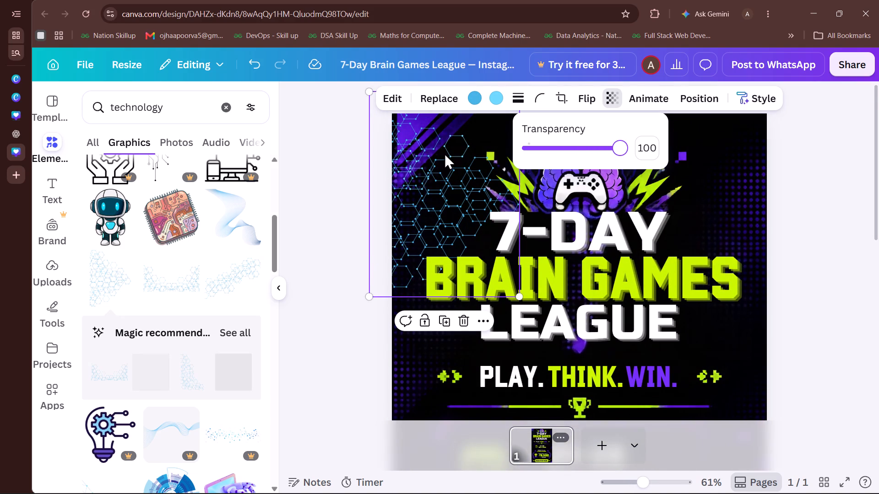
scroll(444, 153, up, 1)
click(470, 95)
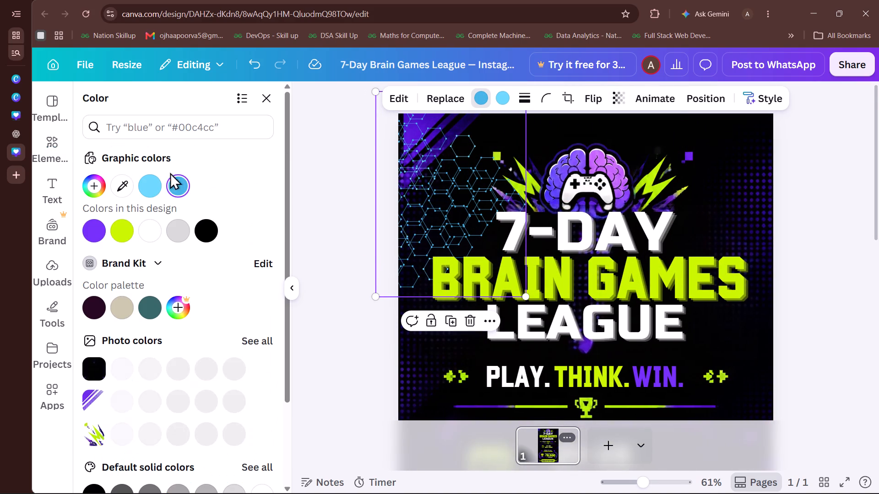
click(90, 234)
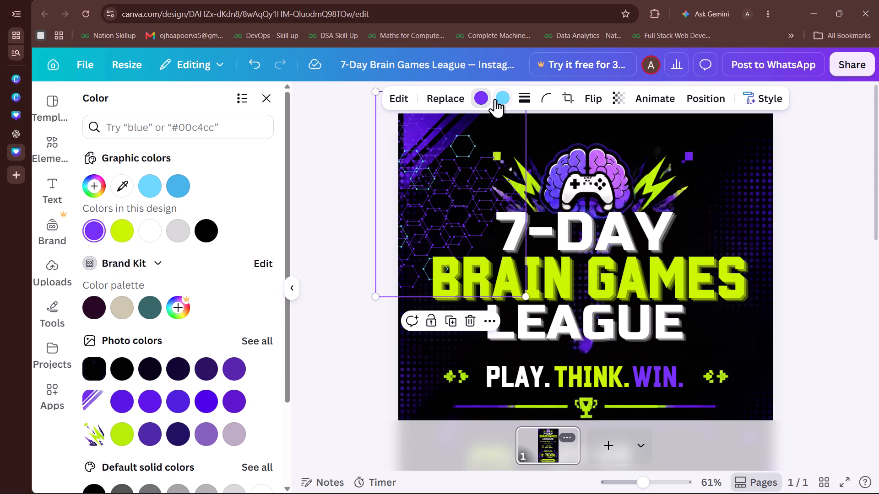
click(495, 99)
click(96, 225)
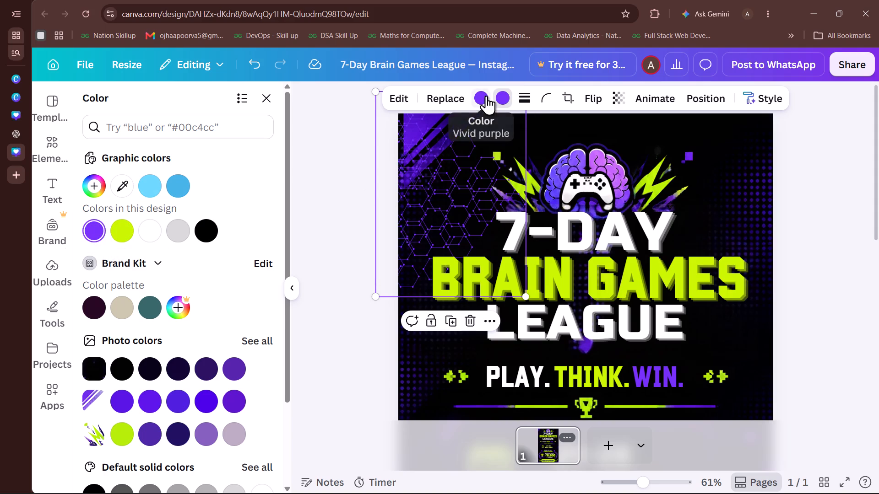
click(128, 177)
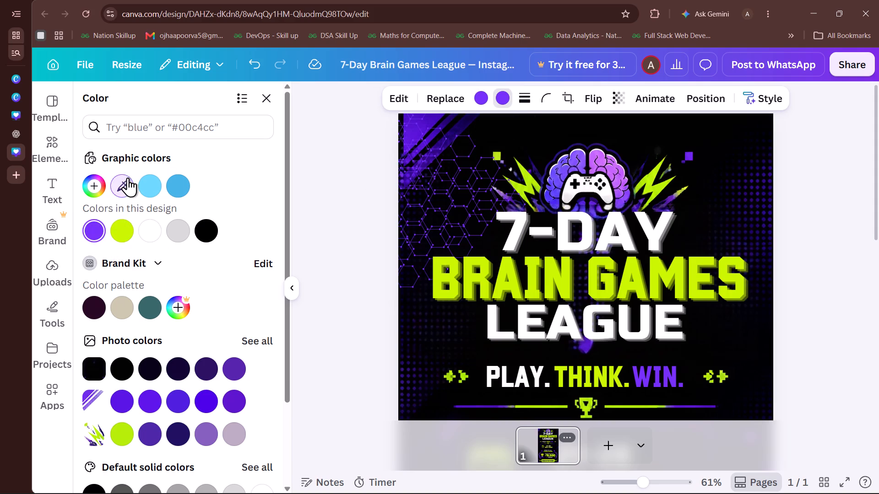
click(417, 140)
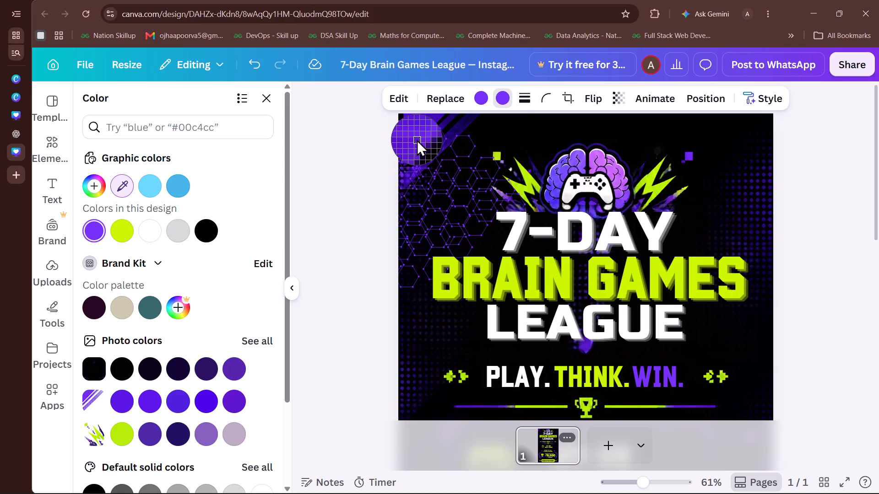
click(485, 95)
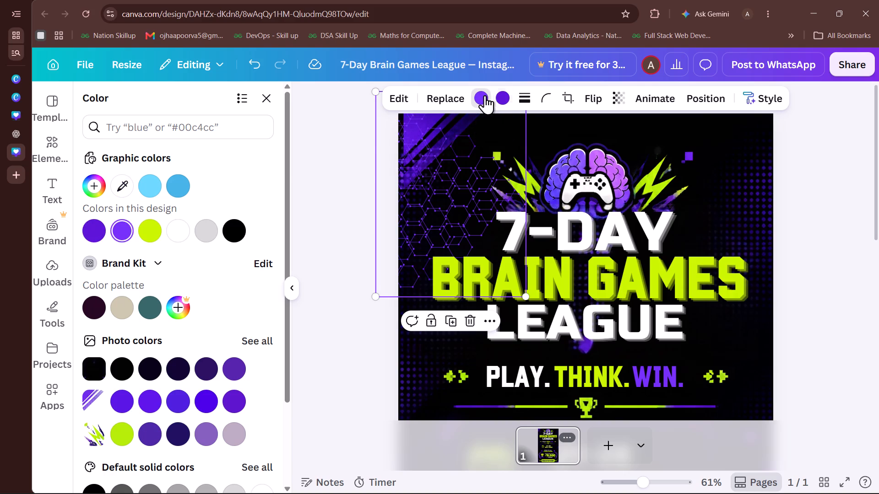
click(97, 227)
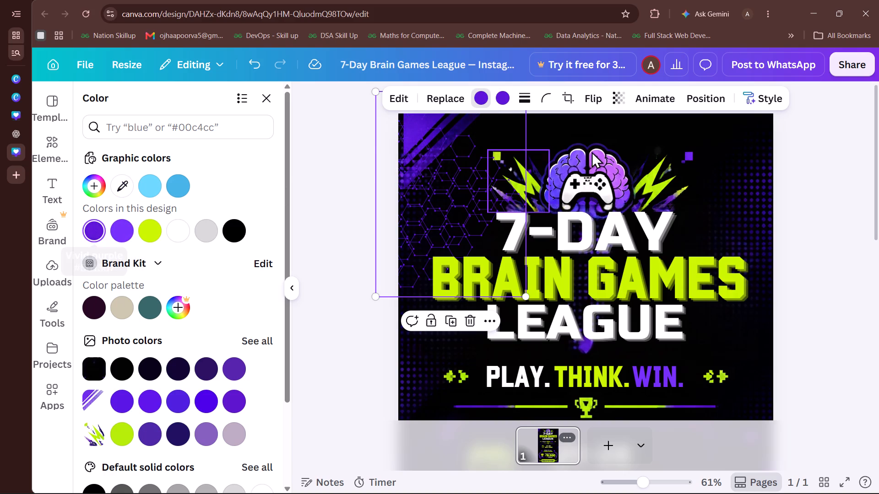
Set the purple hexagon graphic's transparency to 53.
click(612, 97)
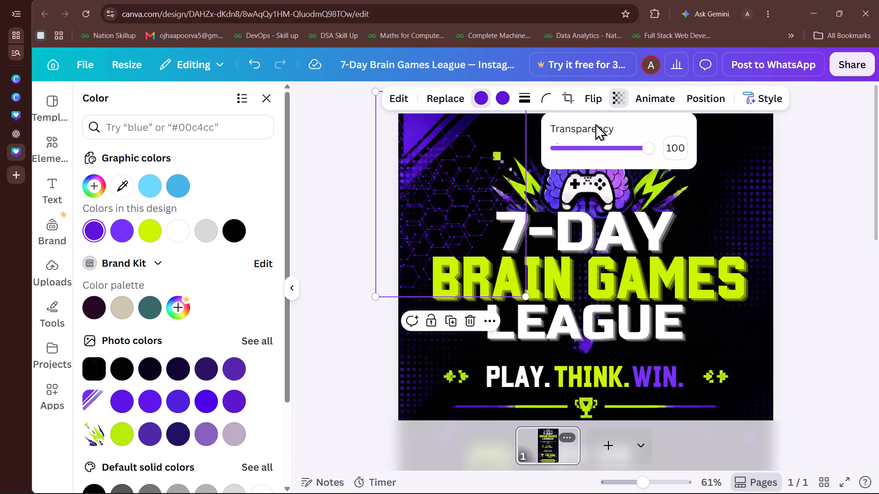
click(589, 145)
drag(589, 145, 600, 152)
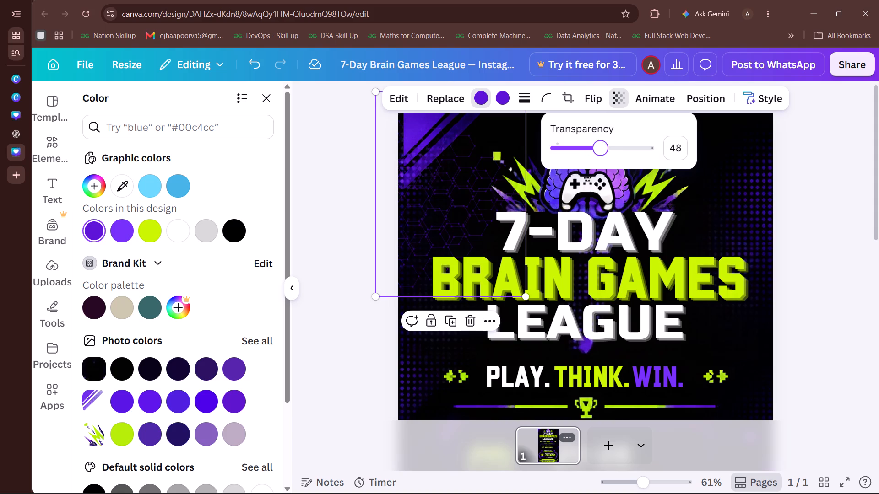
drag(600, 152, 605, 154)
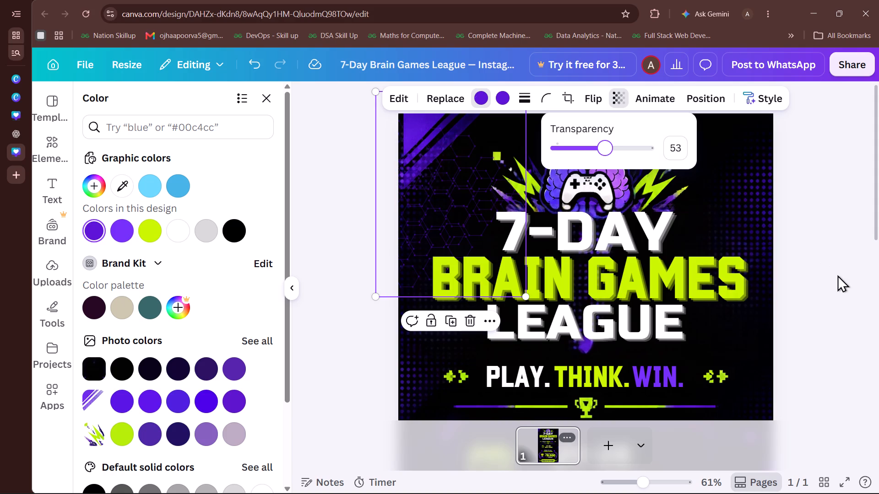
click(837, 275)
click(837, 275)
click(837, 275)
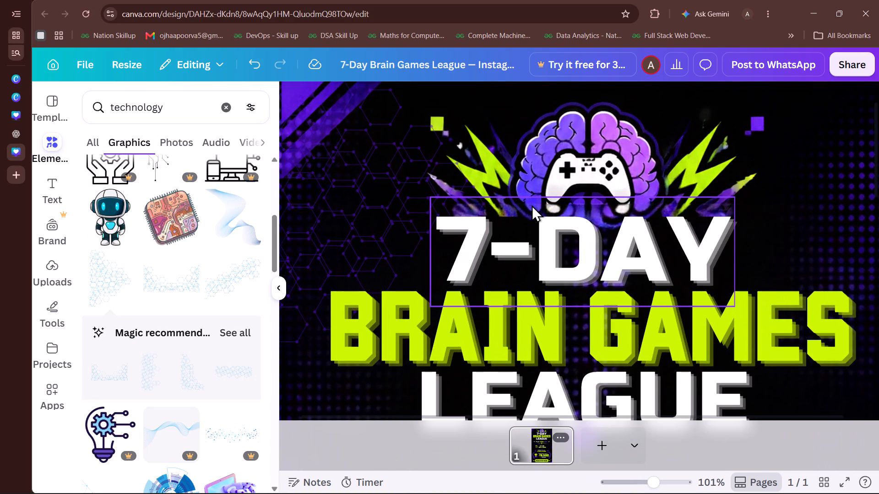
Move the hexagon graphic down the layer order to between the green right-pointing chevrons and the REGISTER NOW text.
click(434, 181)
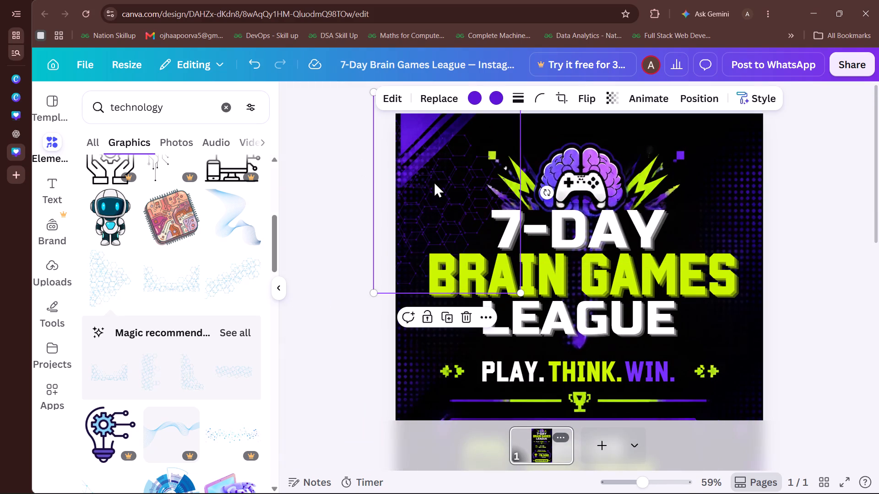
click(710, 98)
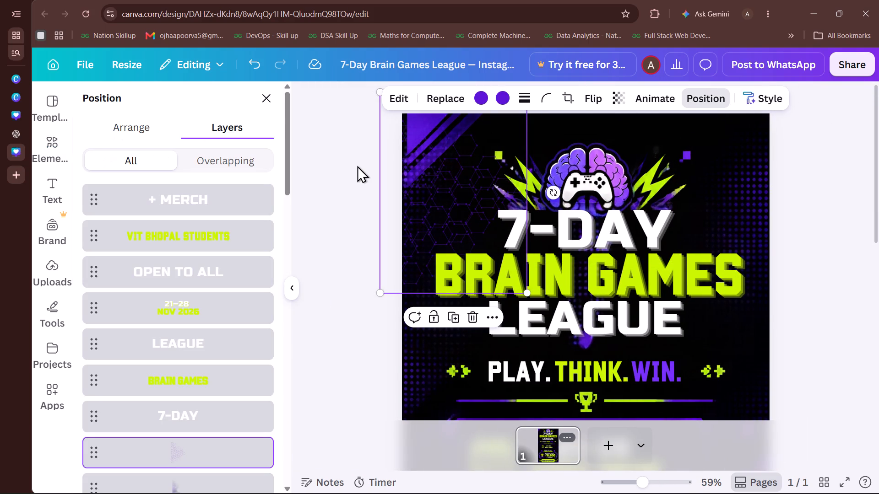
scroll(203, 325, down, 4)
drag(206, 320, 207, 403)
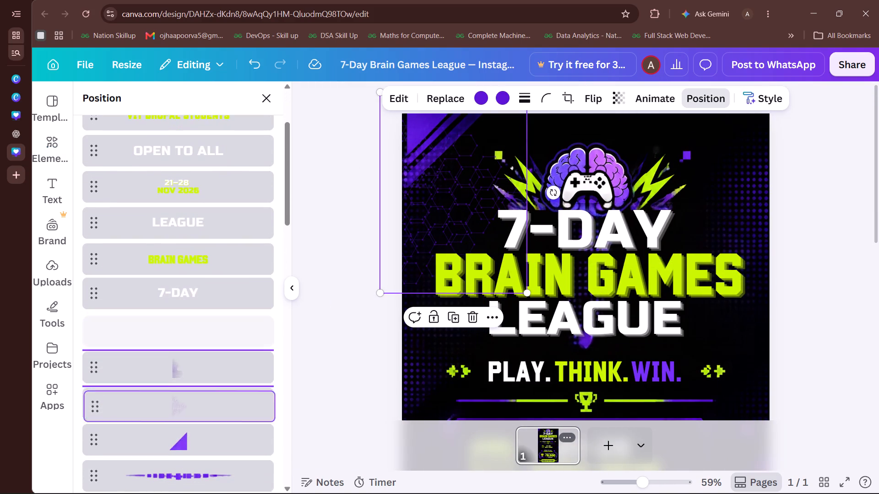
drag(207, 403, 208, 436)
scroll(208, 436, down, 3)
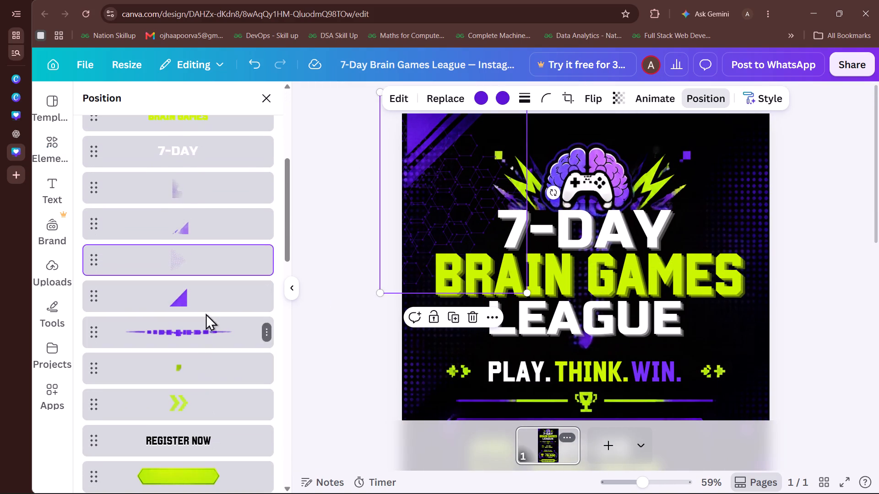
drag(207, 258, 216, 397)
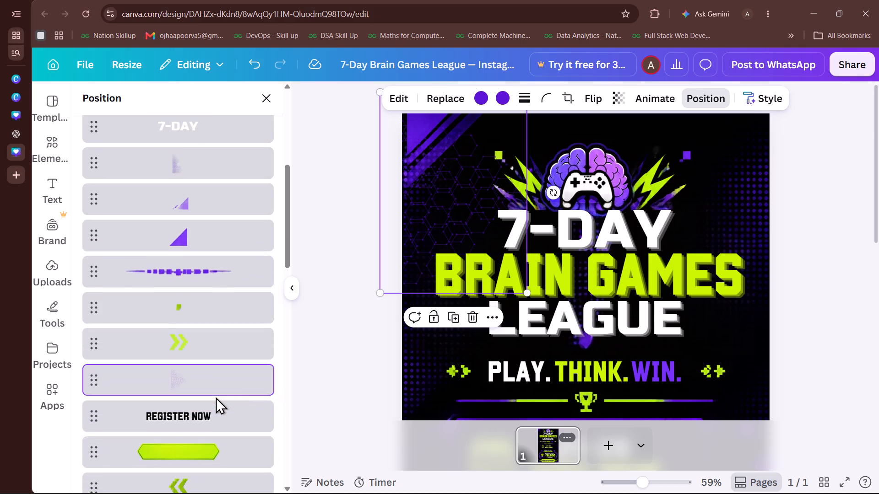
click(338, 345)
scroll(338, 345, down, 8)
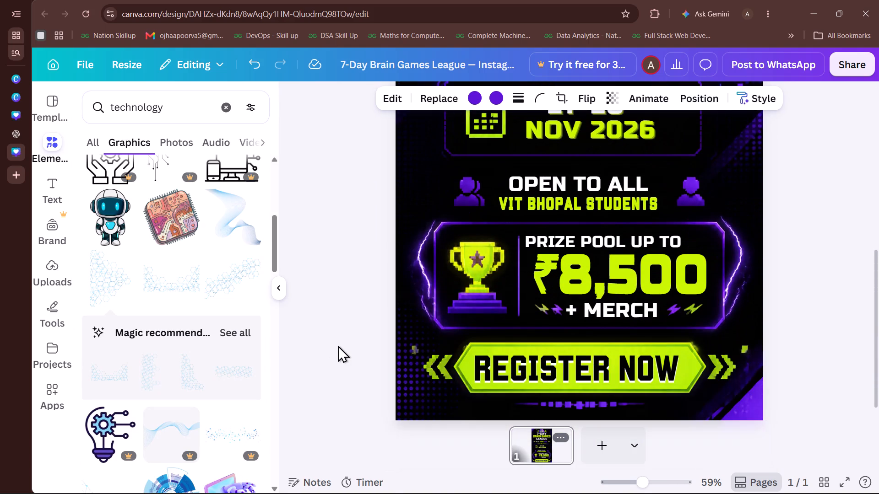
scroll(338, 345, up, 8)
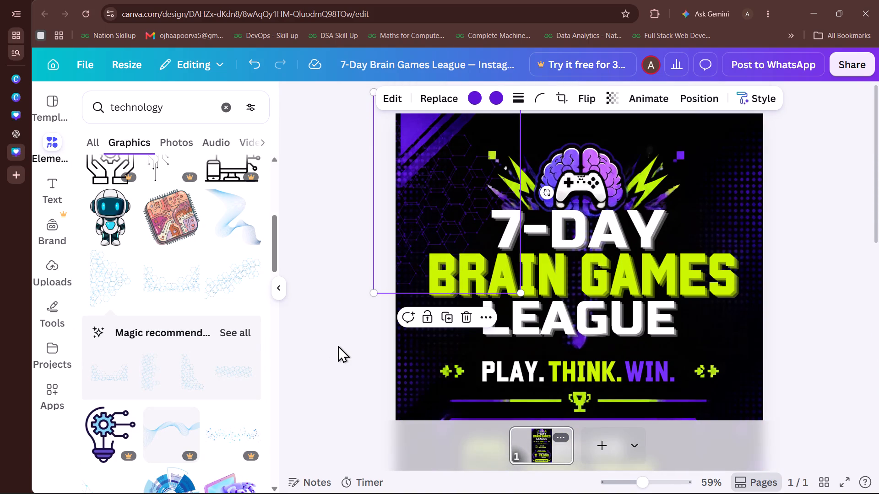
Duplicate the purple hexagon graphic, bring the copy over the right half of the title and turn it upside down.
key(ctrl+d)
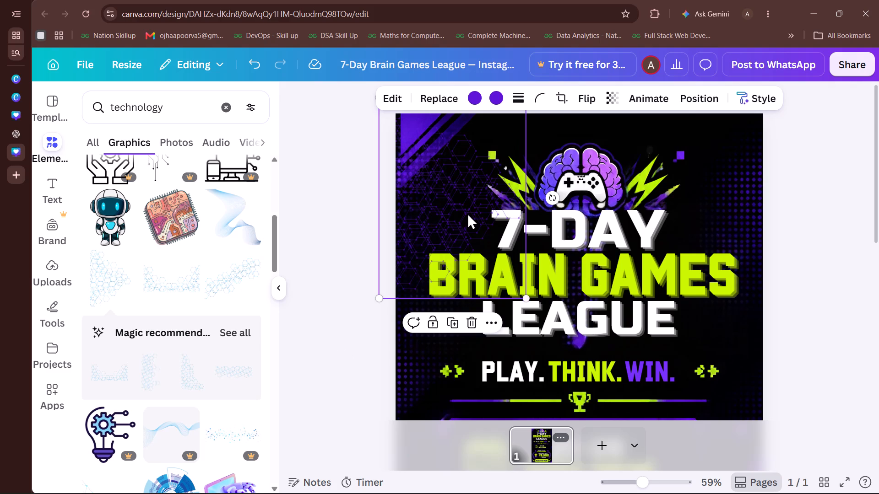
drag(467, 213, 667, 150)
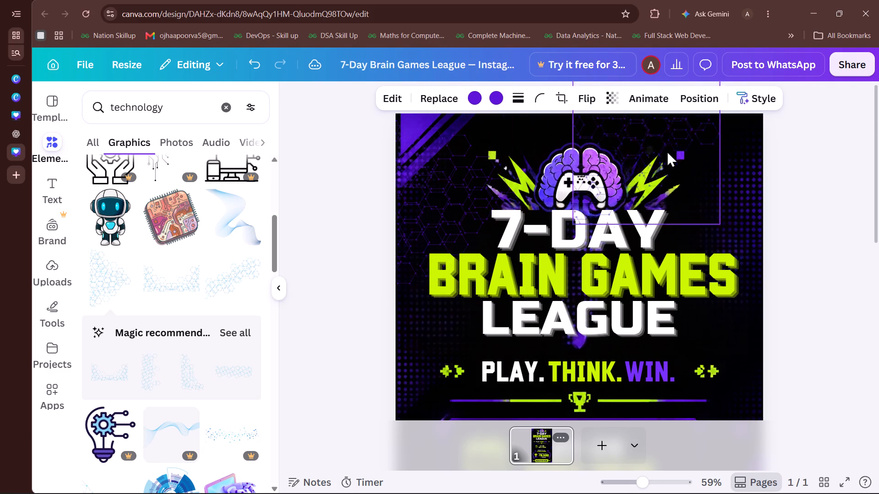
drag(667, 150, 787, 209)
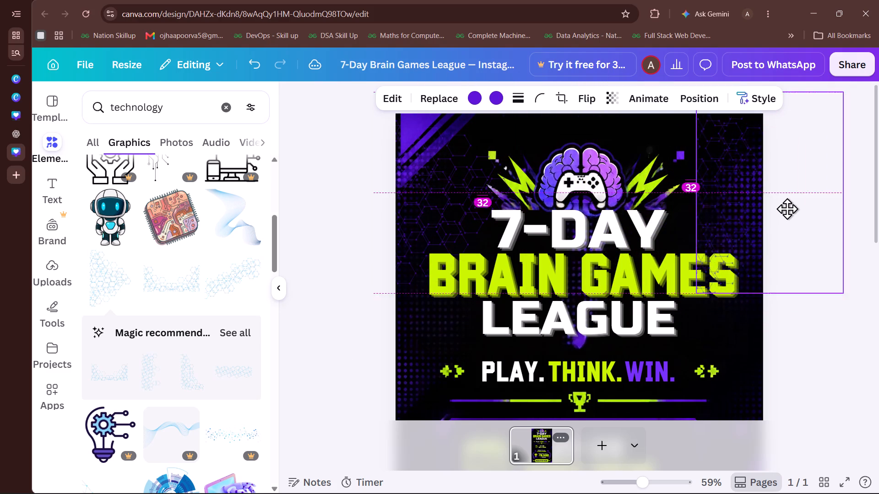
drag(787, 209, 693, 250)
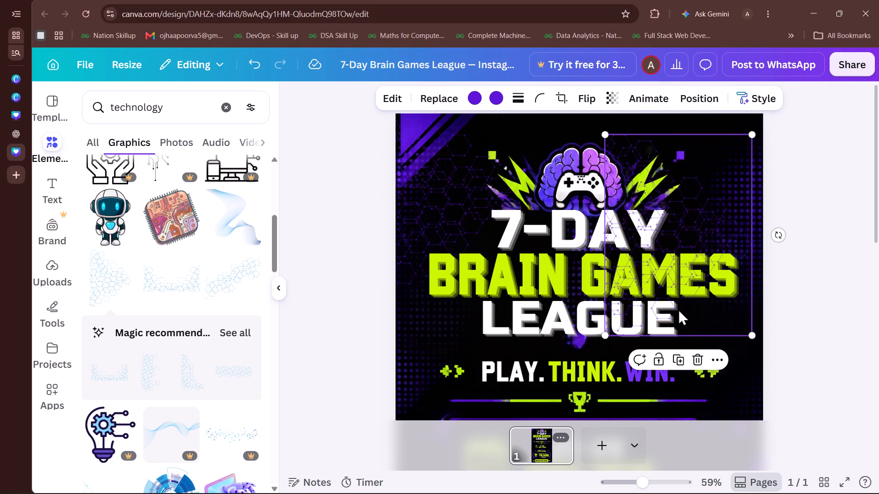
drag(781, 236, 583, 289)
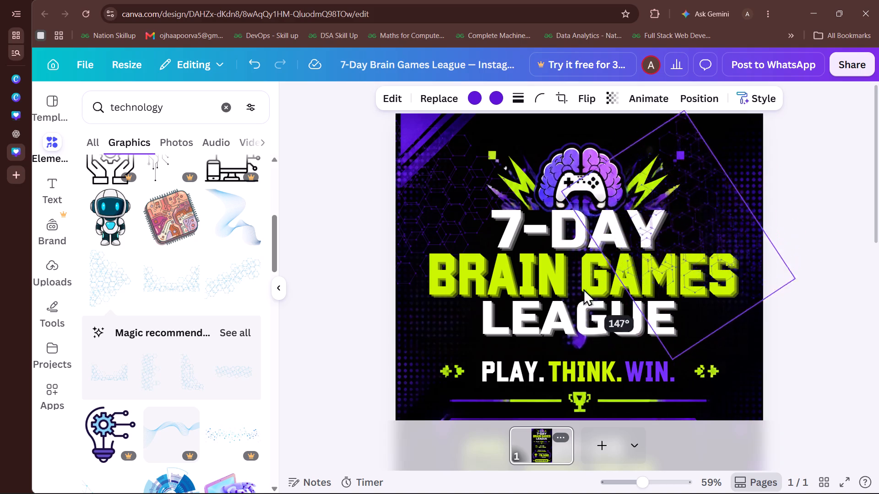
drag(583, 289, 568, 211)
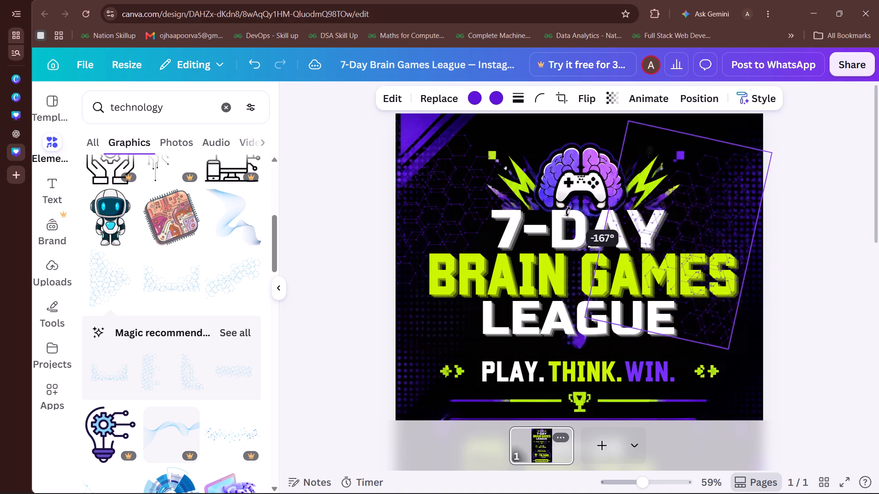
drag(568, 211, 574, 234)
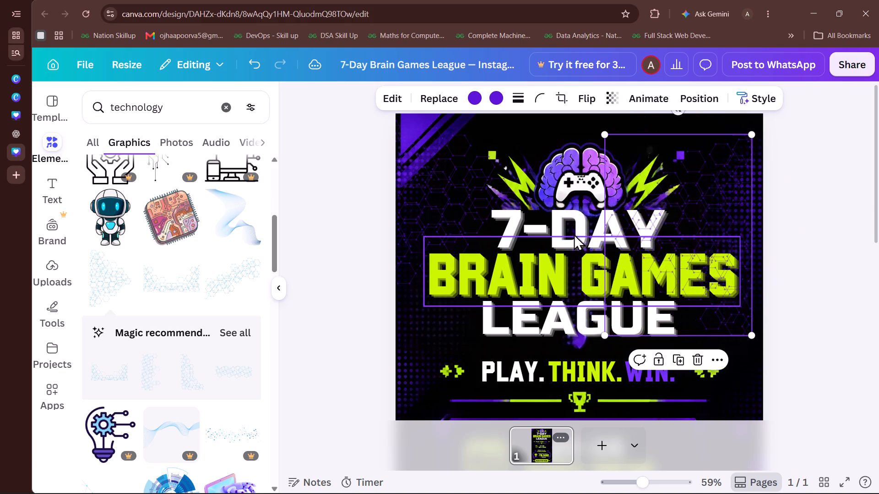
Move the rotated hexagon copy to the story's right edge beside the date box, partly beyond the page edge.
drag(699, 196, 748, 327)
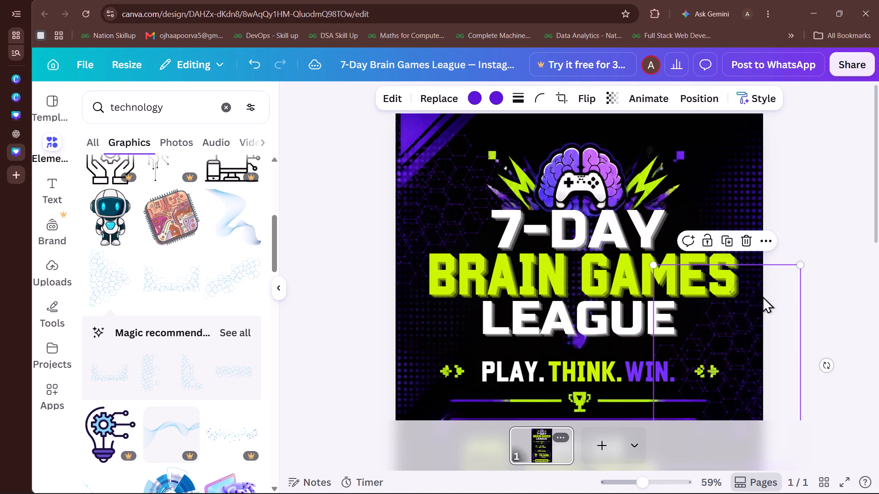
click(803, 221)
scroll(803, 221, down, 3)
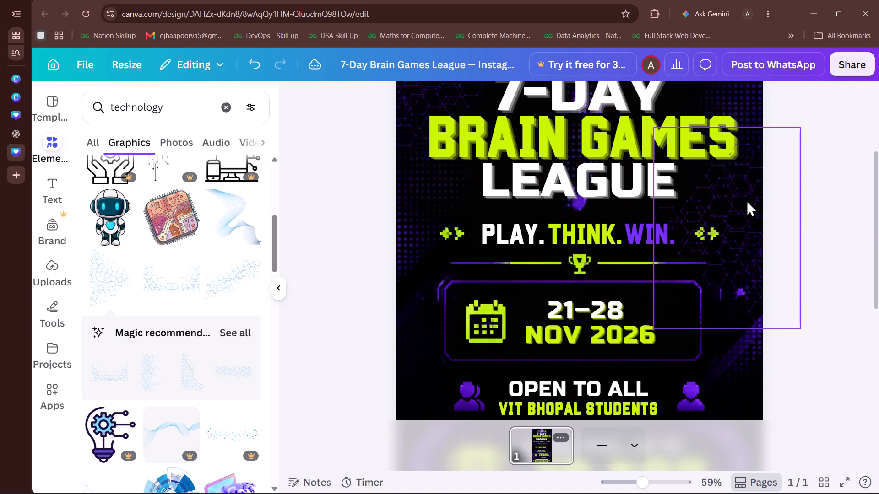
drag(746, 200, 768, 356)
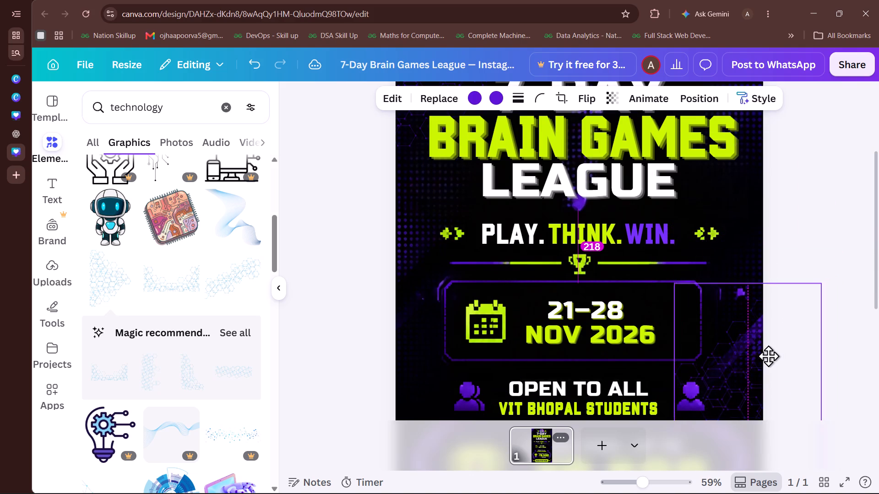
drag(768, 356, 763, 362)
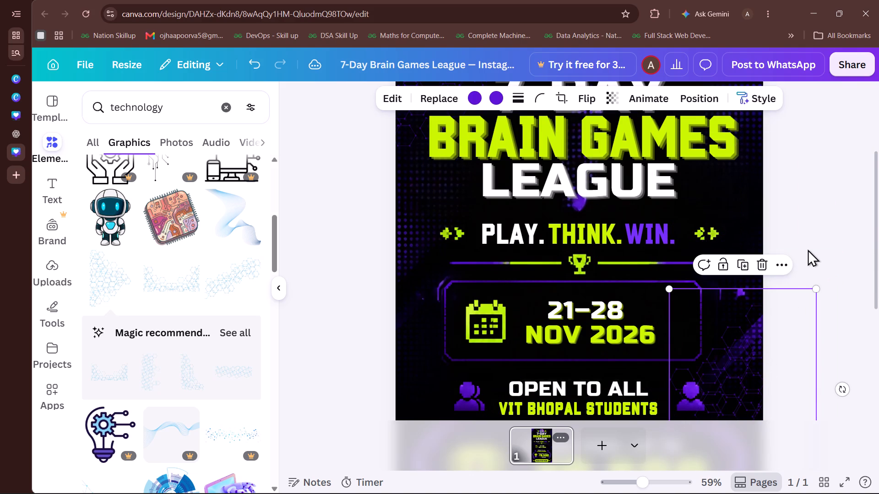
click(808, 249)
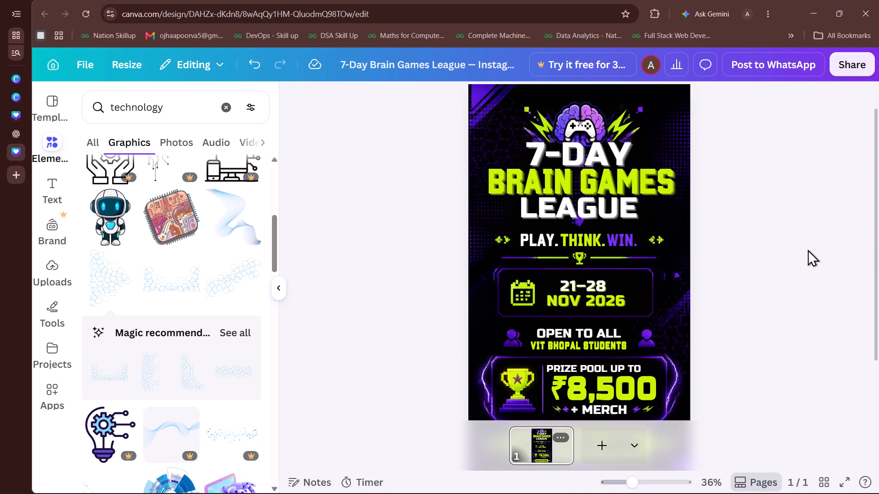
Browse further through the technology graphics results for more background decoration, down past the related searches.
scroll(234, 334, down, 1)
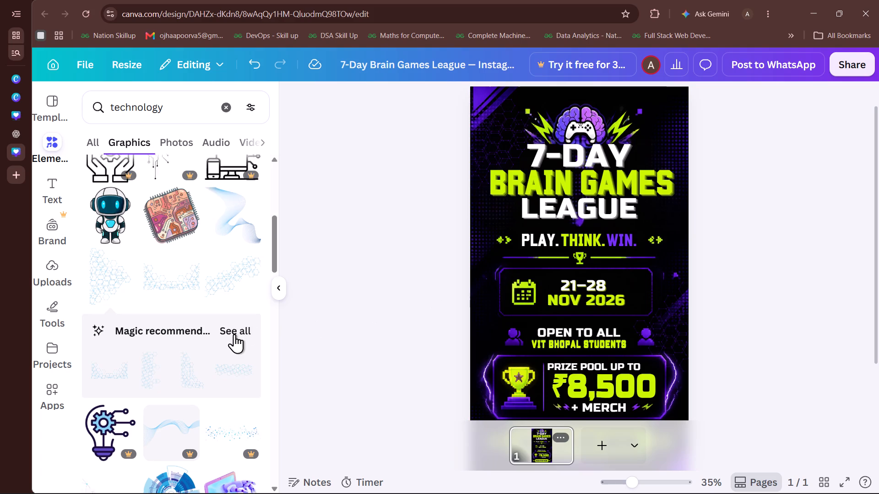
scroll(234, 334, down, 4)
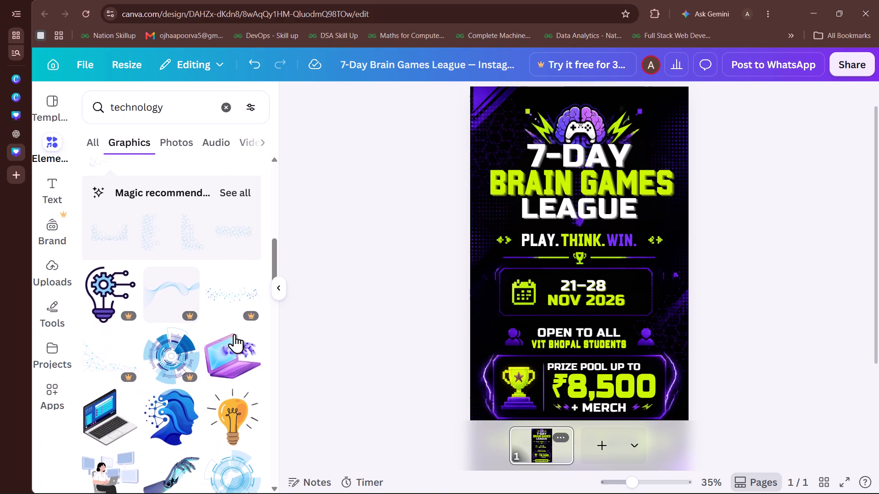
scroll(234, 334, down, 9)
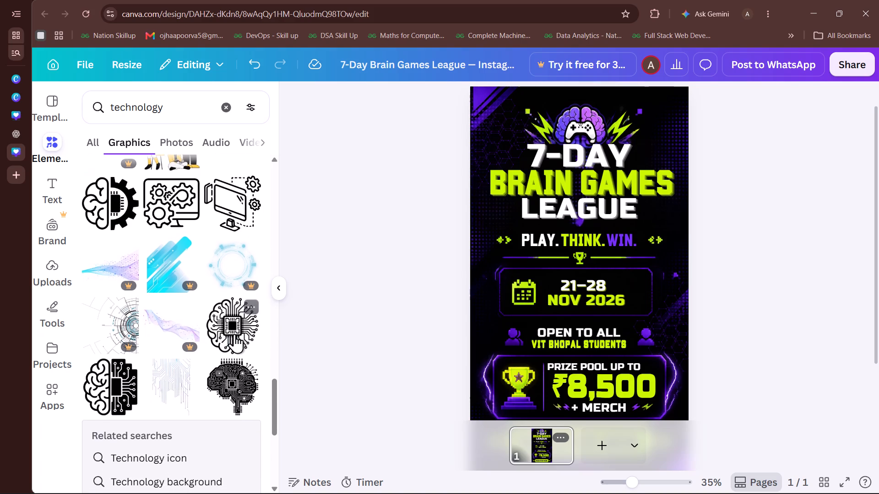
scroll(234, 334, down, 3)
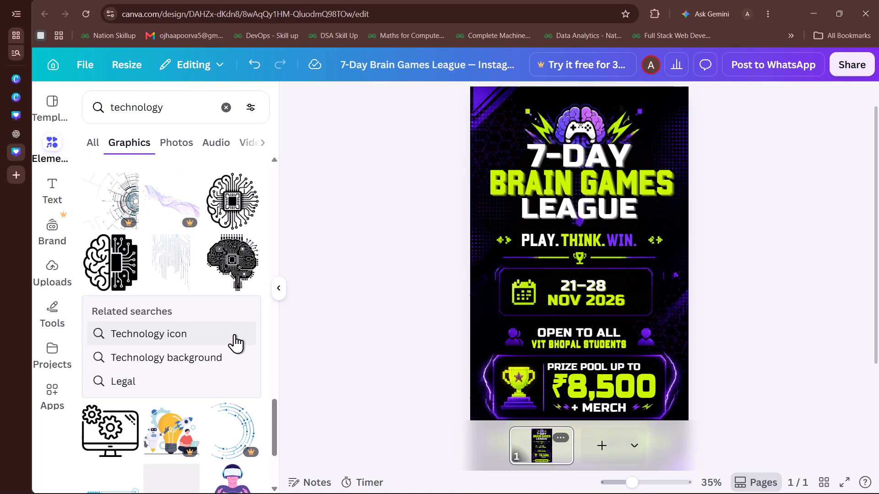
scroll(234, 334, down, 4)
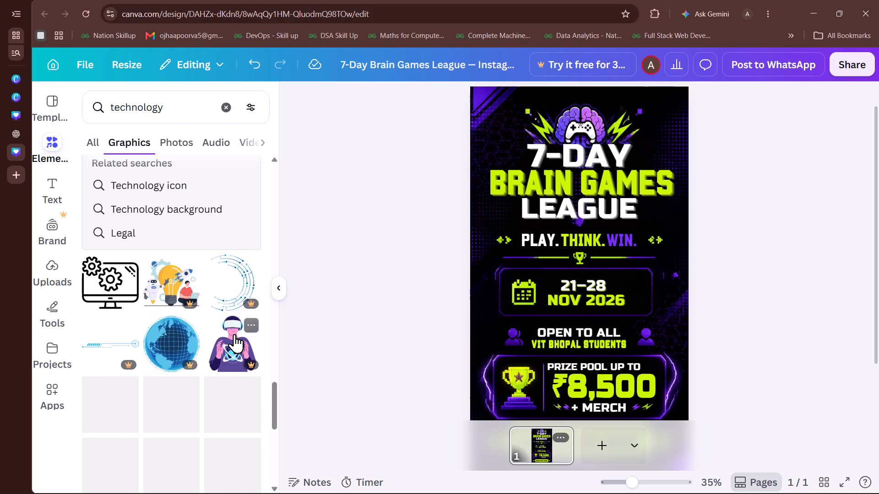
scroll(226, 287, down, 1)
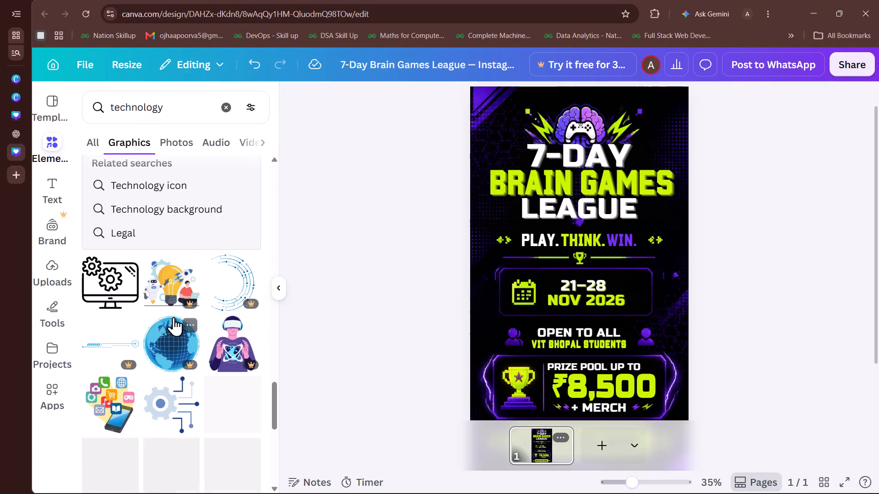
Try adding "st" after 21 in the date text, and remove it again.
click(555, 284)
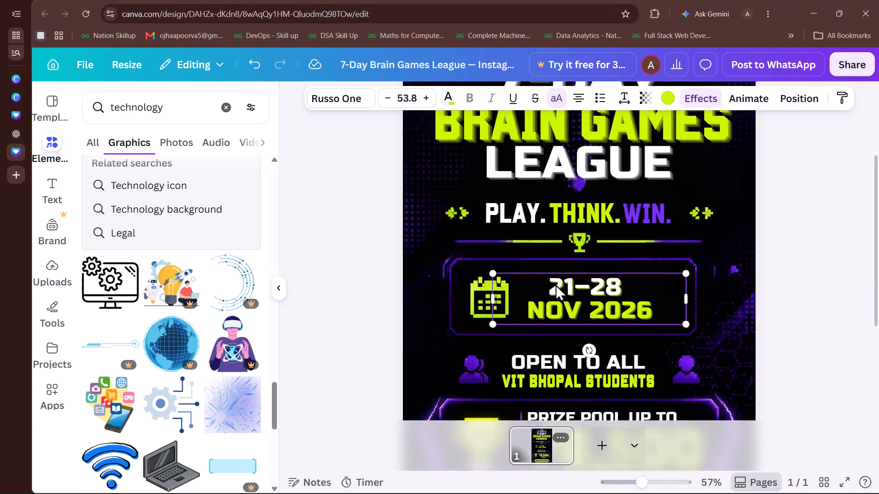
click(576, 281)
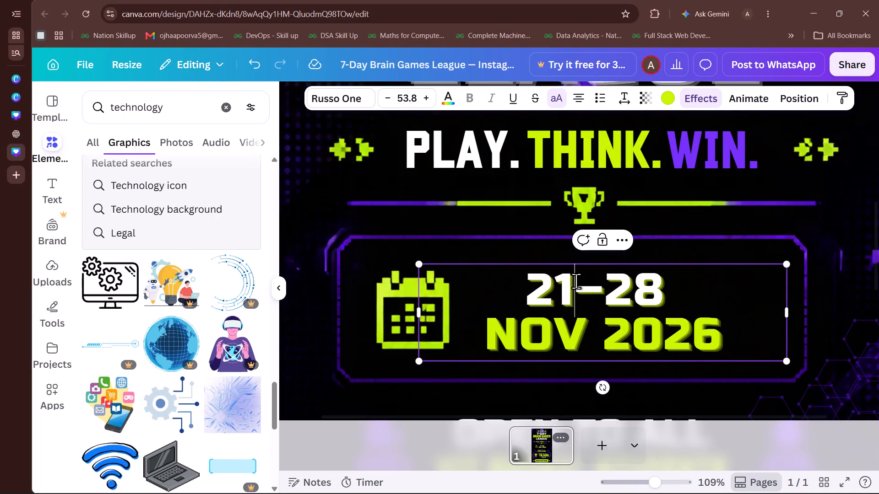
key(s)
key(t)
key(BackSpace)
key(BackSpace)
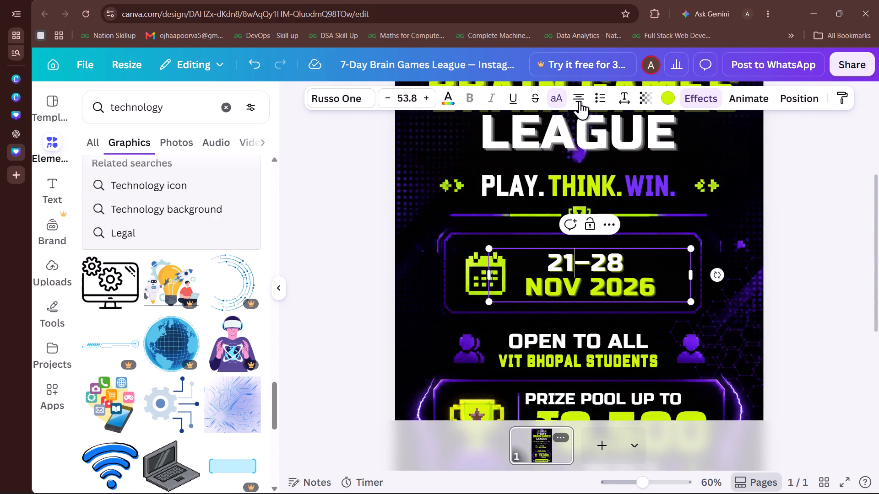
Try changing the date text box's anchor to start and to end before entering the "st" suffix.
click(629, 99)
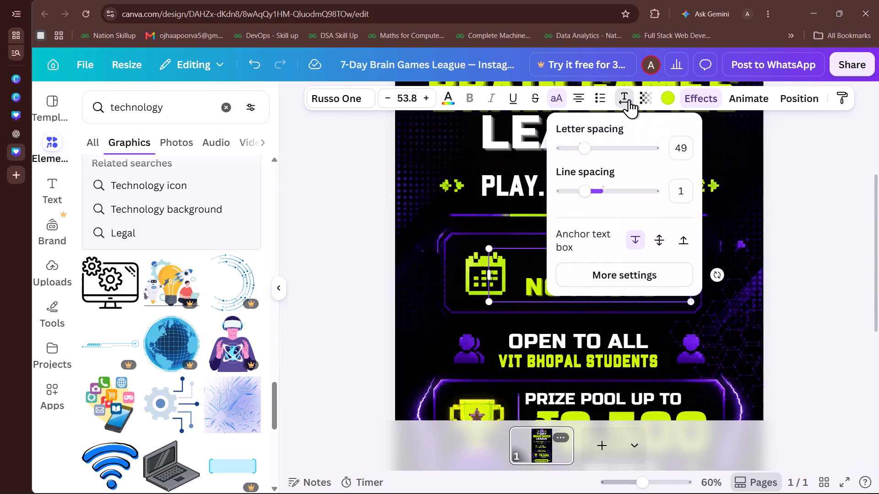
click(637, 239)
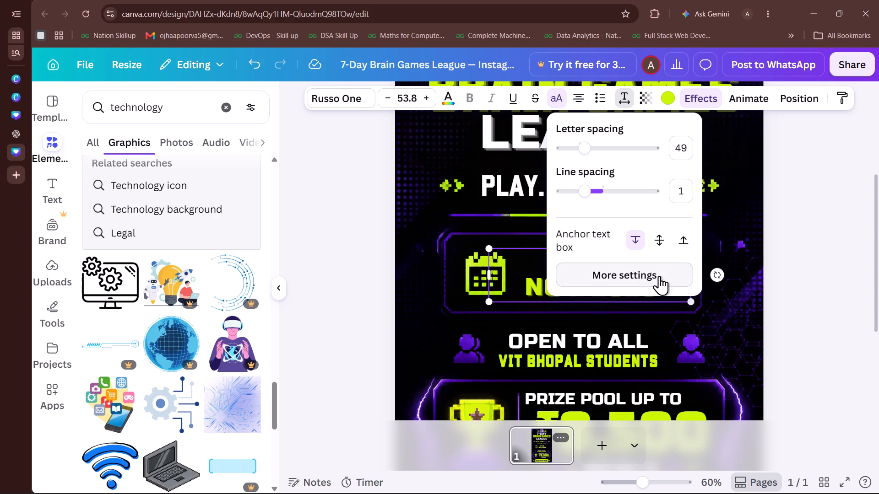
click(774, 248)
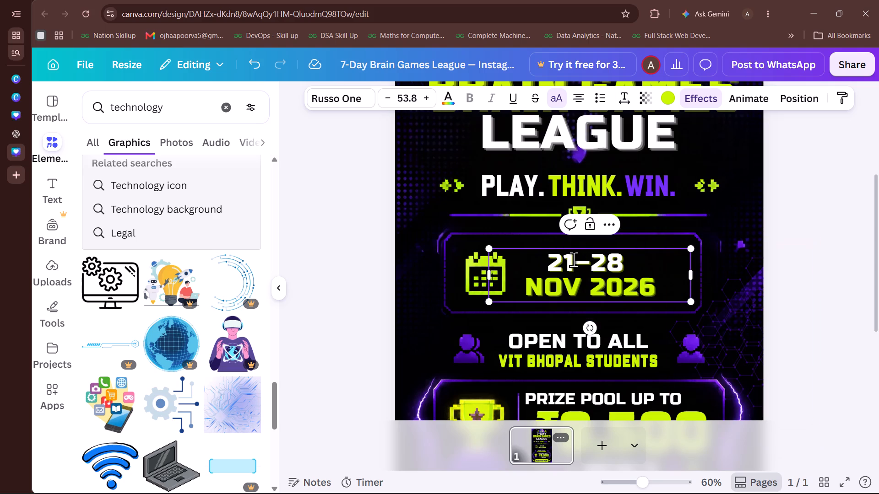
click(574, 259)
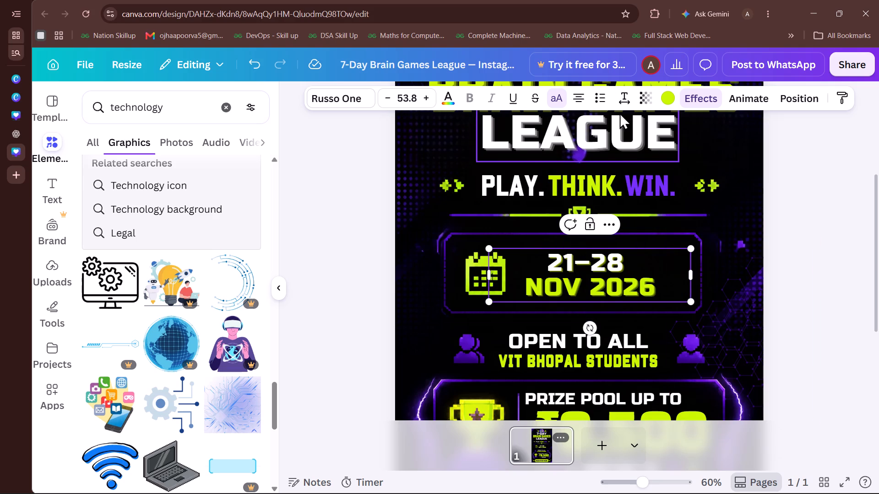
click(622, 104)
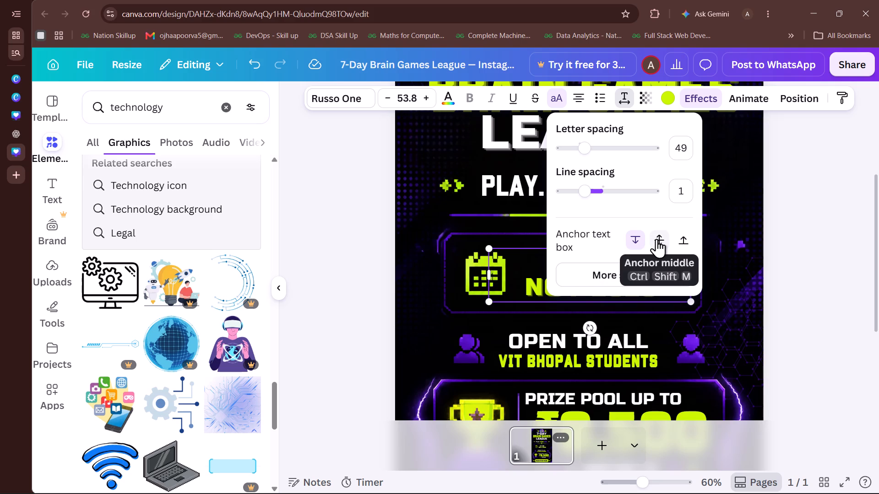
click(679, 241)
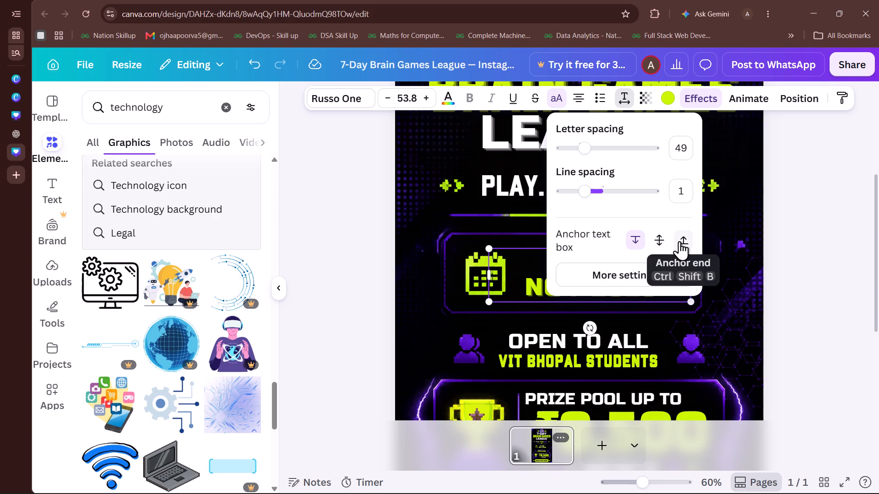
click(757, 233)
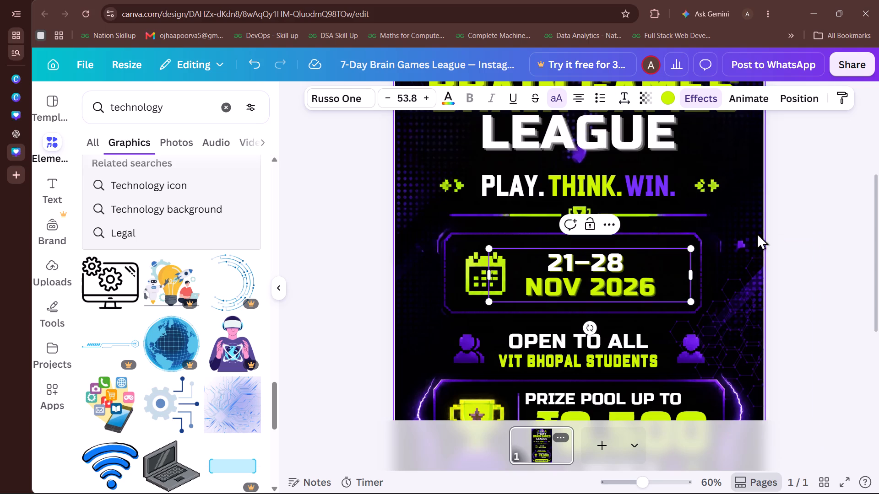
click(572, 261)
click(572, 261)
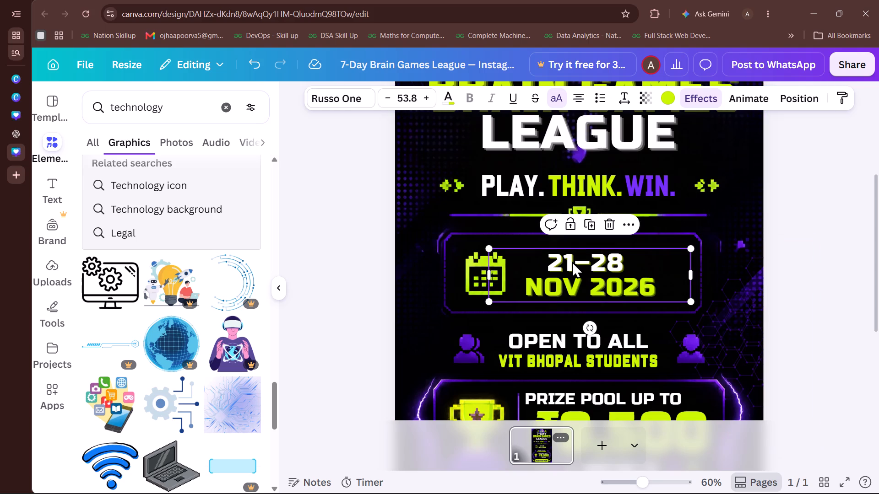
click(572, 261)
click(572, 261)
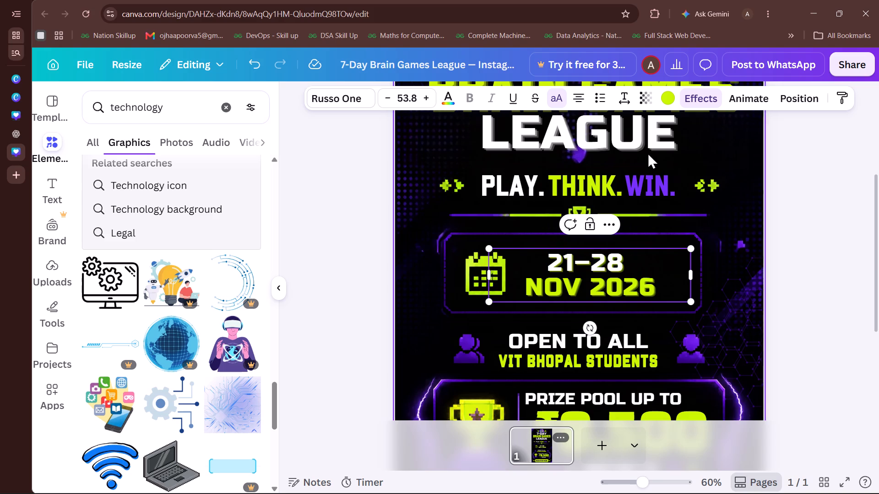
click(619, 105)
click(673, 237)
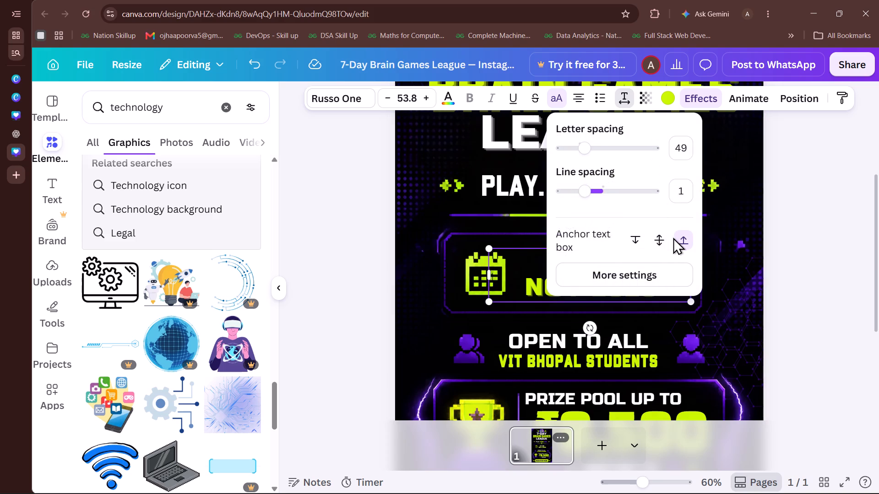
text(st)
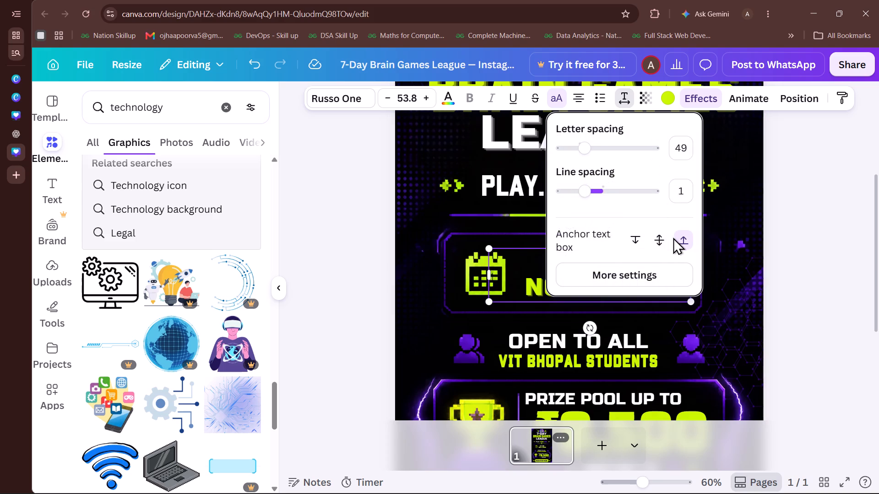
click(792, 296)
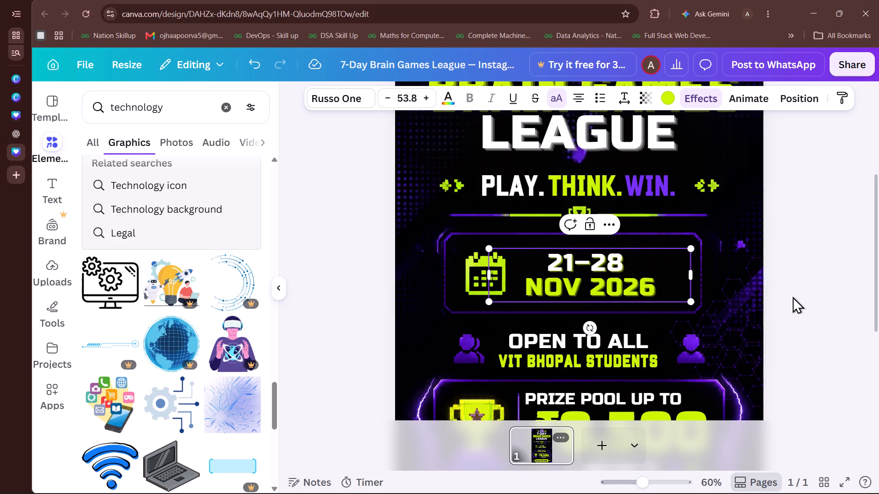
Insert "st" after 21 in the date text.
click(576, 268)
text(st)
key(Left)
key(Left)
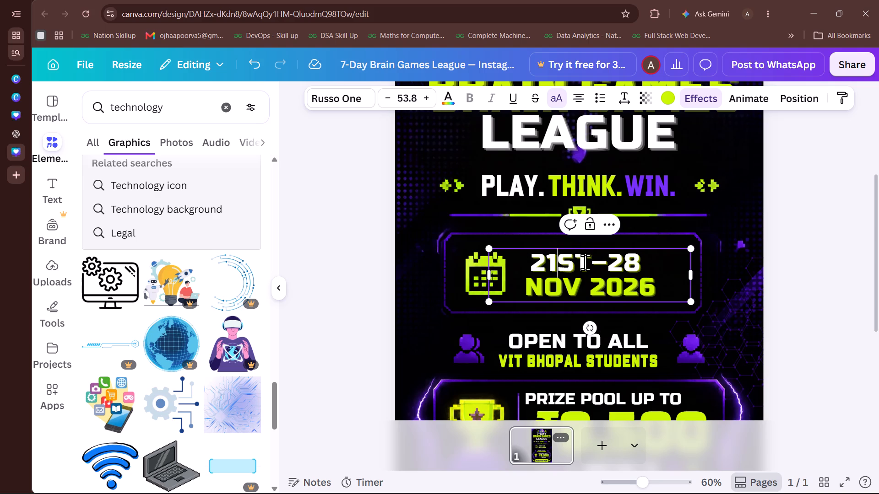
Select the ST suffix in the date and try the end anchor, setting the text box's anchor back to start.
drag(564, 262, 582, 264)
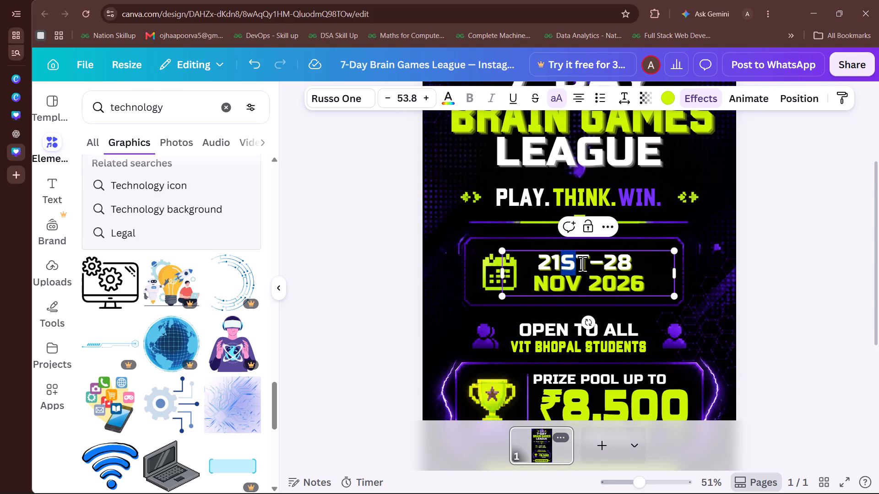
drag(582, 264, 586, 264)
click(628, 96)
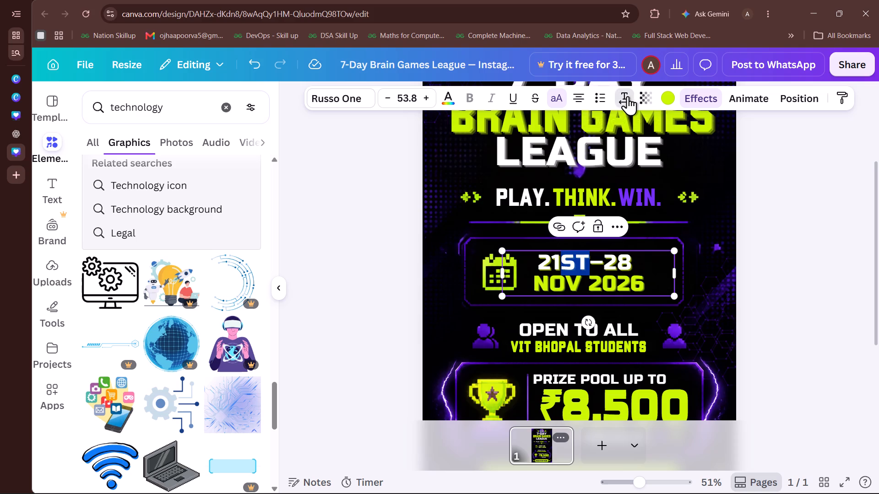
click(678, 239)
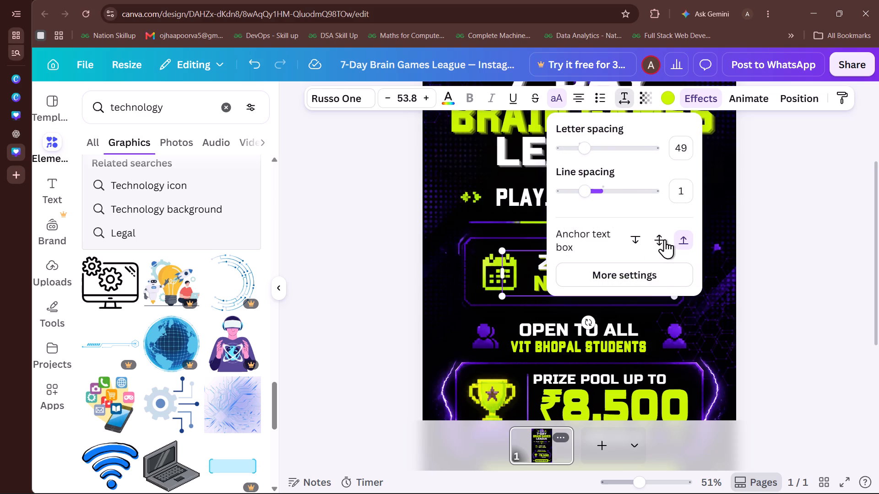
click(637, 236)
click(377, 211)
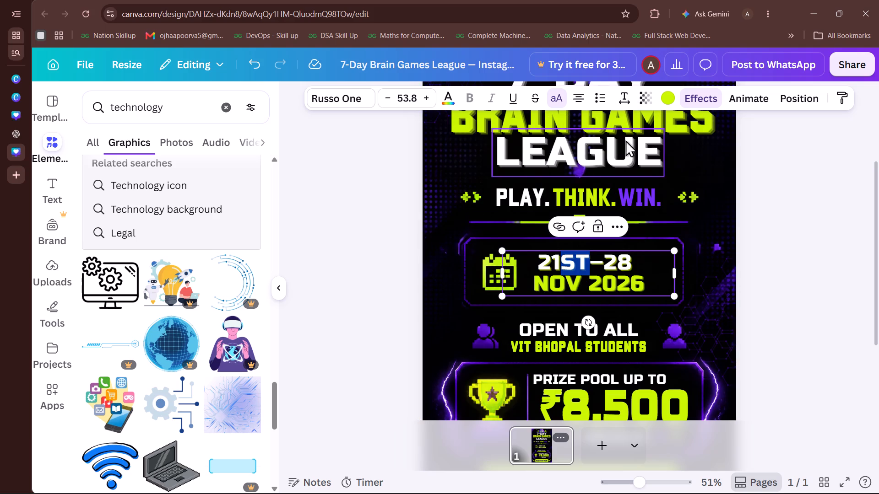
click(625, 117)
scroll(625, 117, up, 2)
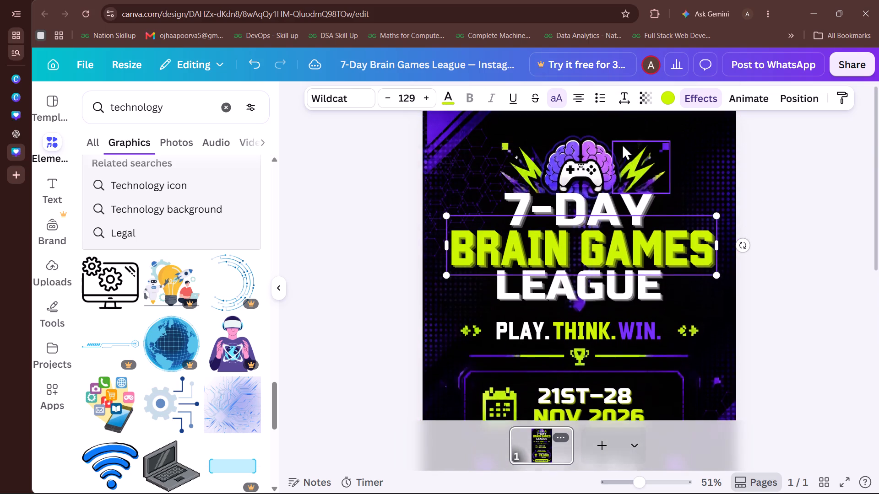
Select the ST suffix after 21 in the date text.
click(563, 303)
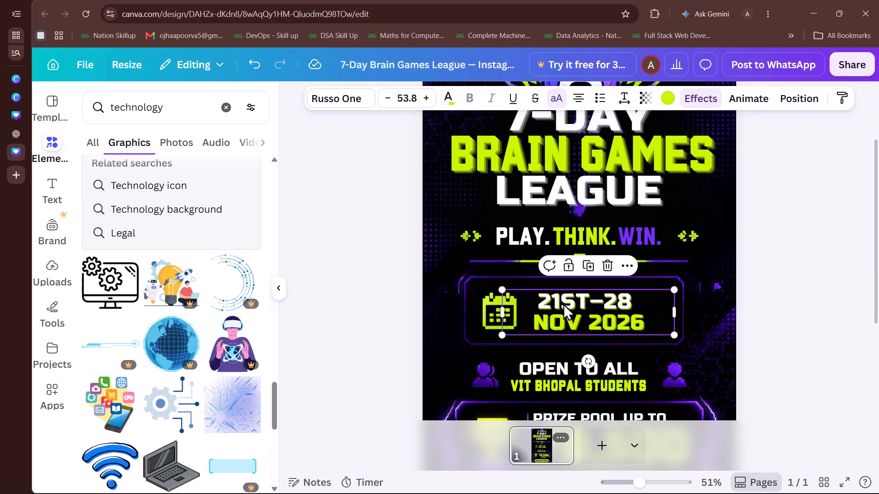
click(563, 303)
drag(563, 303, 575, 305)
click(575, 305)
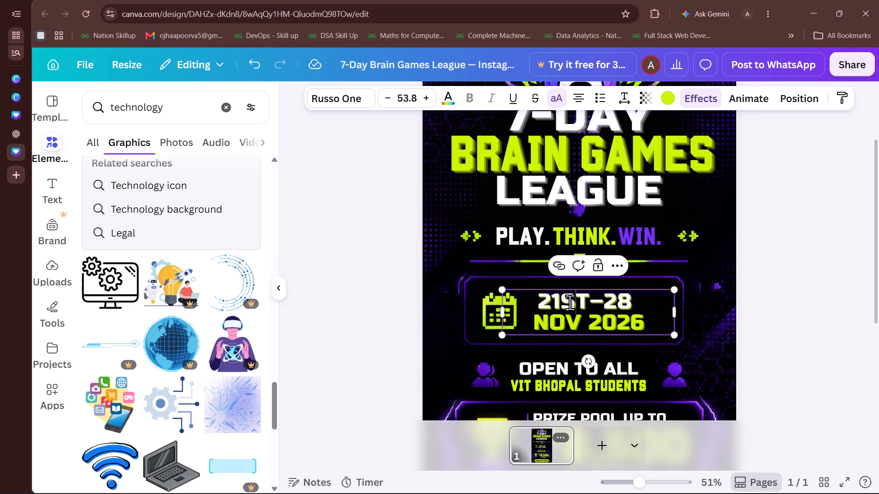
Turn off uppercase for the ST suffix after 21 in the date text, making it lowercase.
drag(566, 302, 587, 303)
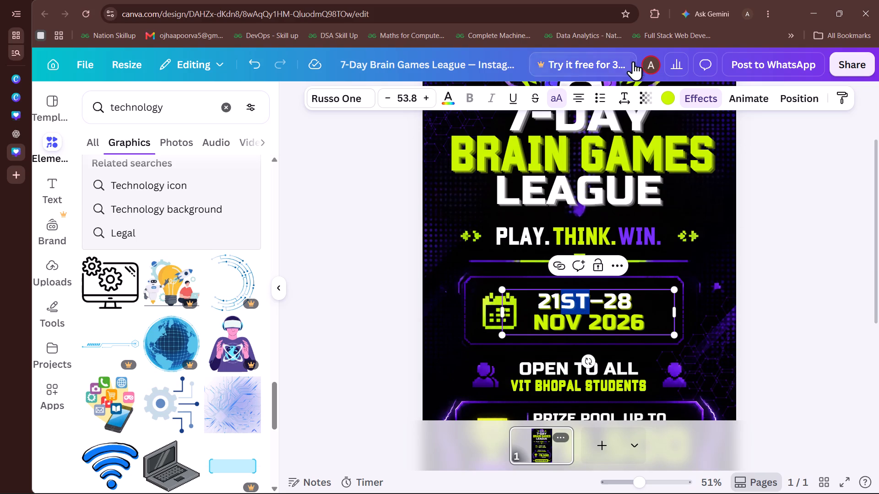
click(624, 91)
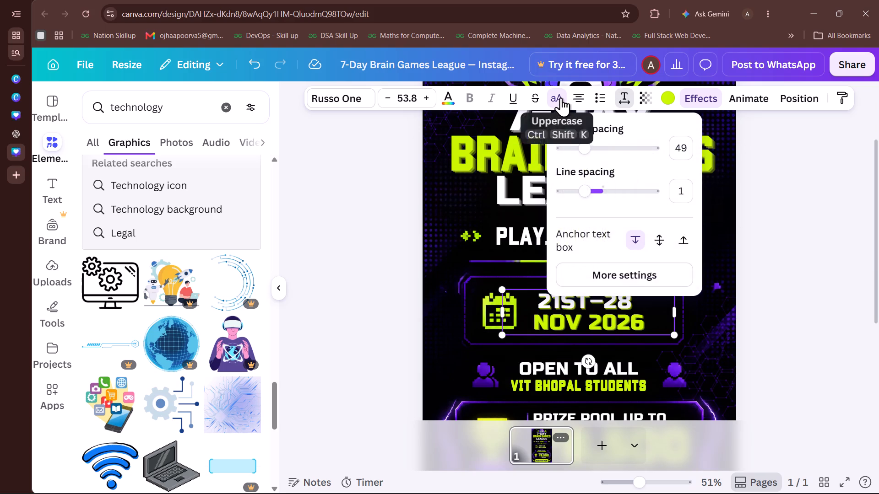
click(561, 97)
click(561, 97)
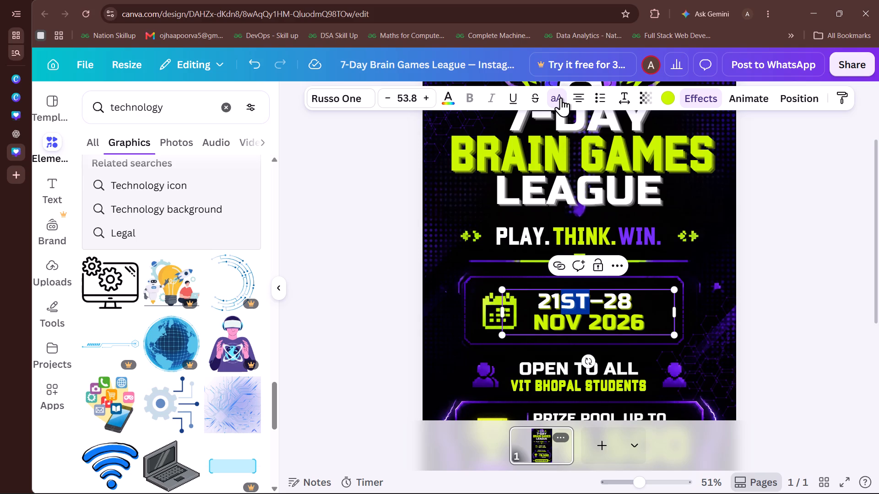
click(561, 97)
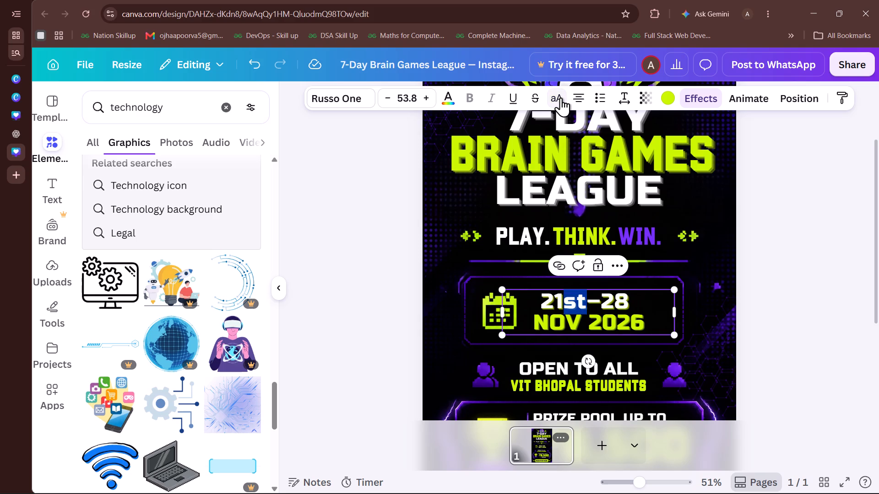
Format the "st" suffix after 21 in the date as superscript.
click(623, 98)
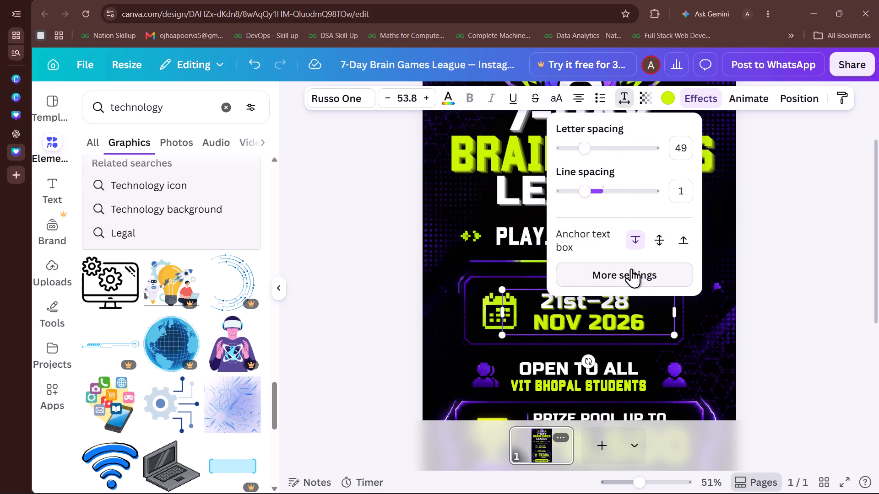
click(631, 268)
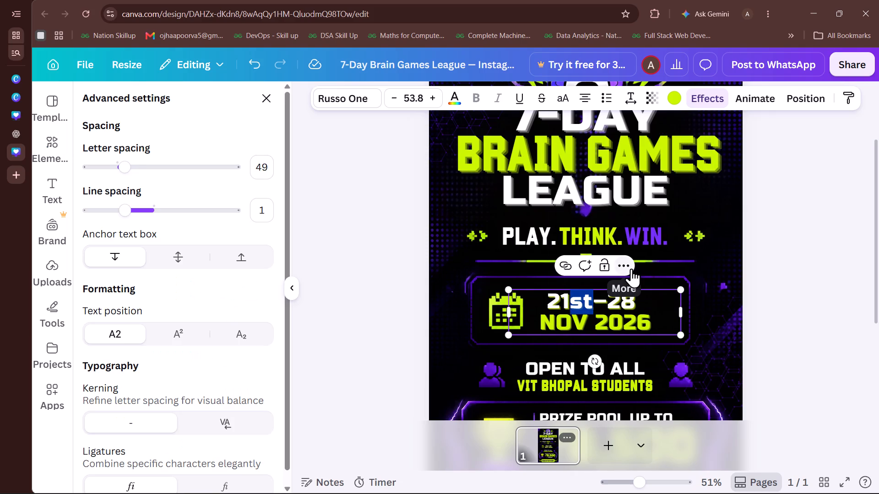
click(178, 336)
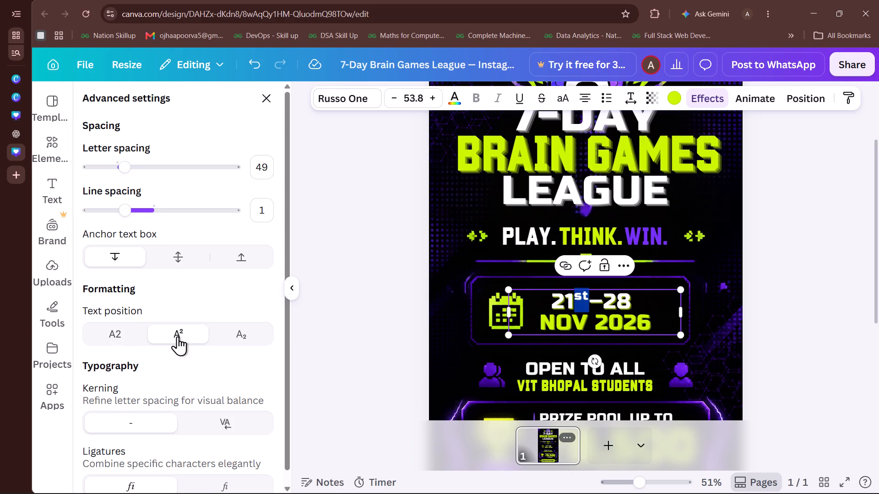
scroll(178, 336, down, 1)
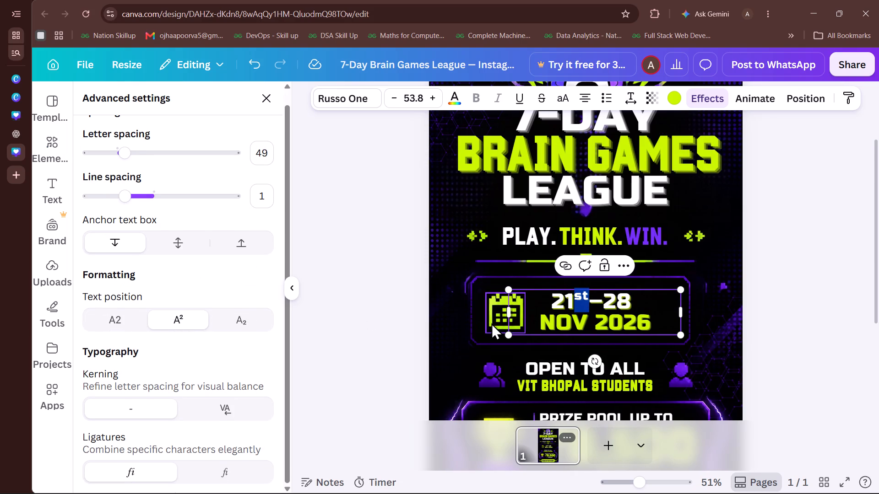
key(ctrl+d)
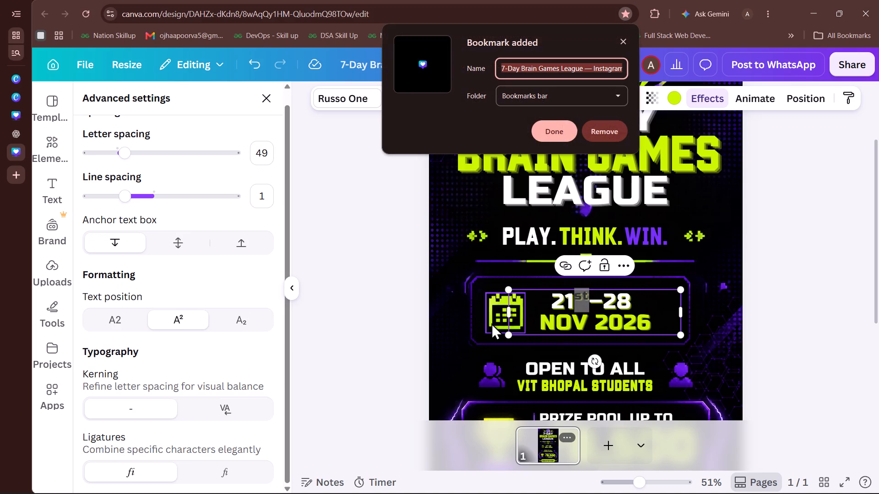
click(607, 129)
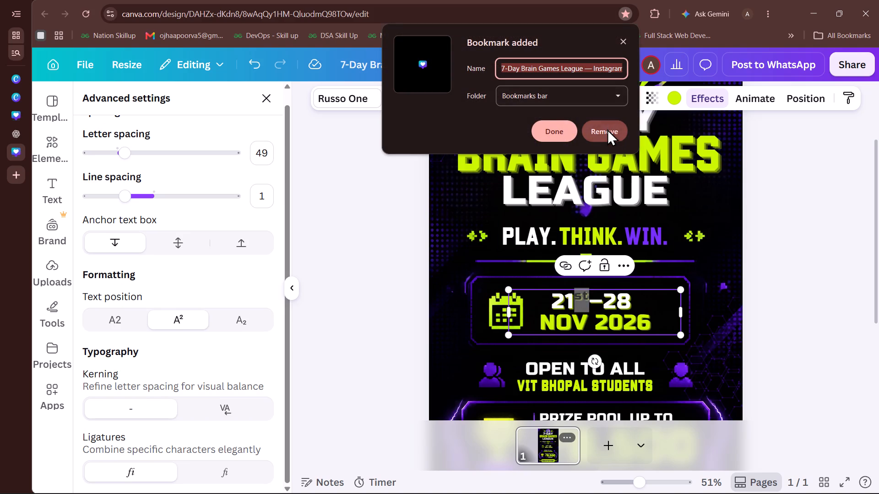
Insert "th" after 28 in the date text.
click(635, 304)
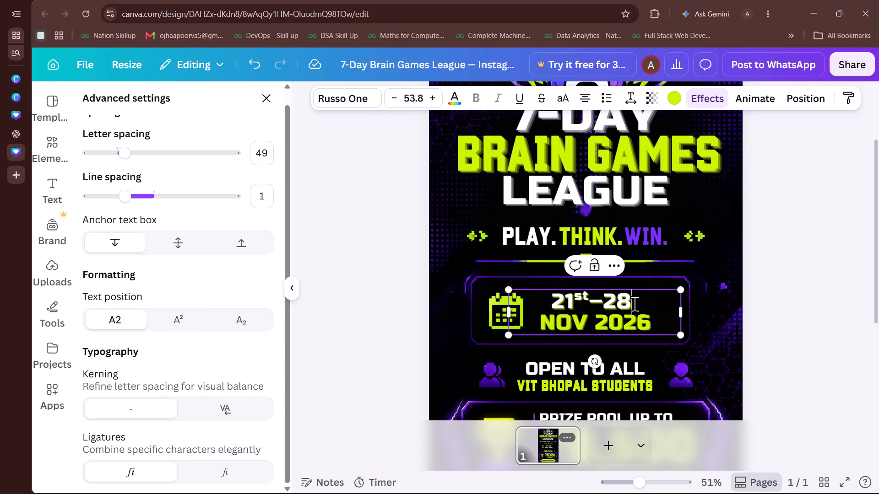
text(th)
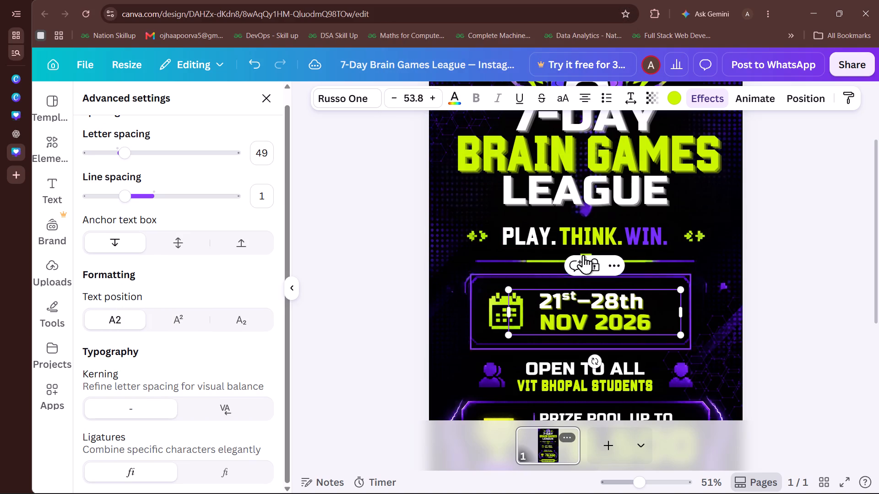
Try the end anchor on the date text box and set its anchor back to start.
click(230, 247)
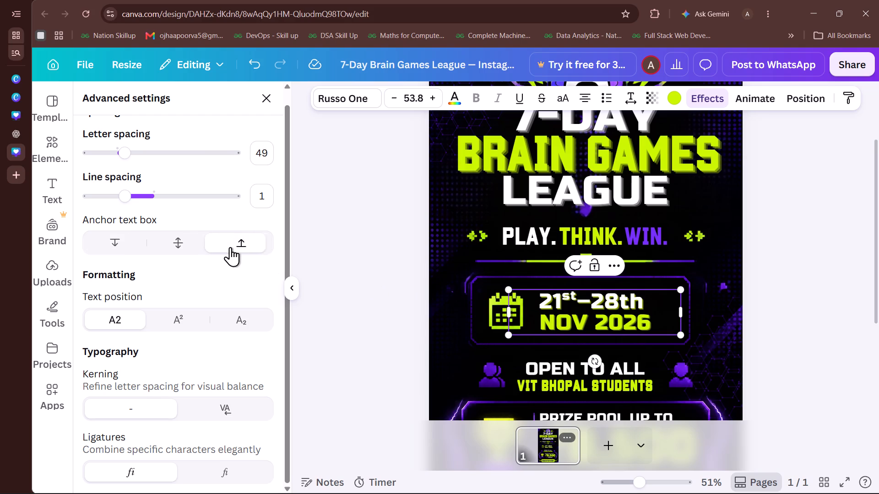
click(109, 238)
Format the "th" after 28 in the date text as superscript.
click(187, 321)
drag(627, 306, 639, 305)
click(622, 300)
drag(622, 300, 650, 302)
click(650, 302)
drag(621, 301, 643, 301)
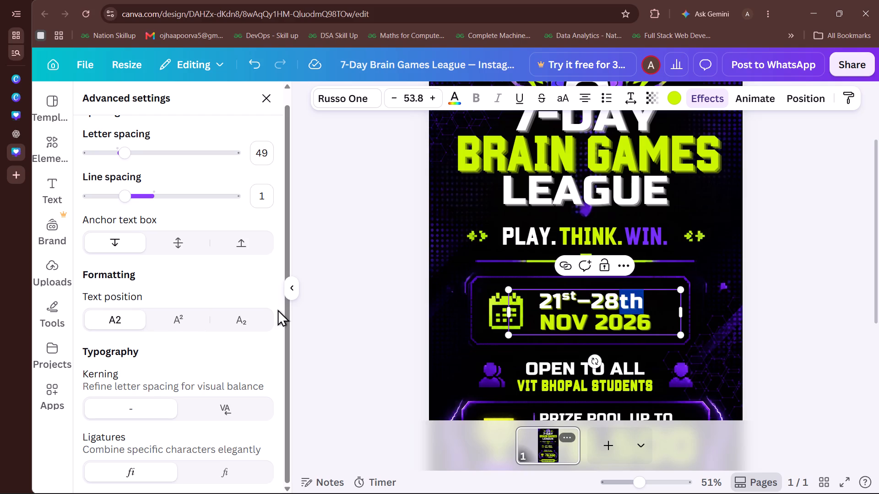
click(189, 317)
scroll(189, 317, down, 1)
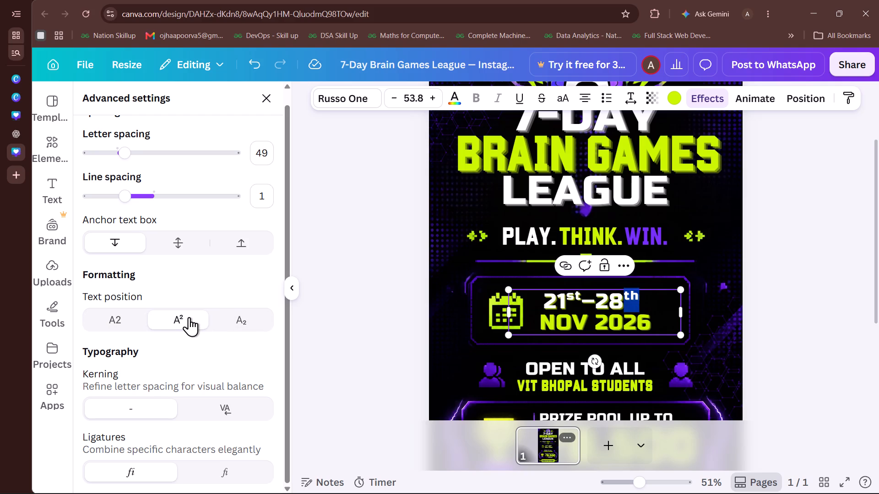
scroll(189, 317, down, 3)
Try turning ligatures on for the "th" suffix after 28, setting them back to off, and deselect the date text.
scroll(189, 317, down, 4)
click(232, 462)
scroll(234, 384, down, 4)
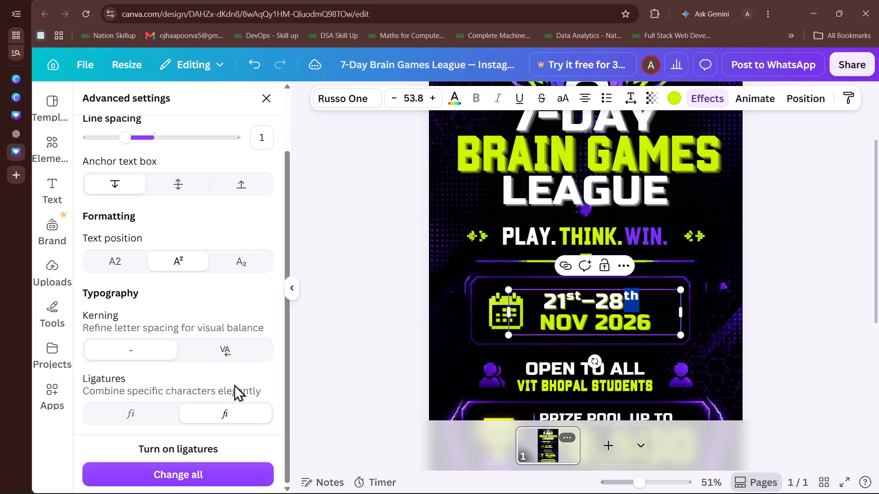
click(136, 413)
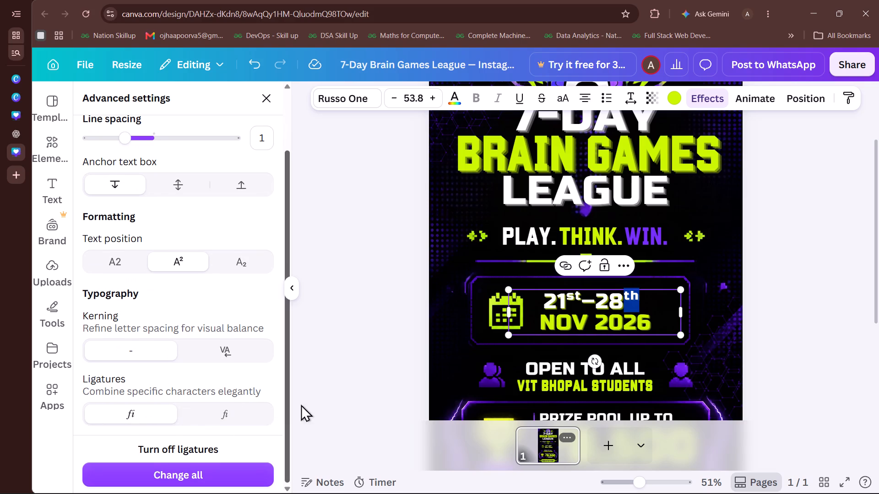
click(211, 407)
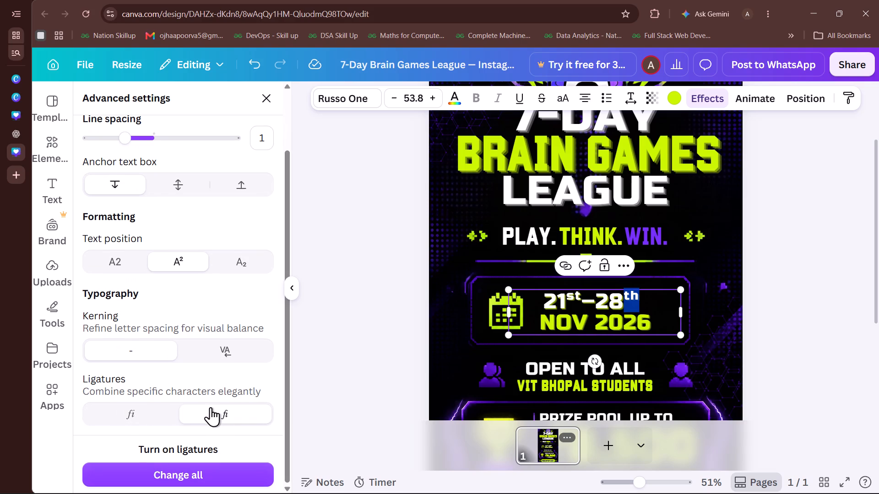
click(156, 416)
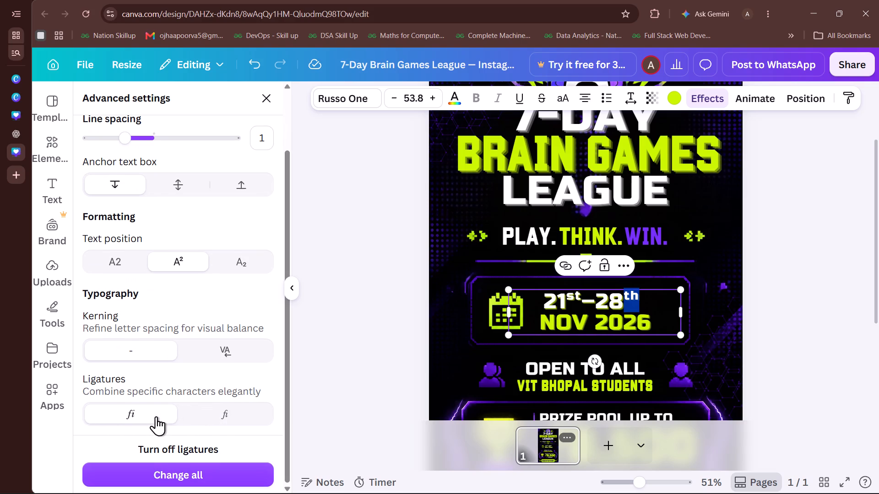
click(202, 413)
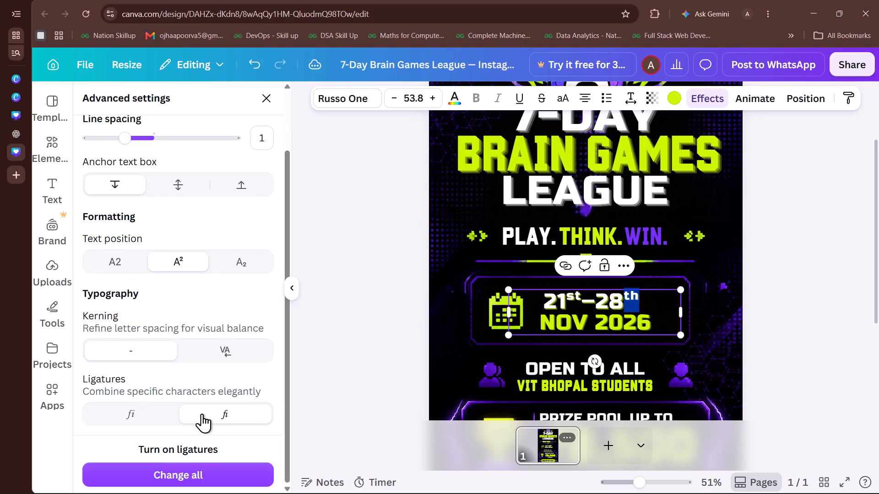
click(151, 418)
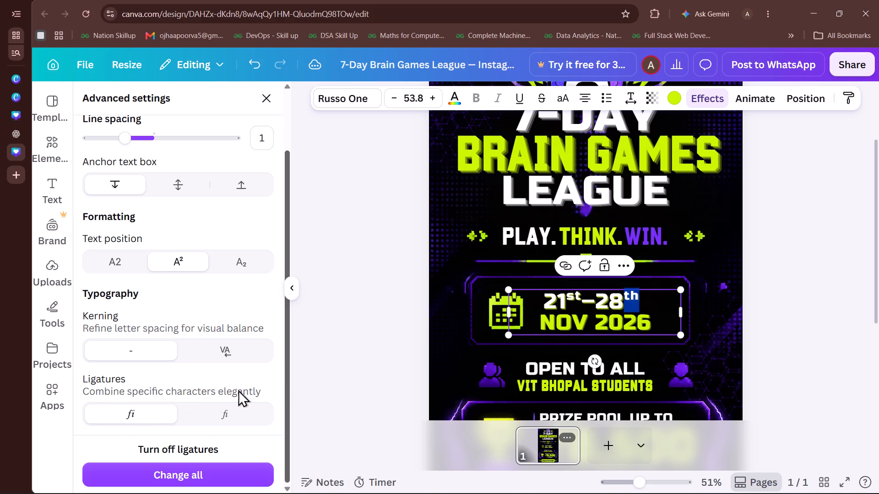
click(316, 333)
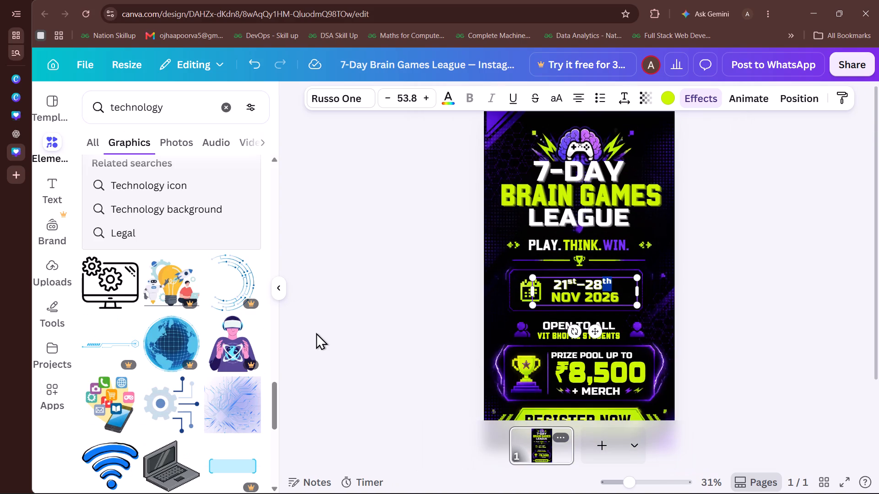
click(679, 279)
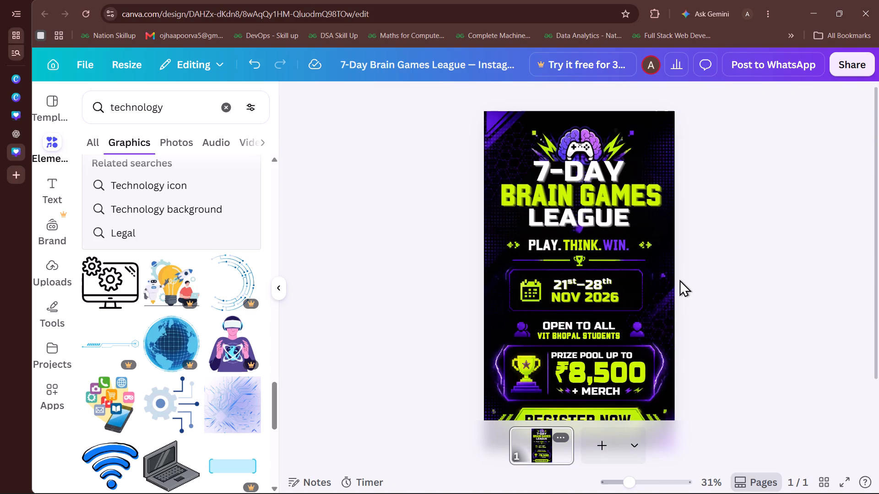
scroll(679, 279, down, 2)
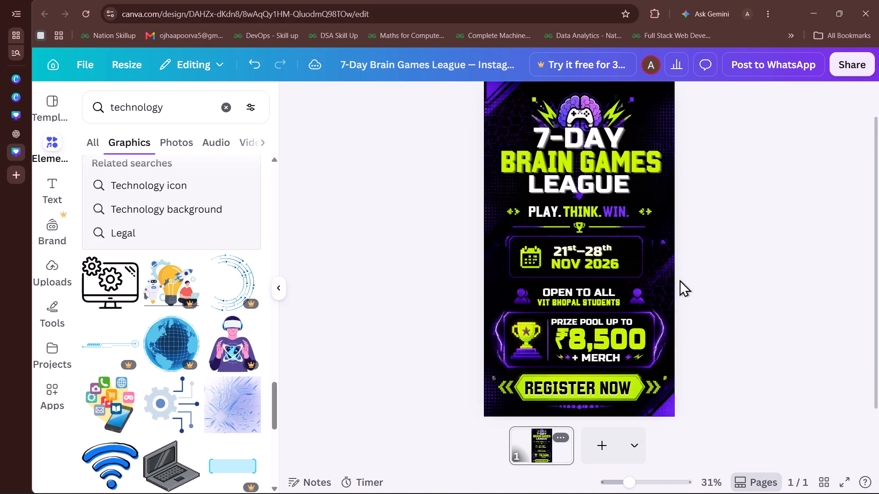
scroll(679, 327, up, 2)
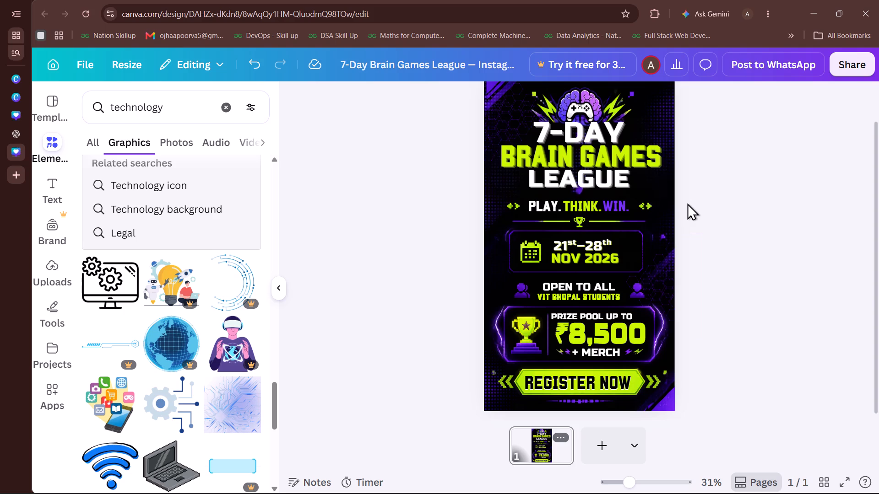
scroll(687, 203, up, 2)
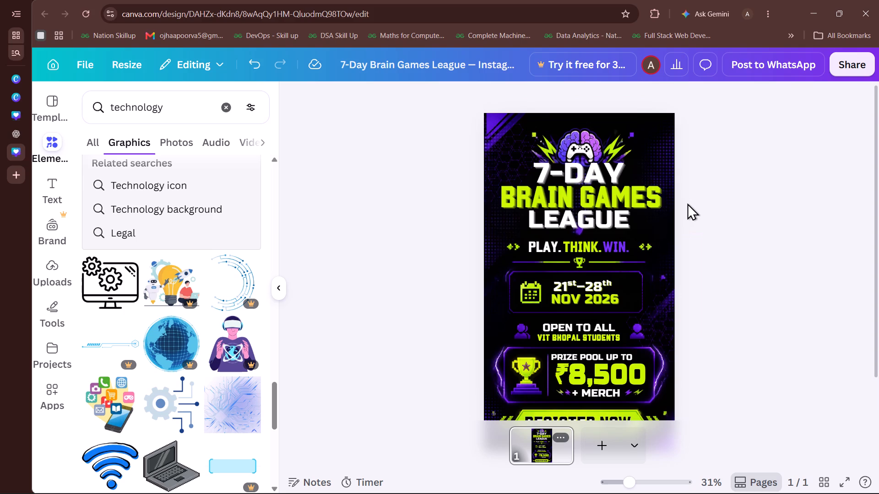
Browse further technology graphics and select the whole "technology" term in the element search.
scroll(208, 328, down, 6)
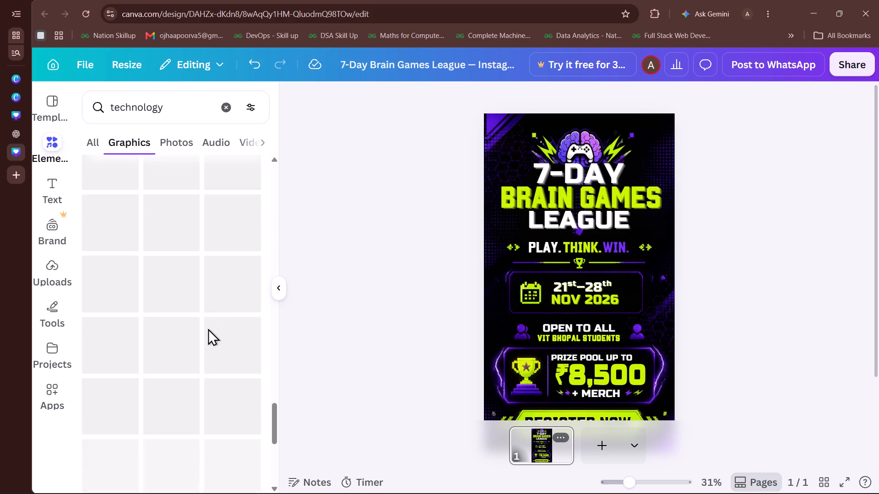
triple_click(187, 114)
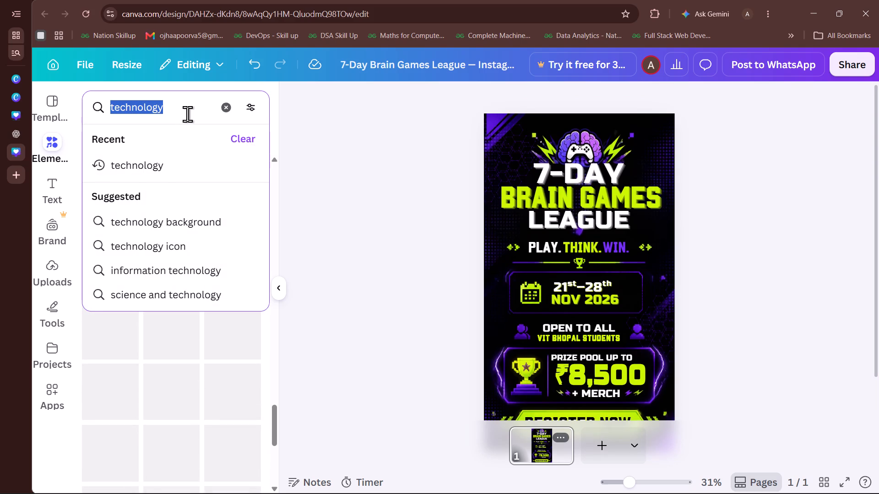
Search the element graphics for "loading" and look over the story design from top to bottom.
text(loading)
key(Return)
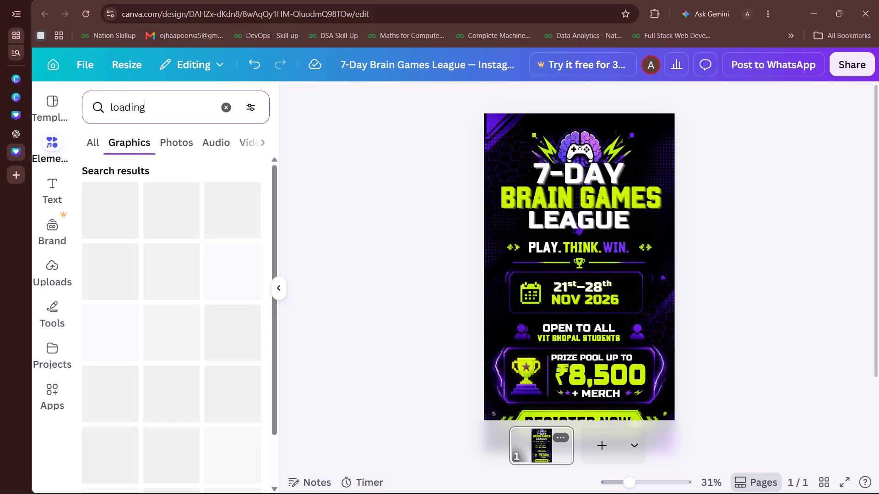
scroll(537, 174, down, 2)
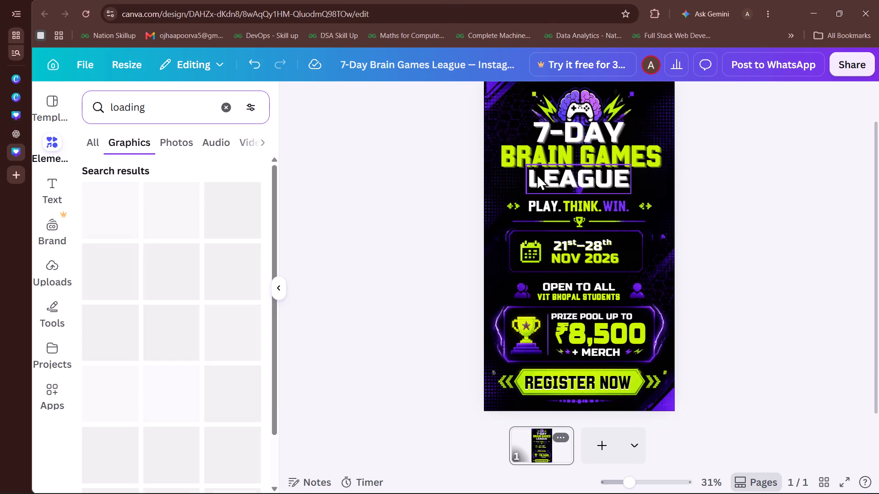
scroll(473, 220, up, 3)
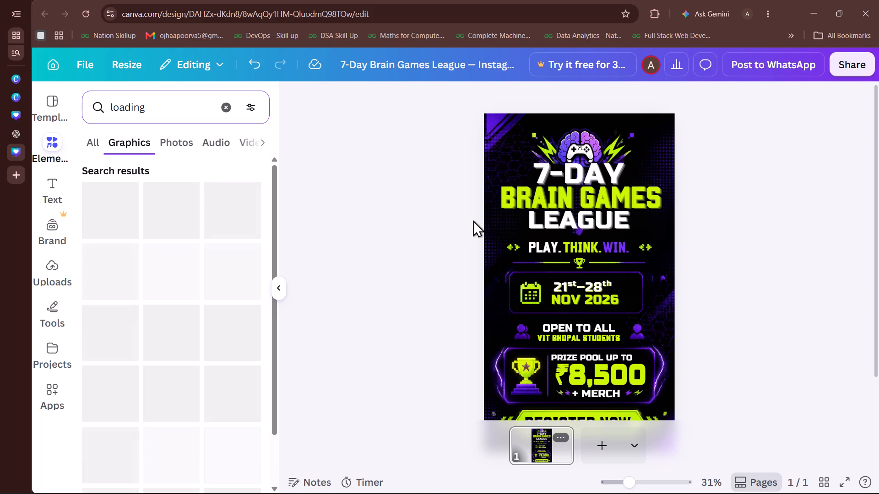
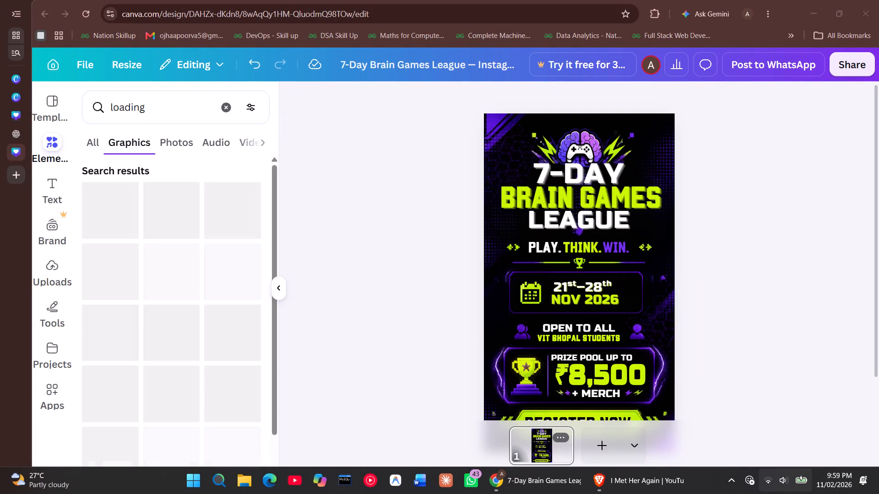
Switch the computer's Wi-Fi connection from the Galaxy hotspot to the Airtel network.
click(785, 492)
click(718, 271)
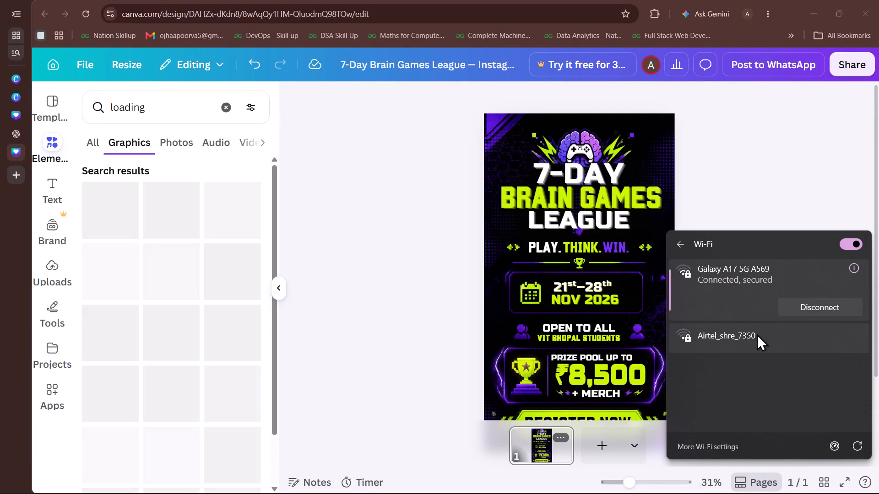
click(757, 334)
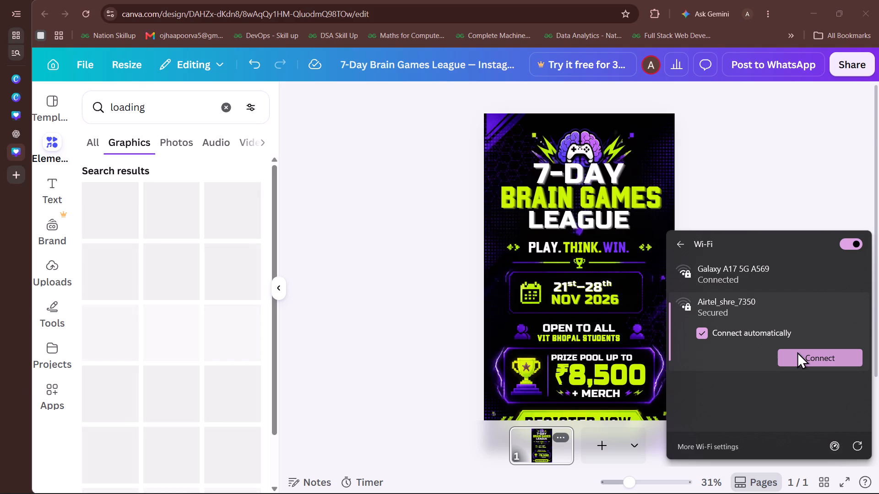
click(797, 352)
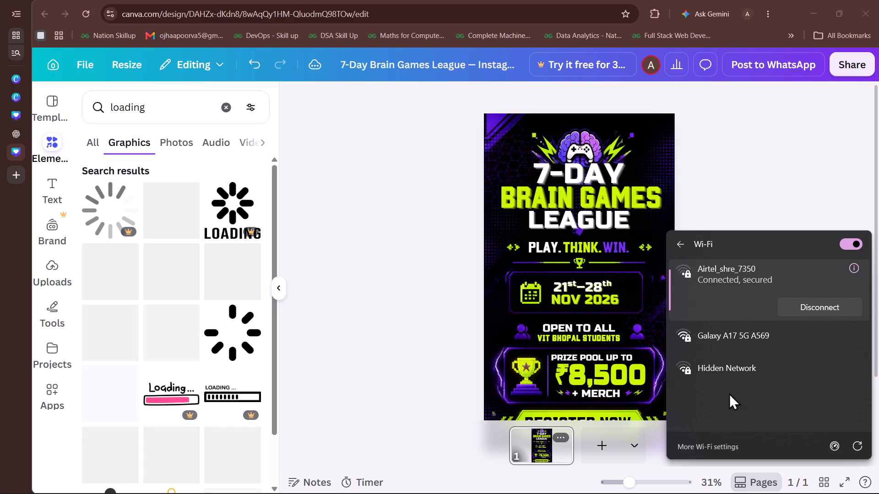
Examine the "loading" graphics results for a loading bar or spinner that suits the story design.
scroll(204, 300, down, 2)
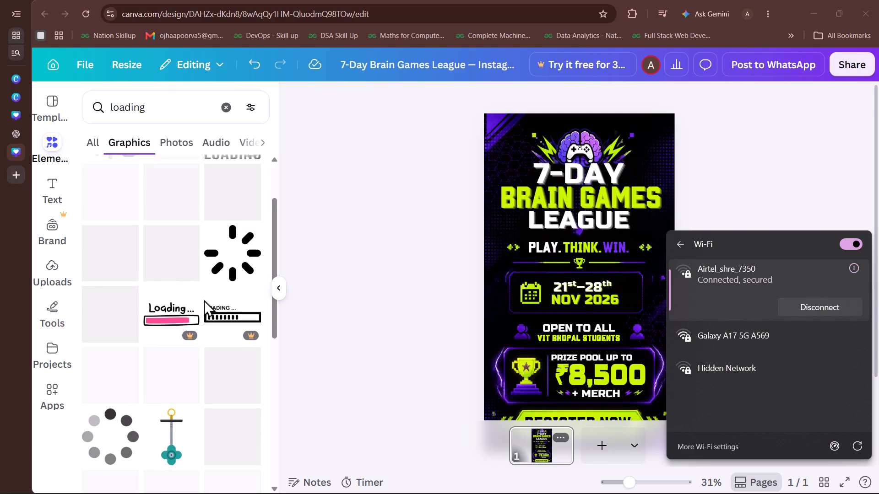
scroll(204, 300, down, 3)
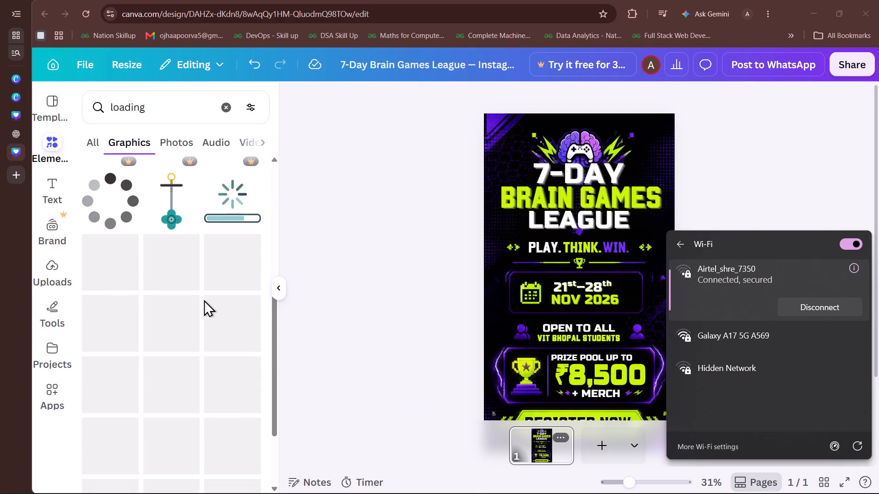
scroll(204, 300, down, 2)
scroll(204, 300, up, 1)
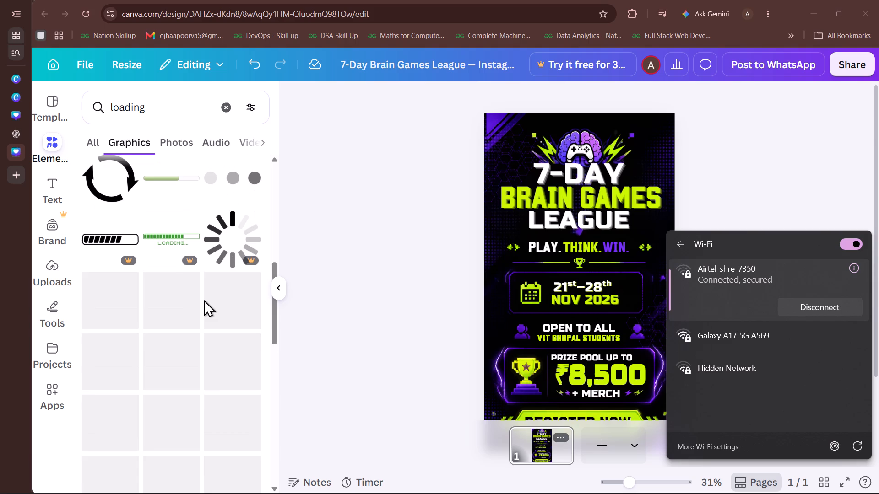
scroll(204, 300, up, 1)
scroll(204, 300, down, 1)
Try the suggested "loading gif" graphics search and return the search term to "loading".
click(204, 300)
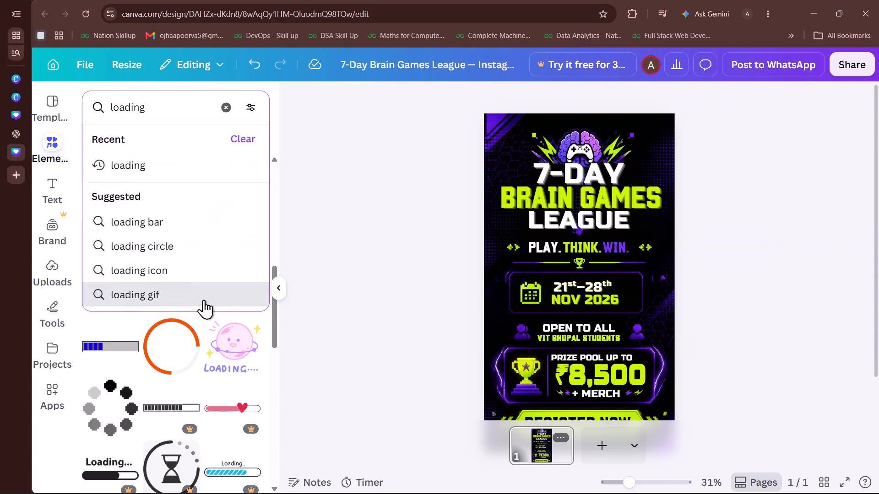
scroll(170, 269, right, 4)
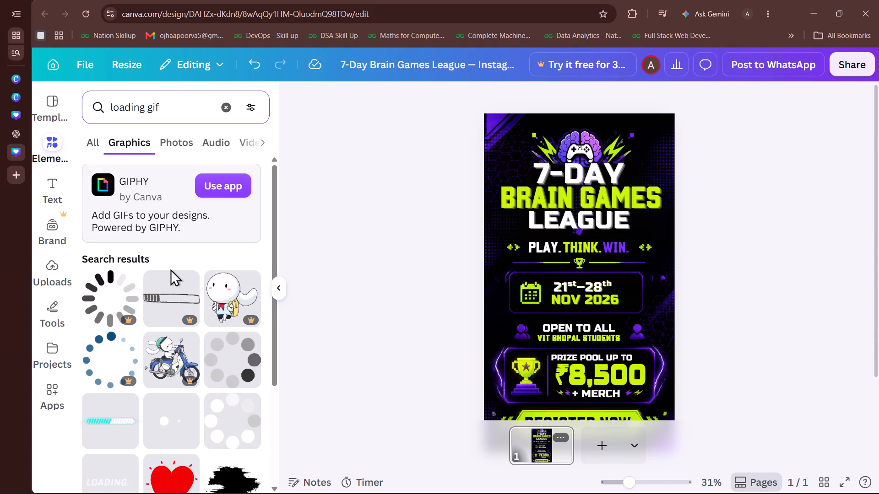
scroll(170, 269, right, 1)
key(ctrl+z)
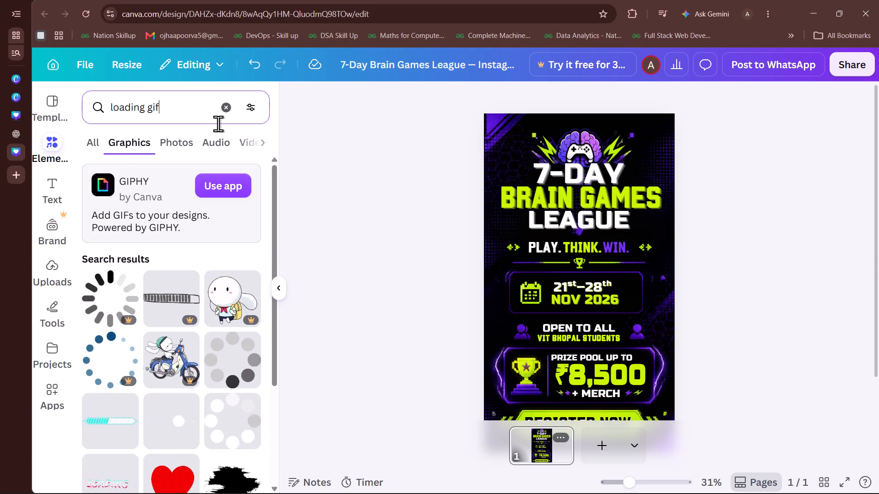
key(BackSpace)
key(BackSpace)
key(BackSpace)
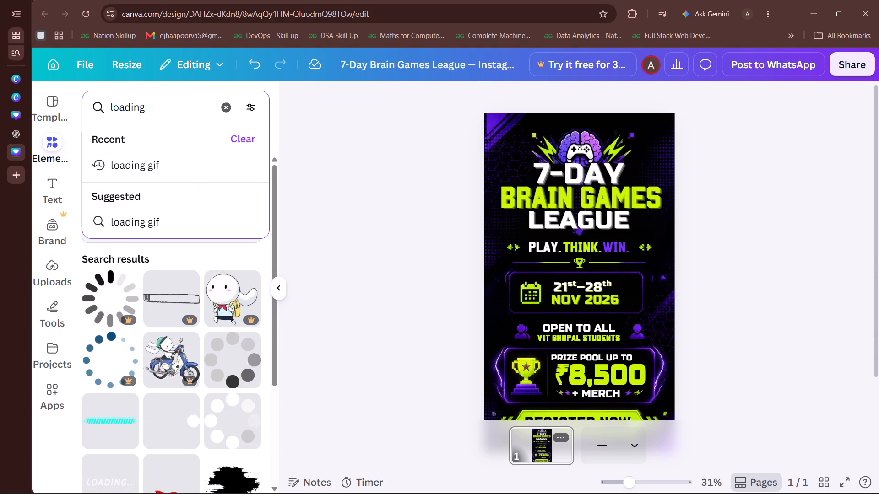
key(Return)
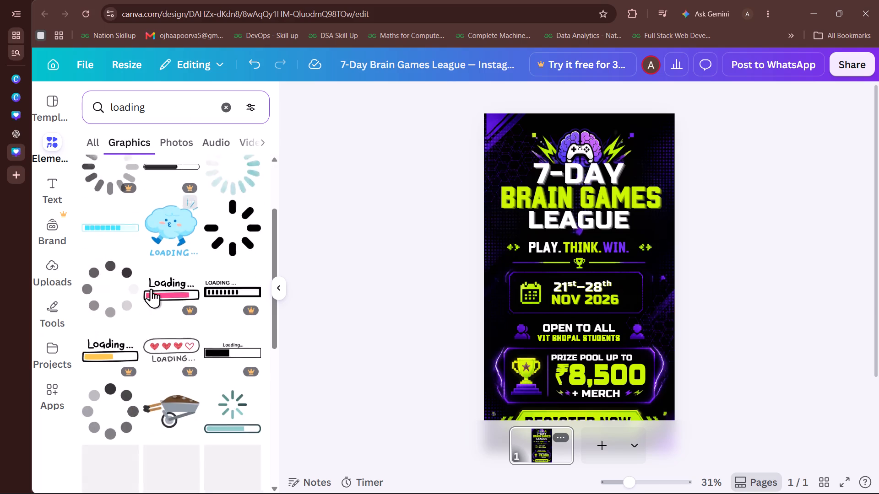
Examine further "loading" graphics for one that suits the story design.
scroll(151, 289, down, 4)
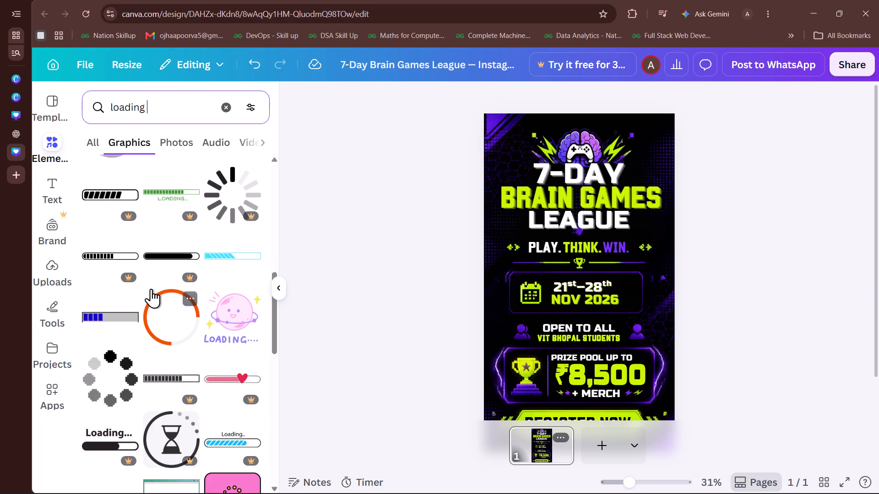
Browse the "loading" graphics results for a loading bar or spinner that suits the poster.
scroll(151, 289, down, 7)
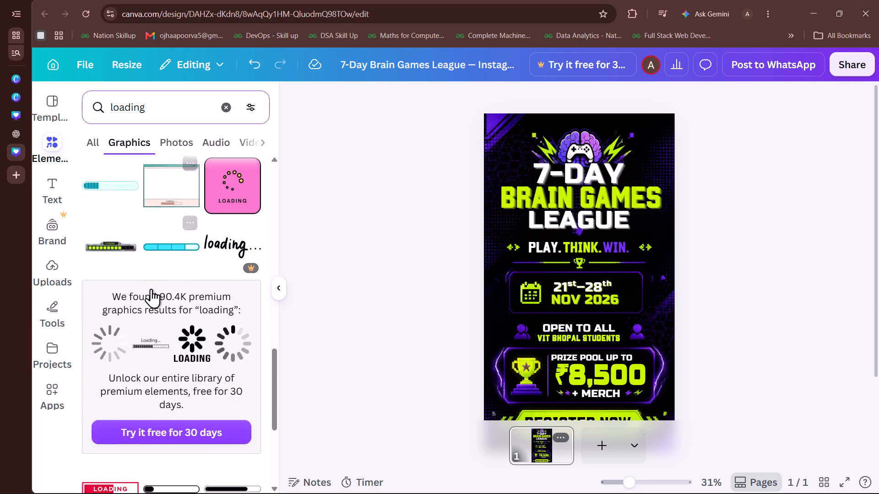
scroll(151, 289, down, 5)
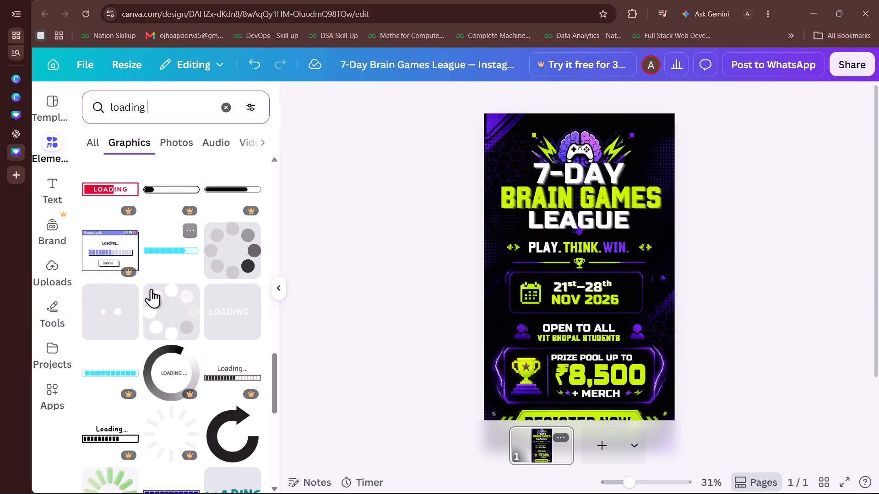
scroll(151, 289, down, 6)
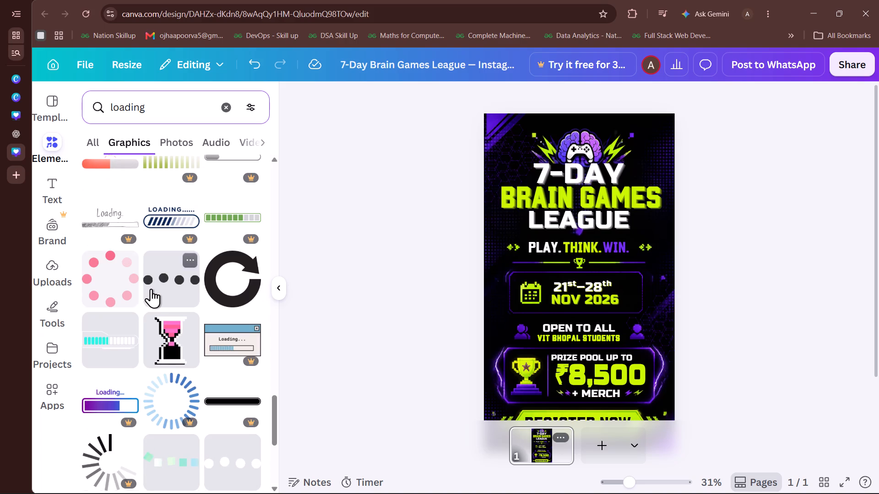
scroll(151, 289, down, 7)
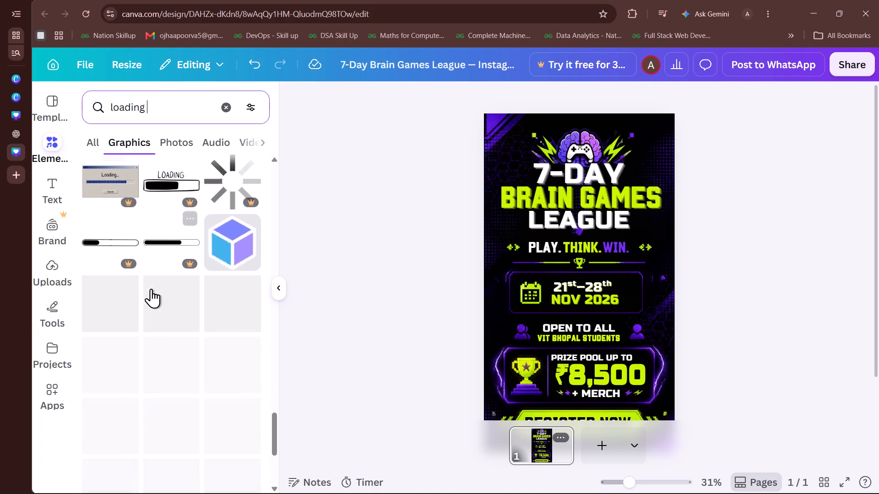
scroll(151, 289, down, 2)
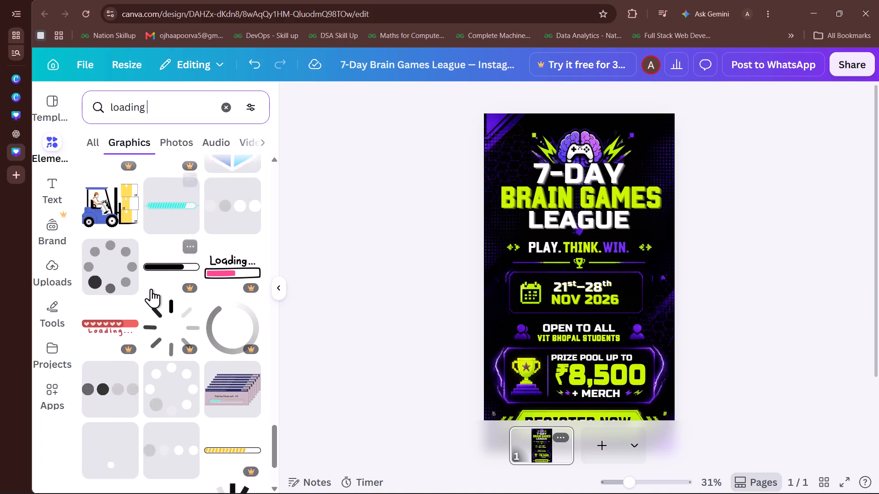
scroll(151, 289, down, 5)
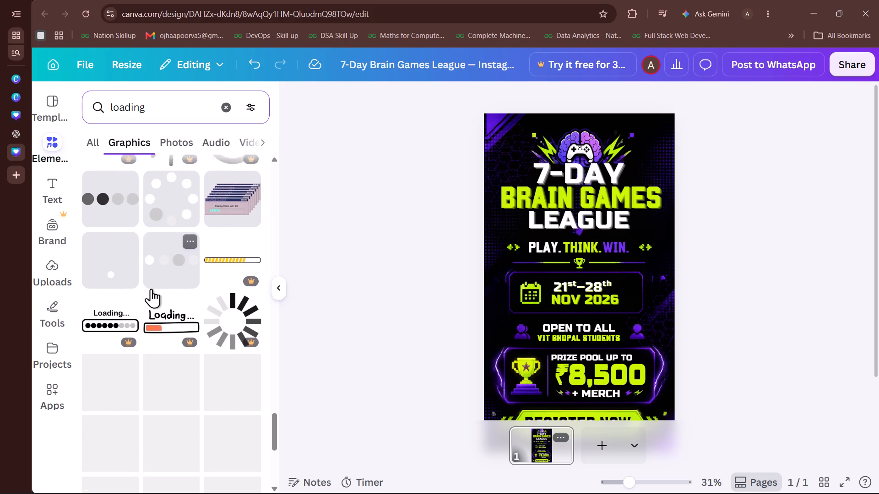
scroll(151, 289, down, 4)
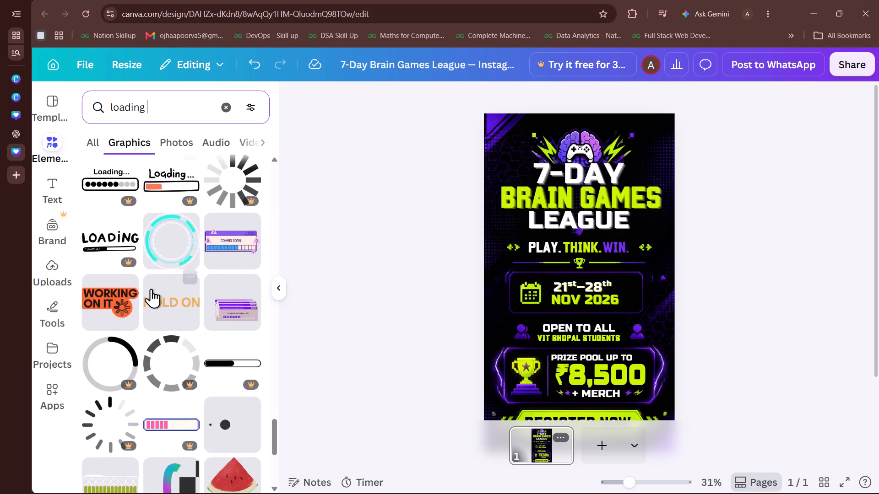
scroll(151, 289, down, 3)
Search the graphics library for "elements" in place of "loading".
click(168, 108)
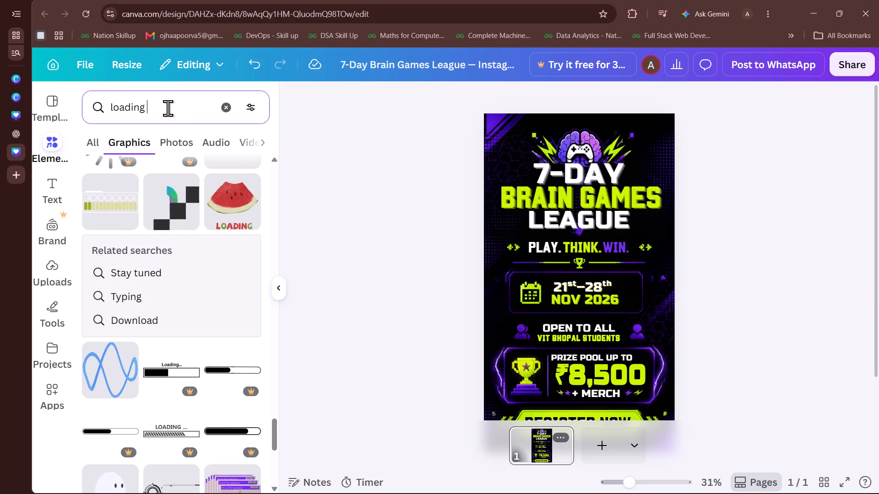
drag(168, 108, 101, 106)
text(elements)
key(Return)
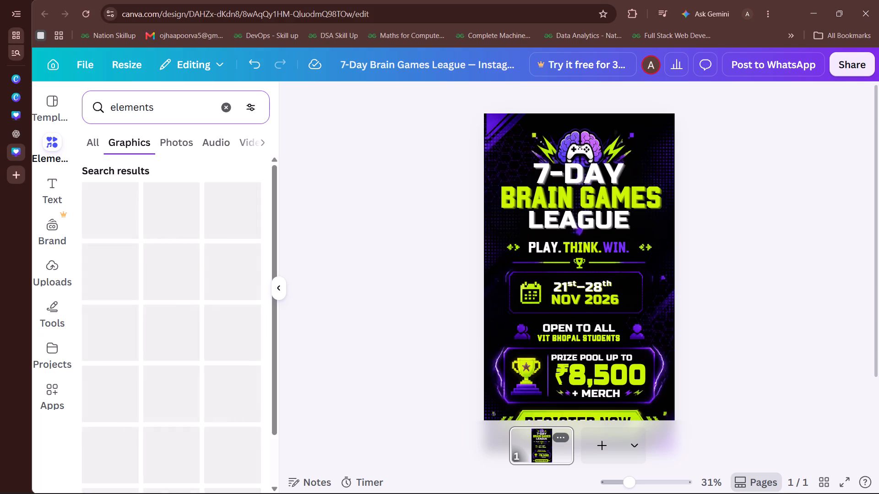
Find the pink graphic of four chevron arrows among the results and add it to the poster.
scroll(166, 350, down, 1)
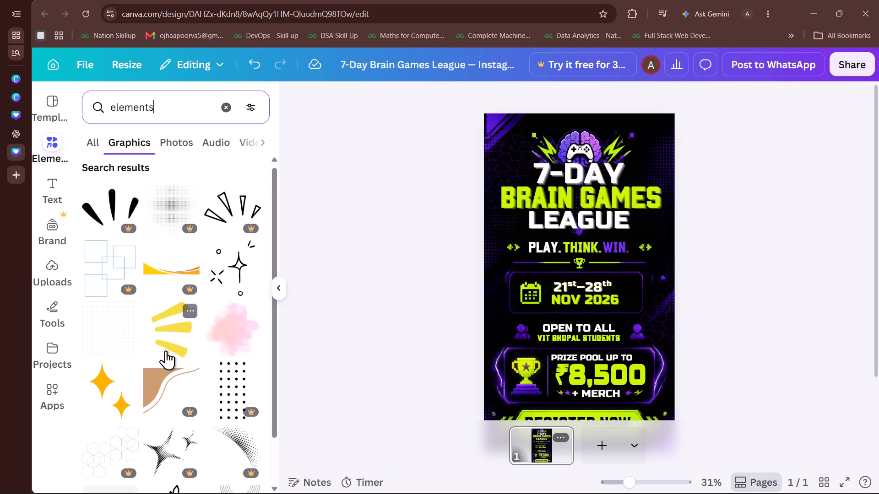
scroll(166, 350, down, 5)
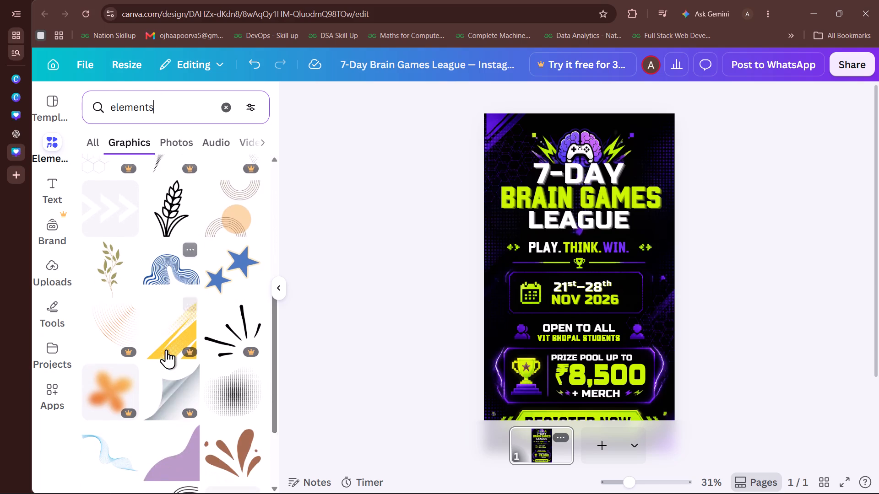
scroll(166, 349, down, 5)
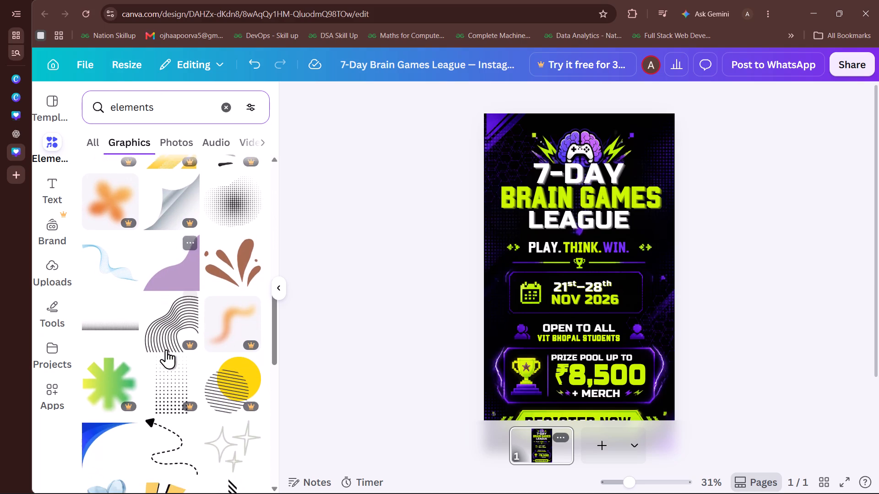
scroll(166, 349, down, 5)
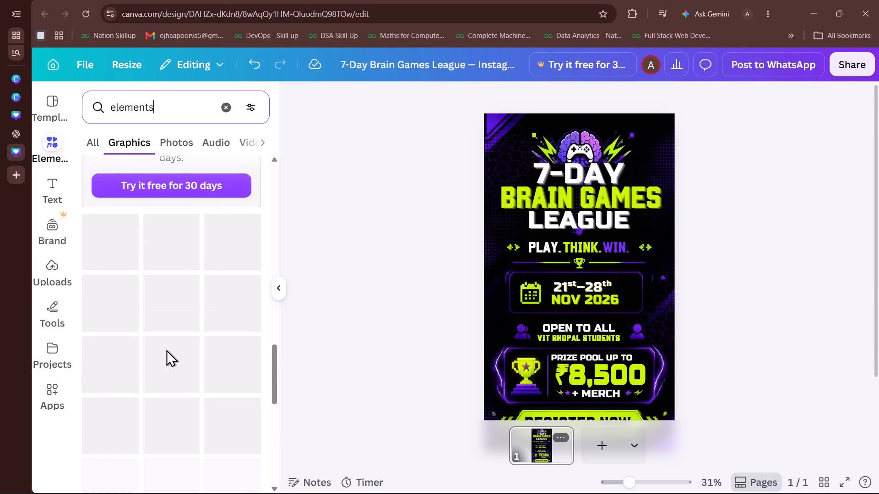
scroll(166, 349, down, 8)
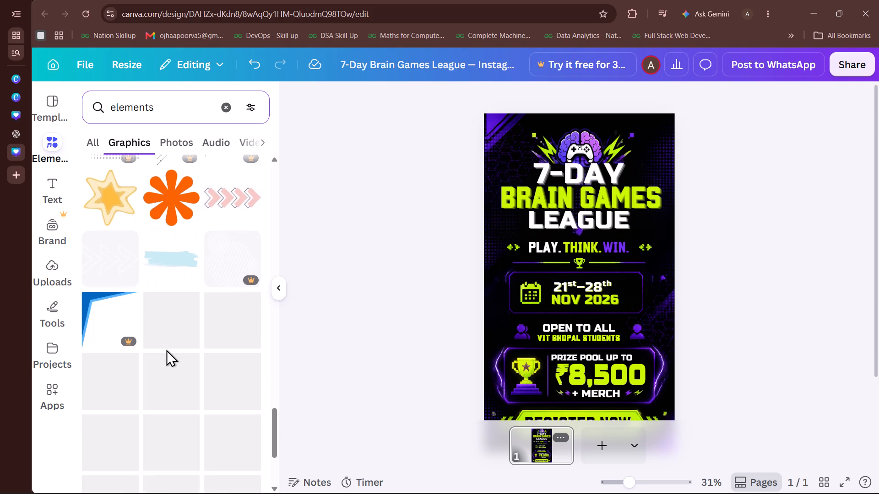
scroll(166, 349, down, 2)
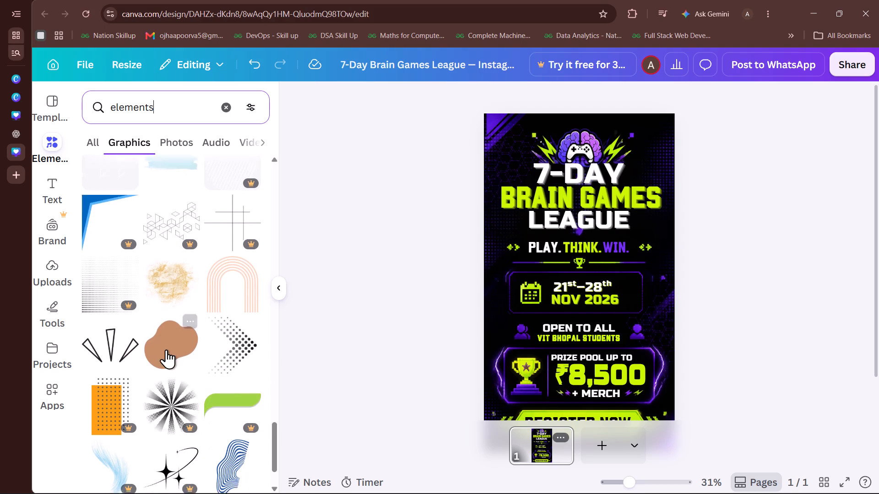
scroll(166, 349, down, 4)
scroll(166, 349, up, 4)
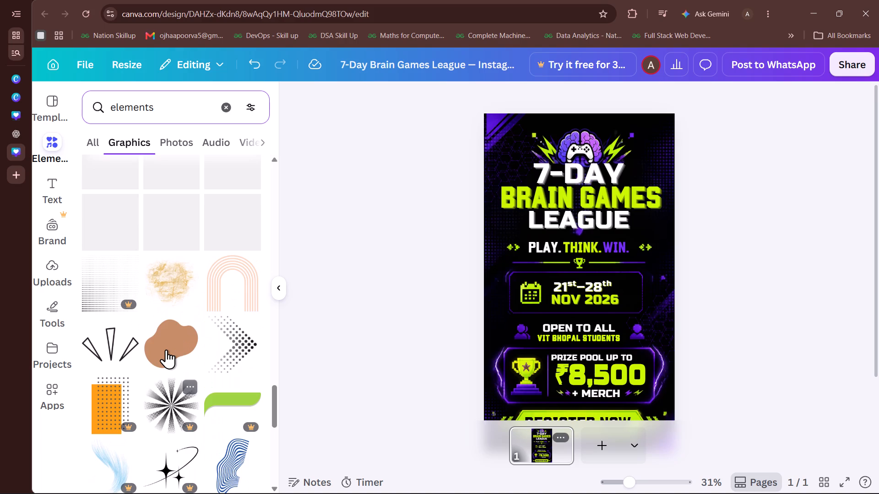
scroll(166, 349, up, 4)
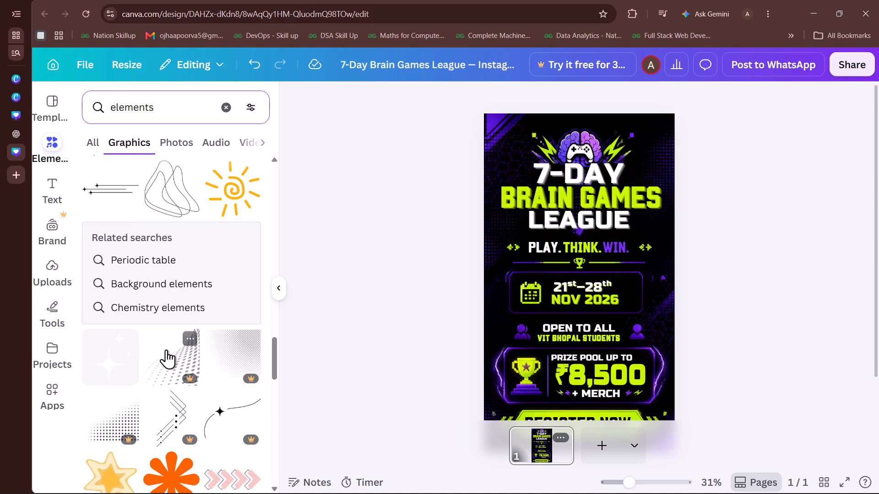
scroll(166, 349, up, 3)
scroll(166, 349, down, 1)
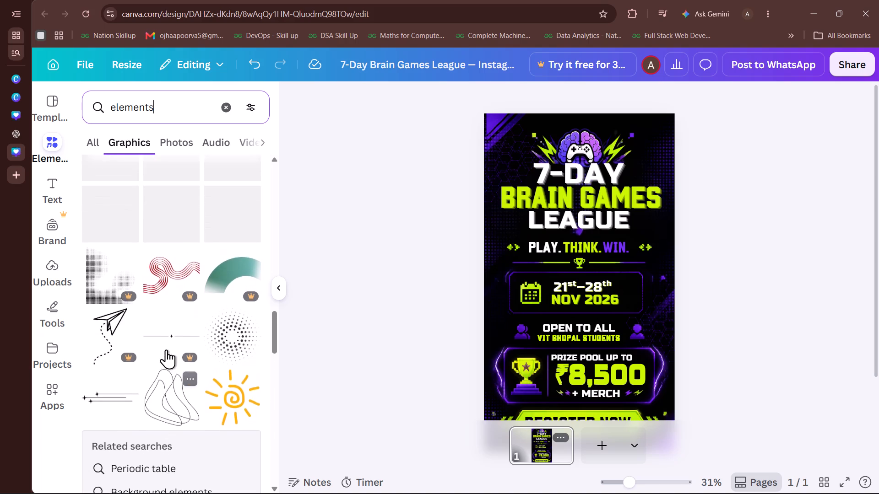
scroll(166, 349, down, 2)
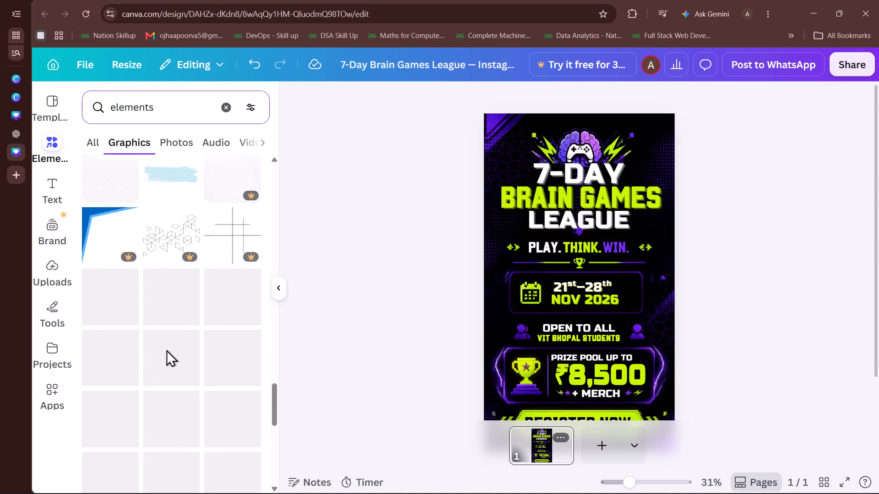
scroll(166, 349, down, 1)
scroll(166, 349, up, 2)
click(239, 266)
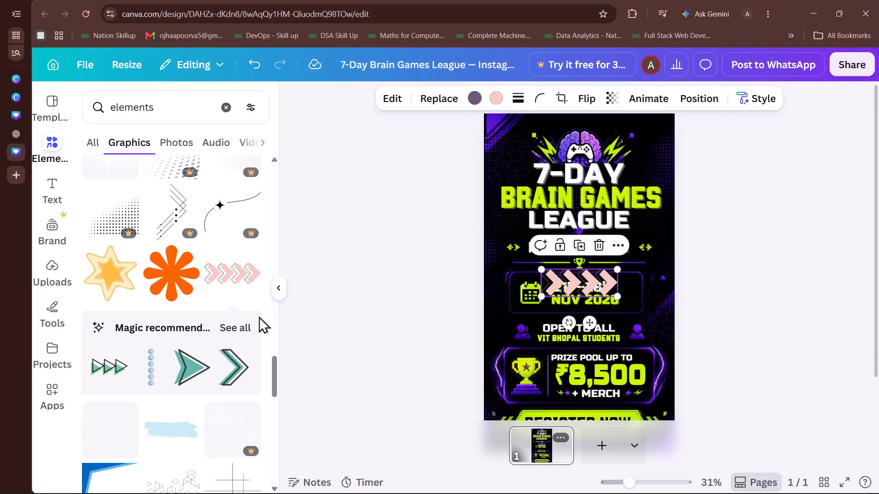
Examine all the magic recommendations related to the chevron graphic for matching arrow designs.
click(233, 323)
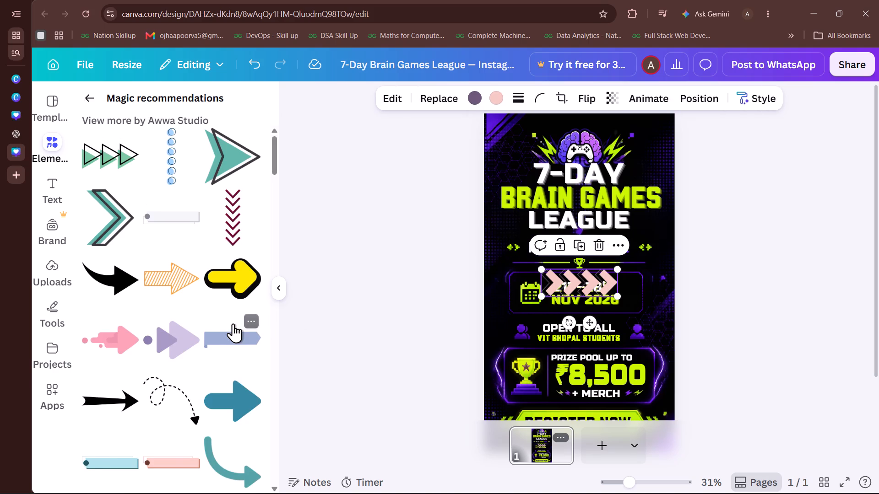
scroll(233, 323, down, 5)
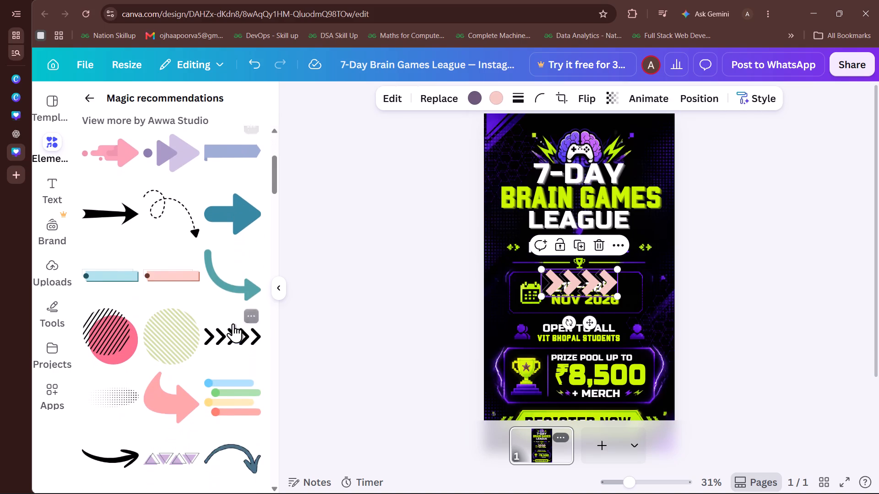
scroll(233, 323, down, 3)
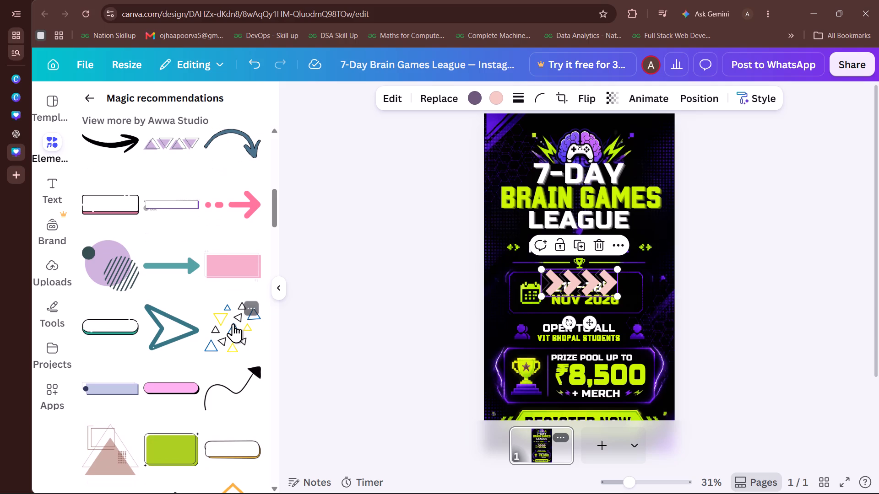
scroll(233, 323, down, 6)
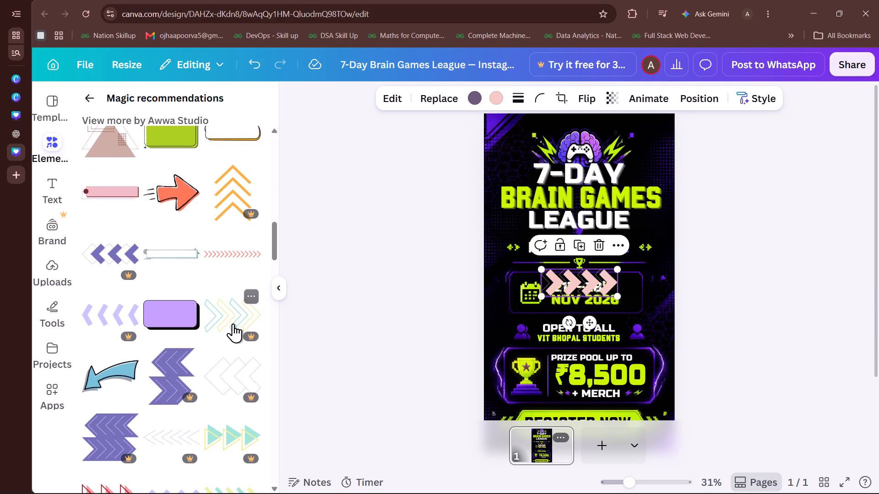
scroll(233, 323, down, 2)
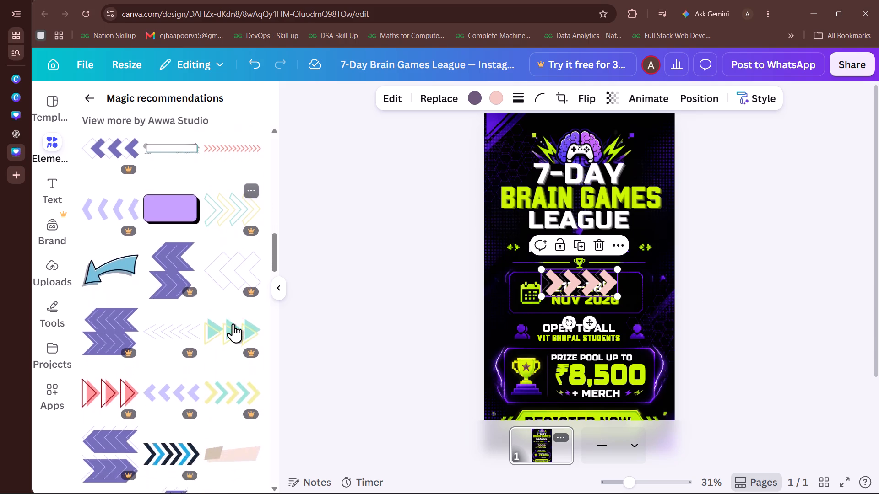
scroll(233, 323, down, 1)
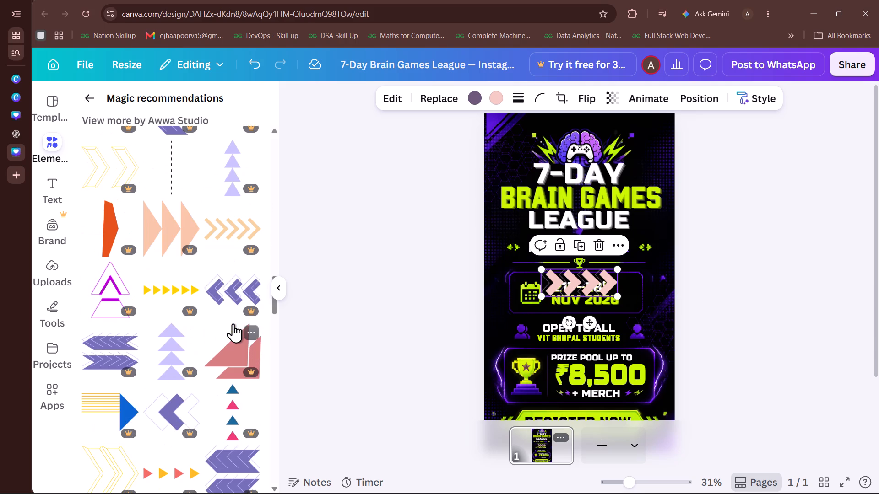
scroll(233, 323, down, 3)
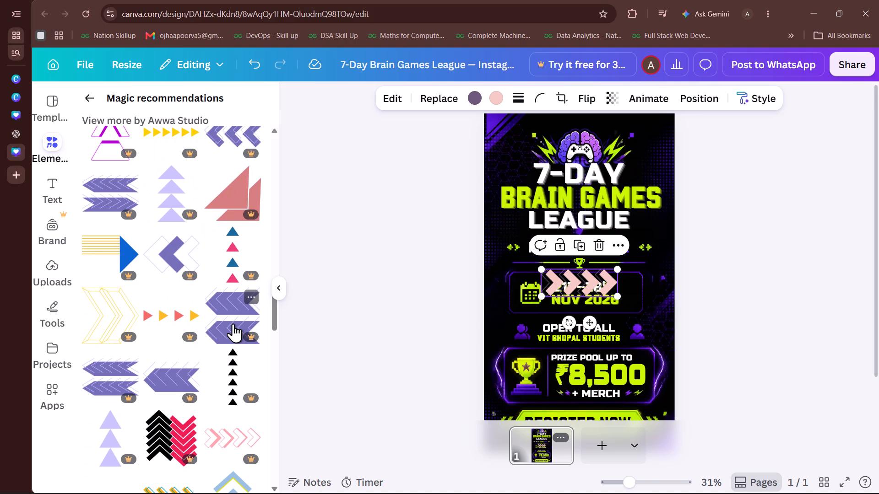
scroll(233, 323, down, 3)
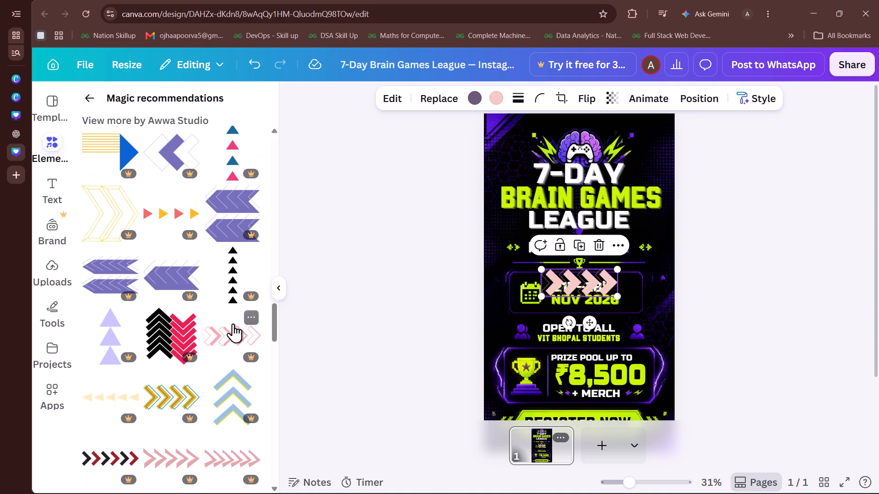
scroll(233, 323, down, 1)
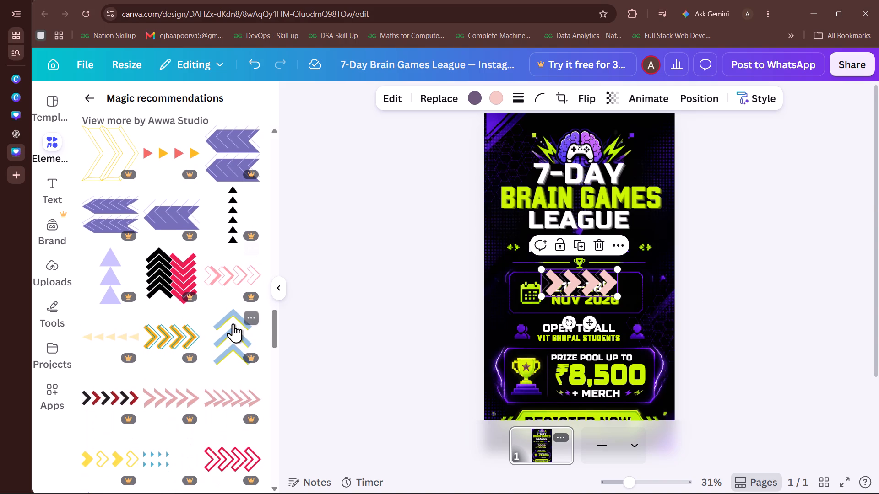
scroll(233, 323, down, 4)
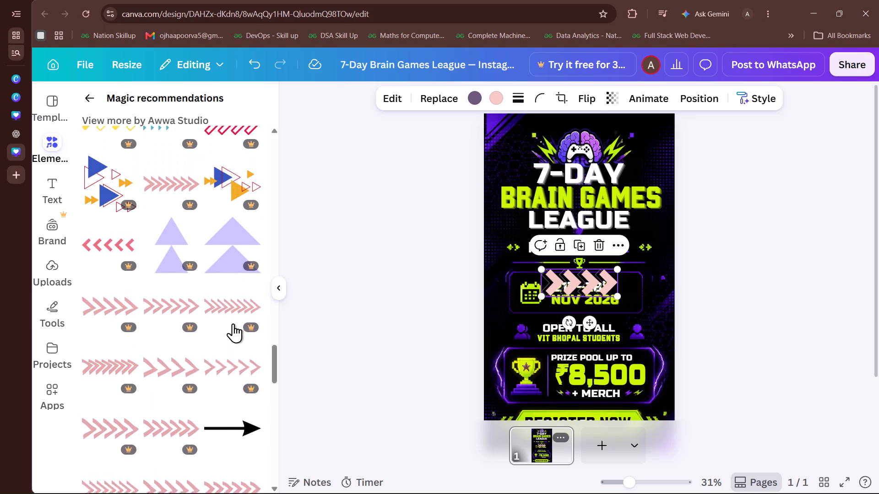
scroll(233, 323, up, 3)
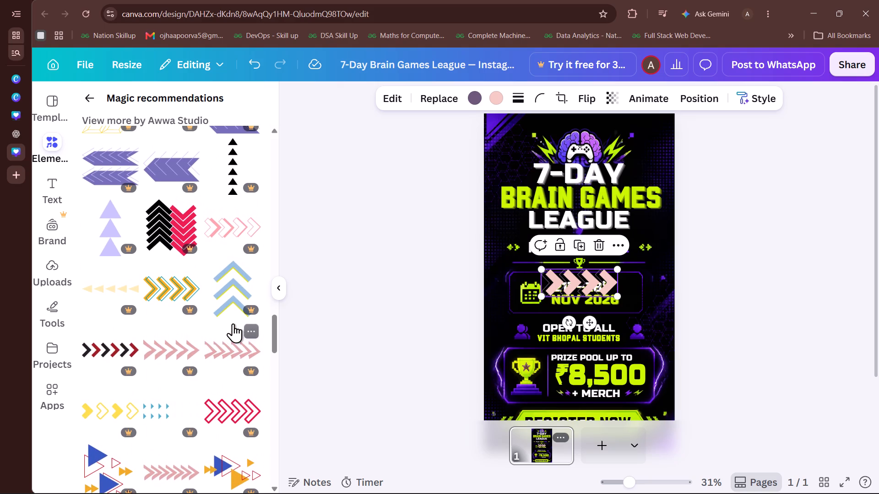
scroll(175, 291, up, 3)
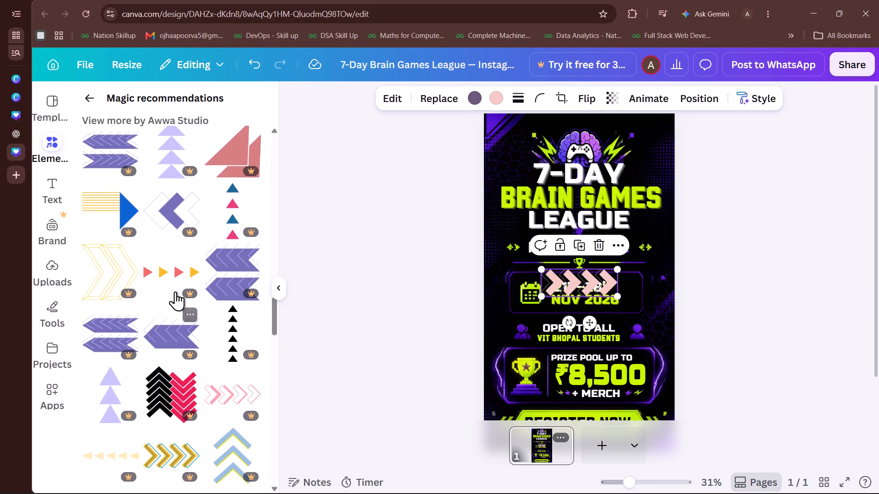
scroll(175, 291, up, 1)
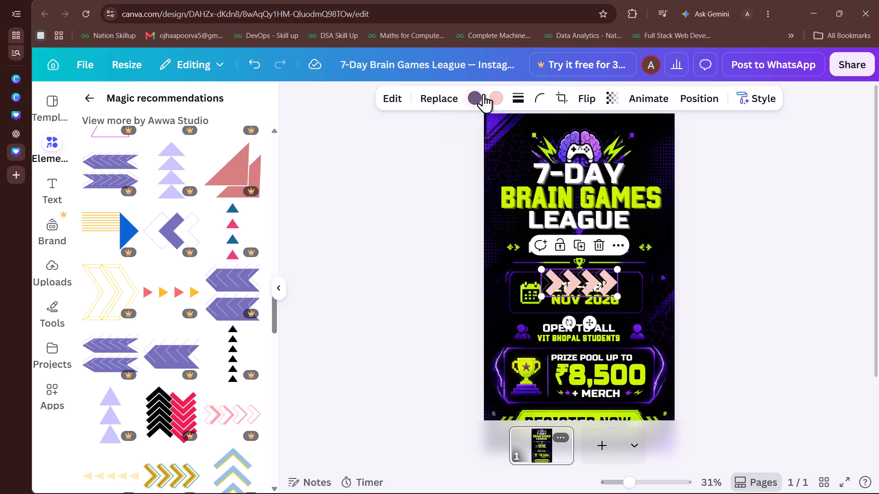
Change the chevron graphic's dark purple colour to the lime green already used in the design.
click(483, 94)
click(123, 225)
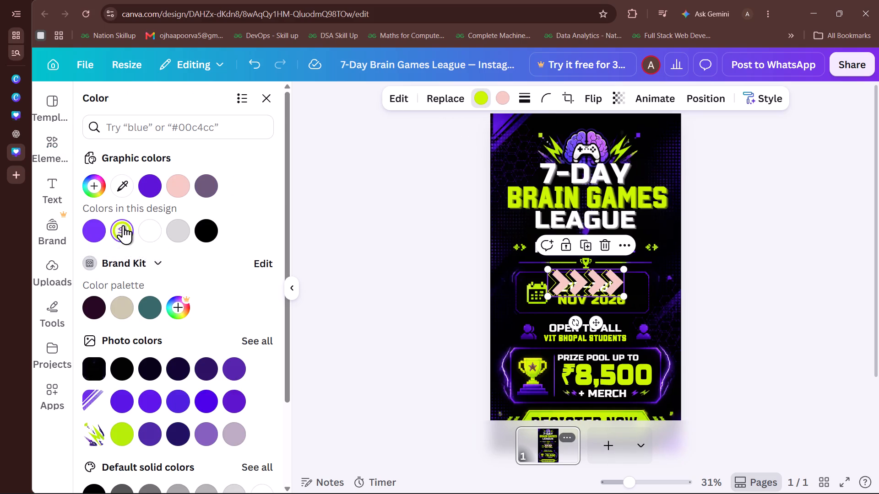
Change the chevron graphic's pink colour to the purple already used in the design.
click(504, 90)
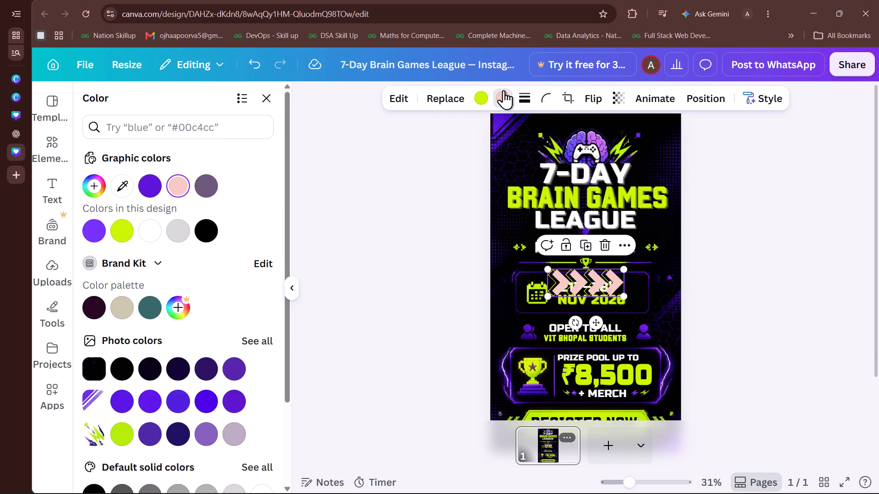
click(89, 233)
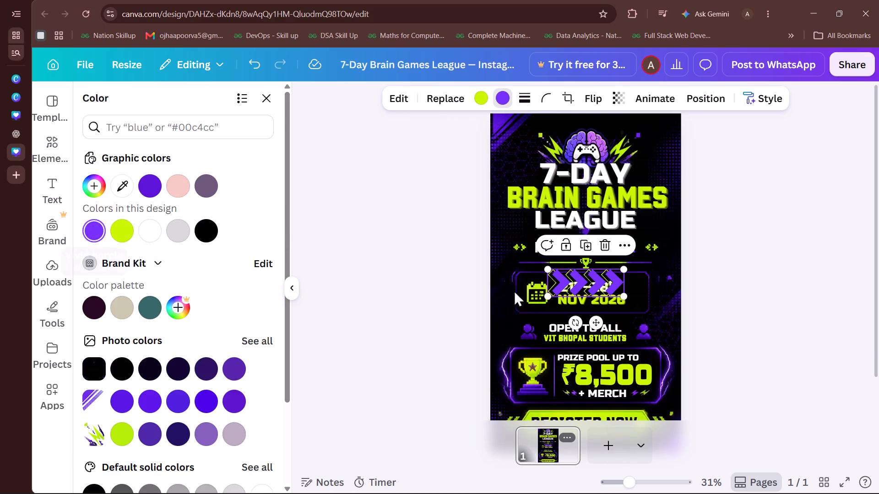
Move the chevron graphic beside the end of the word LEAGUE and shrink it to fit between the word and the poster's right edge.
drag(586, 281, 663, 219)
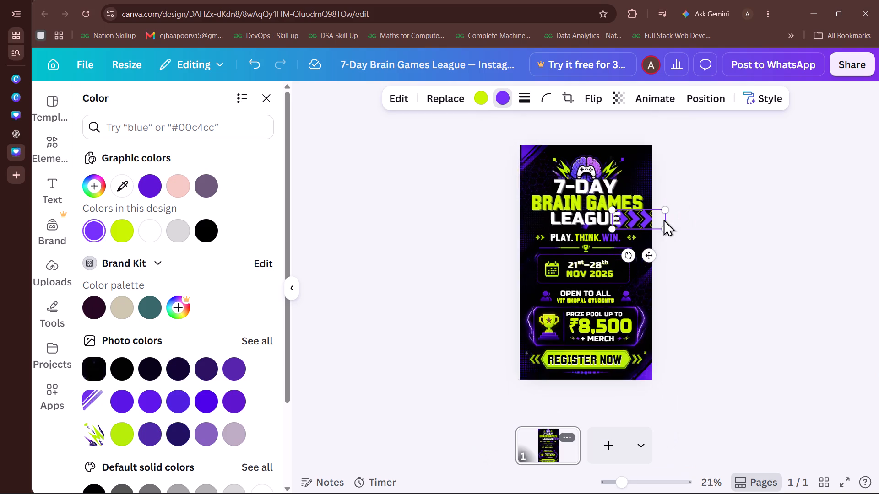
scroll(663, 219, up, 1)
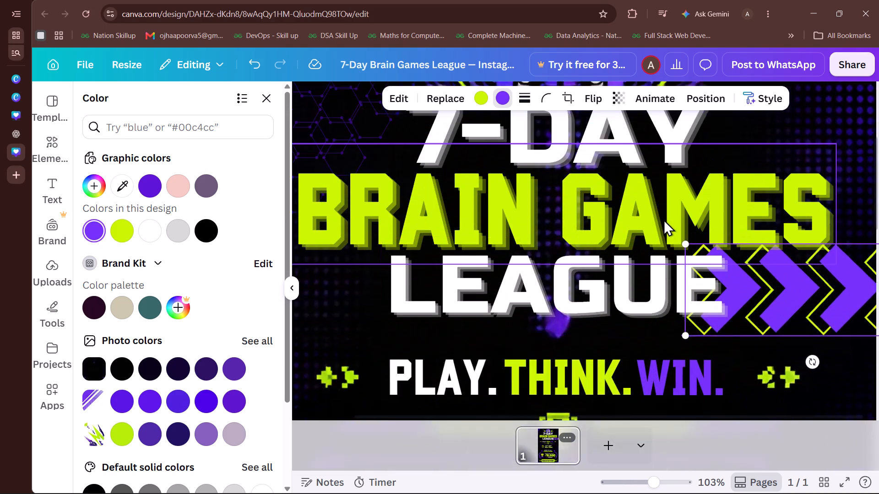
scroll(663, 219, up, 1)
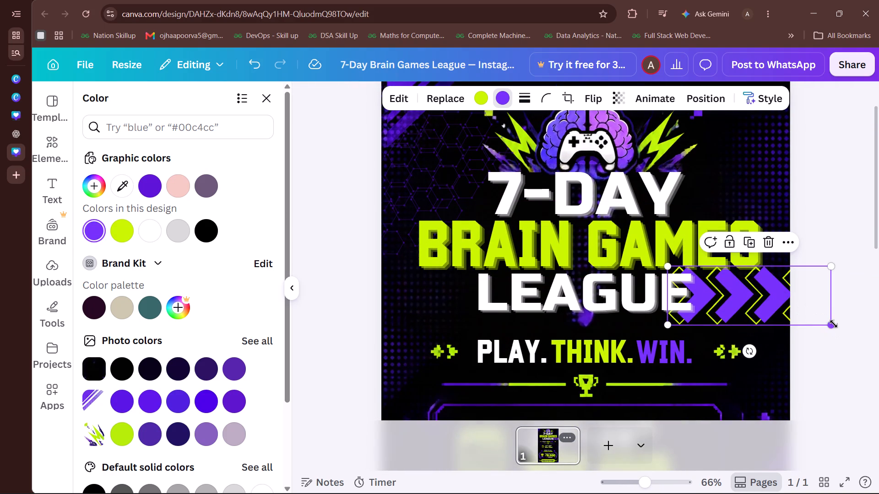
drag(834, 324, 771, 316)
drag(719, 286, 748, 297)
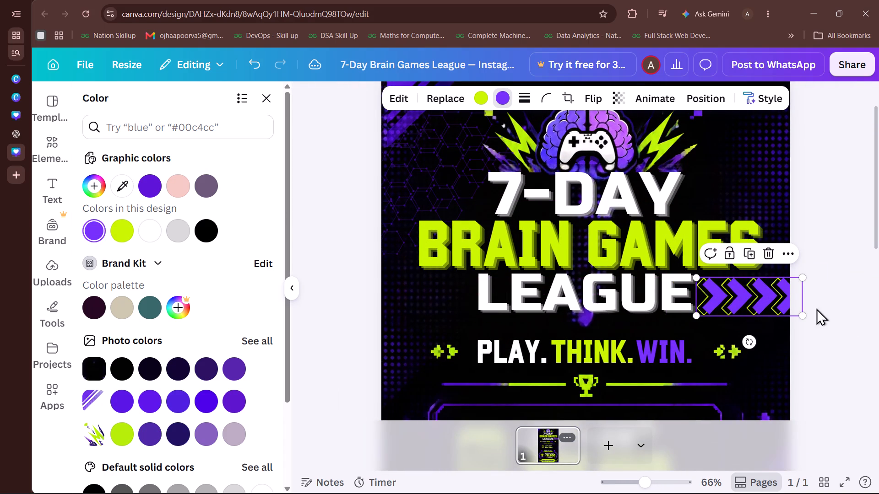
drag(802, 316, 772, 308)
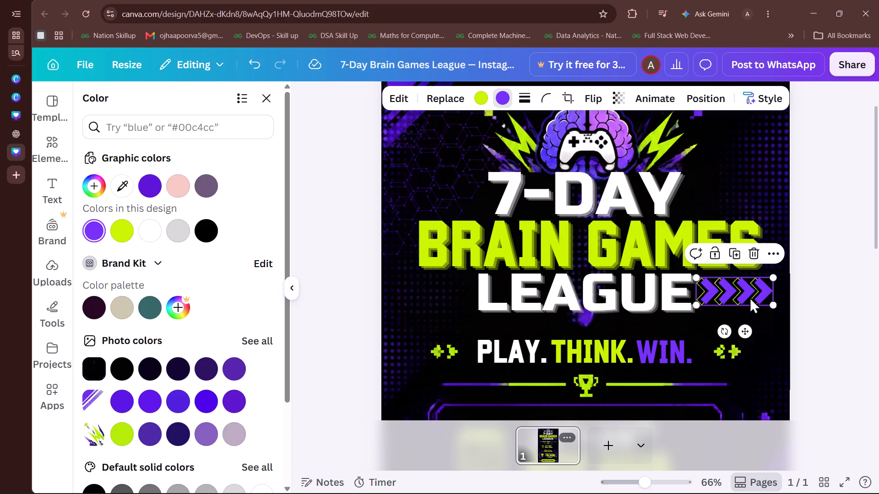
click(749, 297)
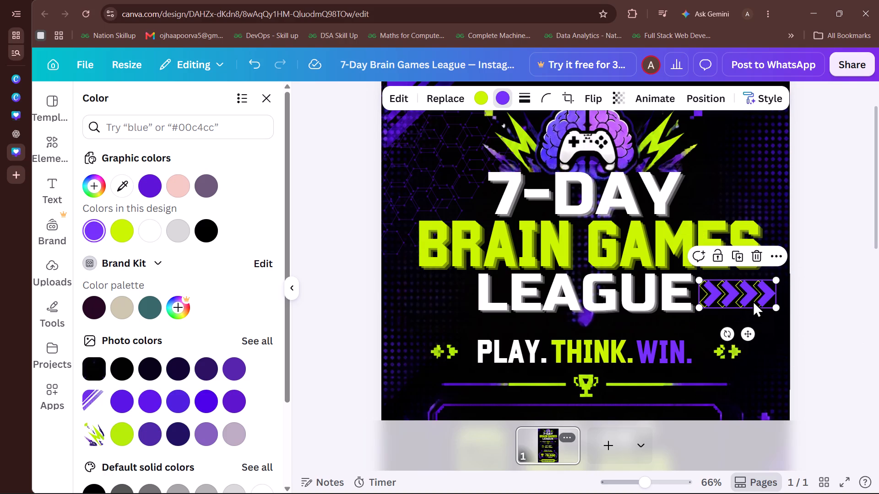
Duplicate the chevron graphic and rotate the copy half a turn so its arrows point left.
key(ctrl+d)
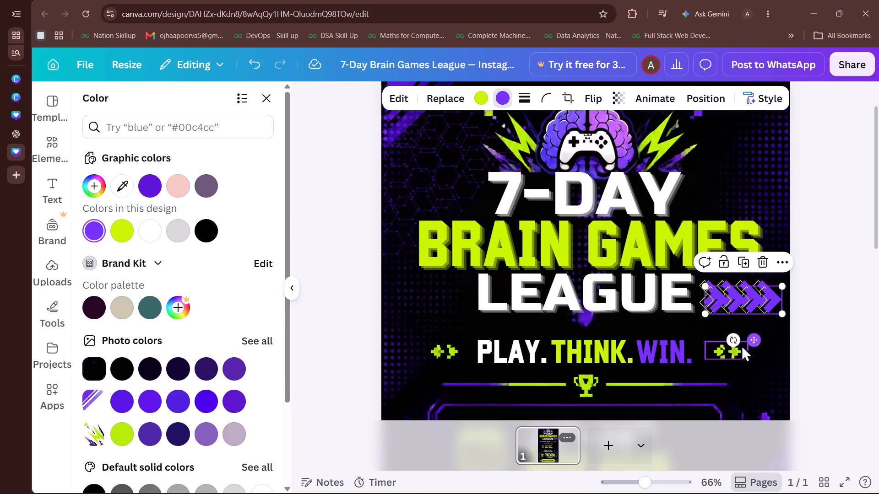
drag(734, 343, 731, 268)
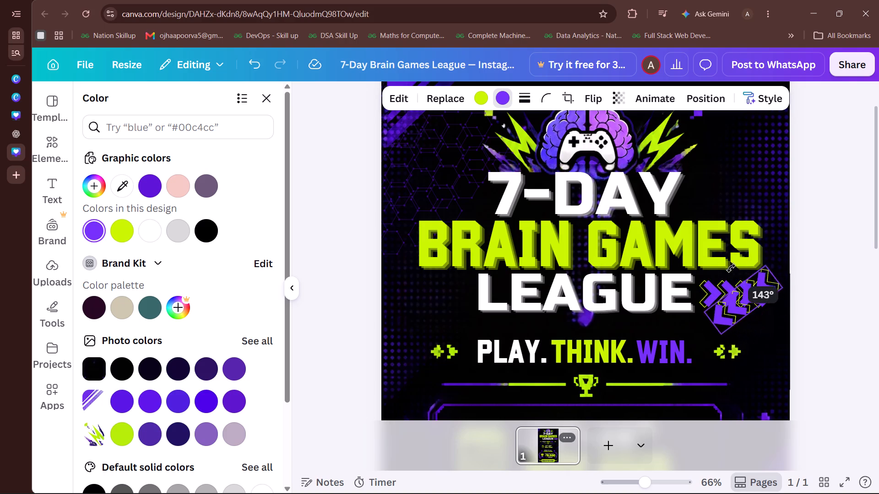
drag(731, 268, 744, 279)
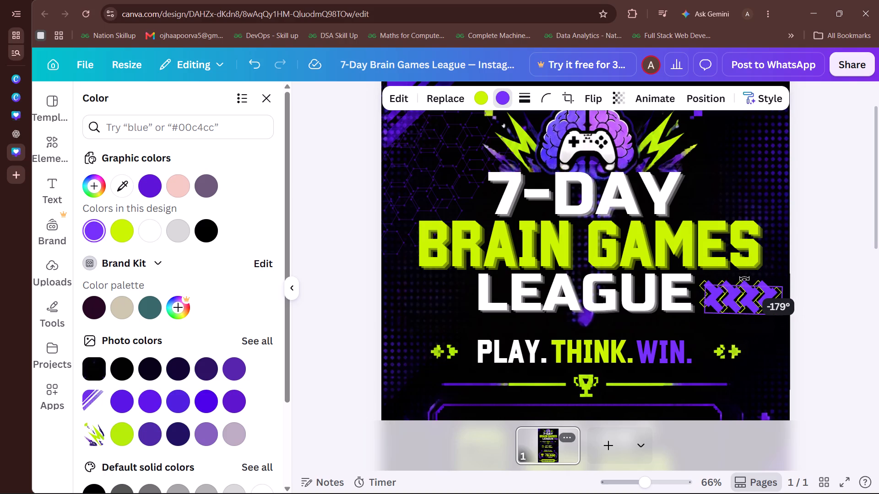
drag(744, 279, 743, 279)
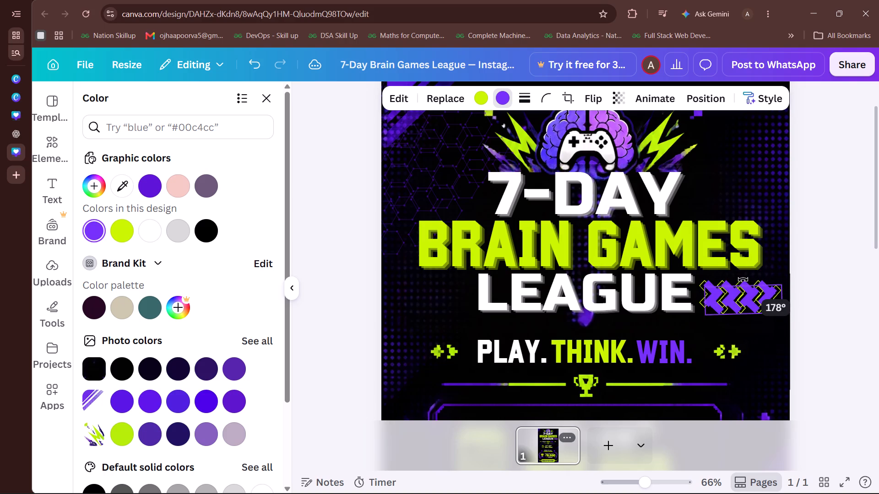
drag(743, 279, 743, 279)
Place the rotated chevron copy before the word LEAGUE, level with the original and with equal gaps of 8 on both sides.
drag(749, 306, 555, 307)
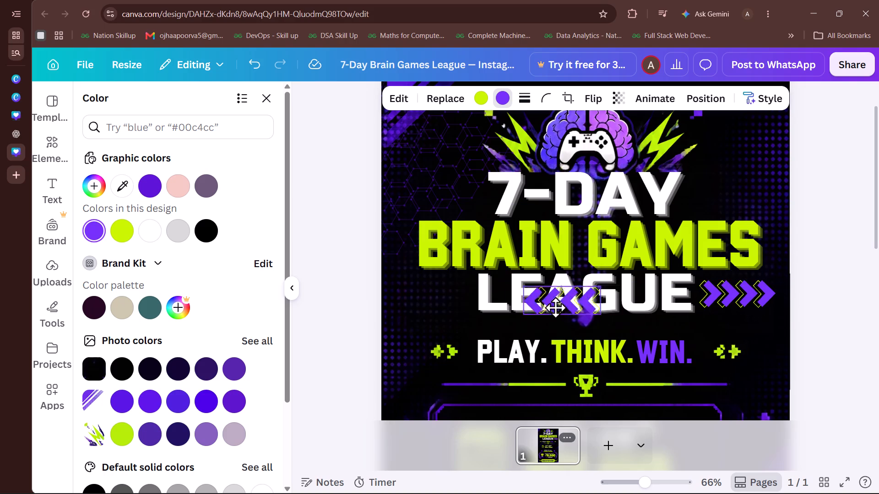
drag(555, 307, 434, 301)
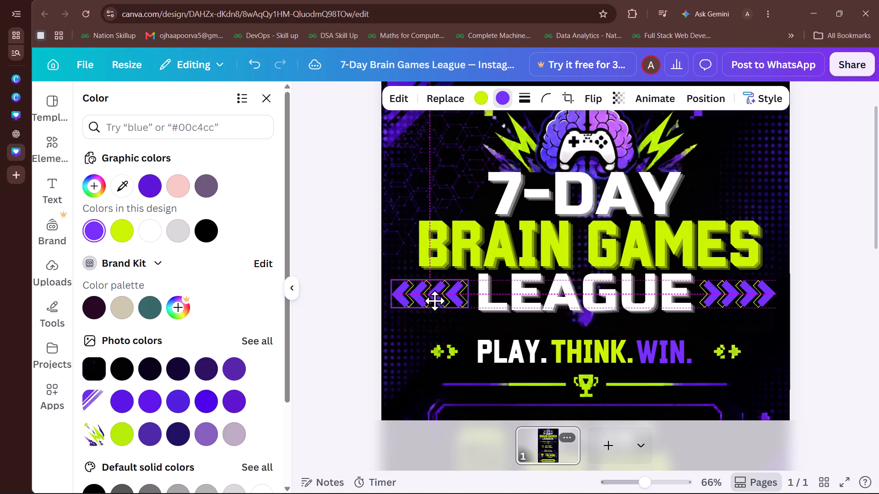
drag(434, 301, 434, 299)
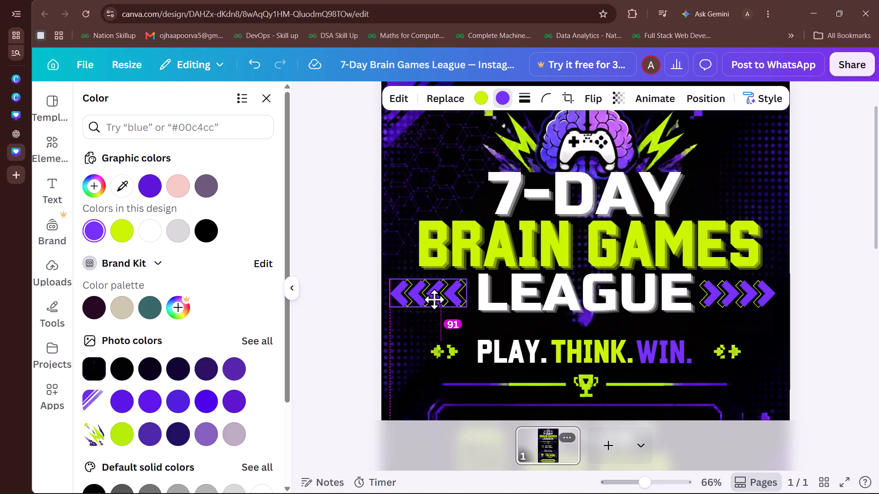
drag(434, 299, 435, 300)
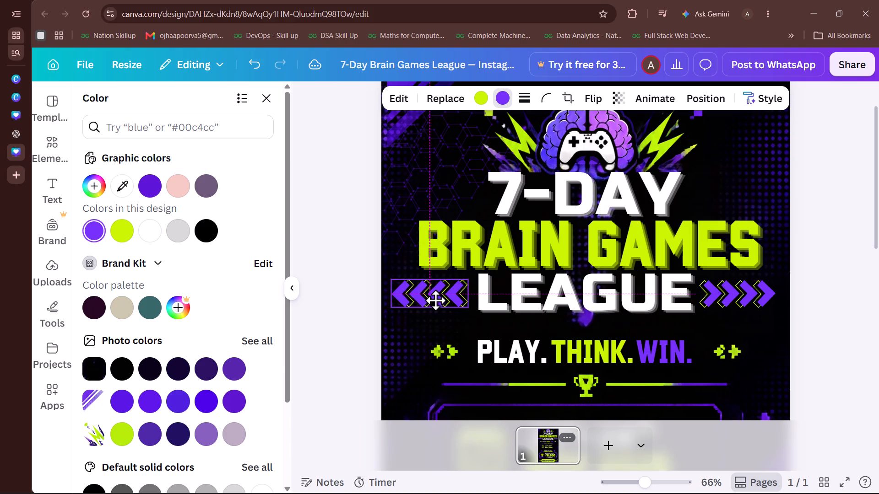
drag(435, 300, 435, 301)
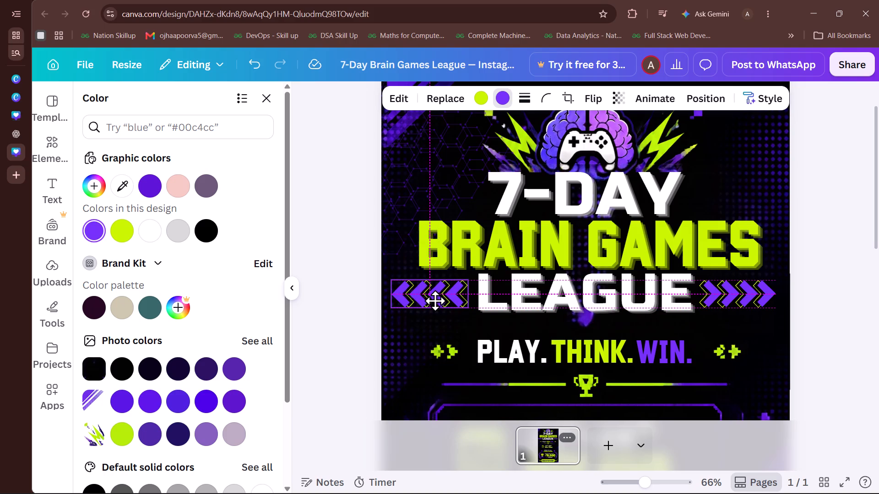
drag(435, 301, 434, 300)
click(324, 308)
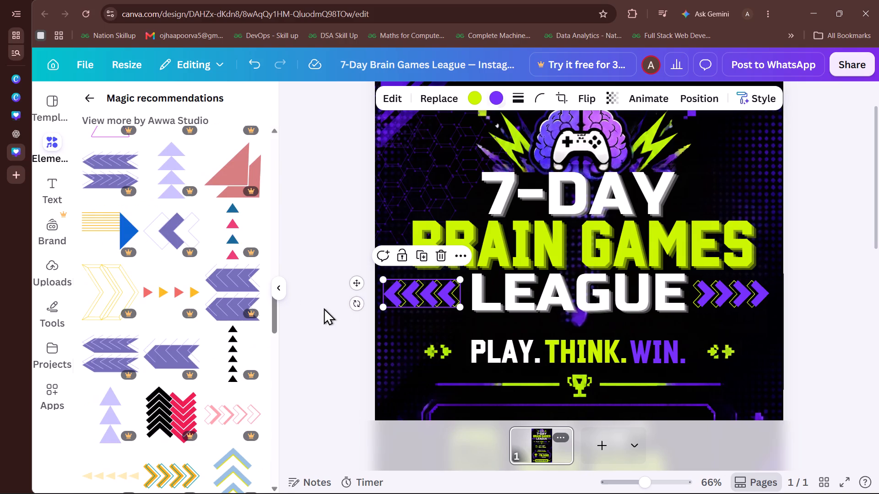
click(324, 308)
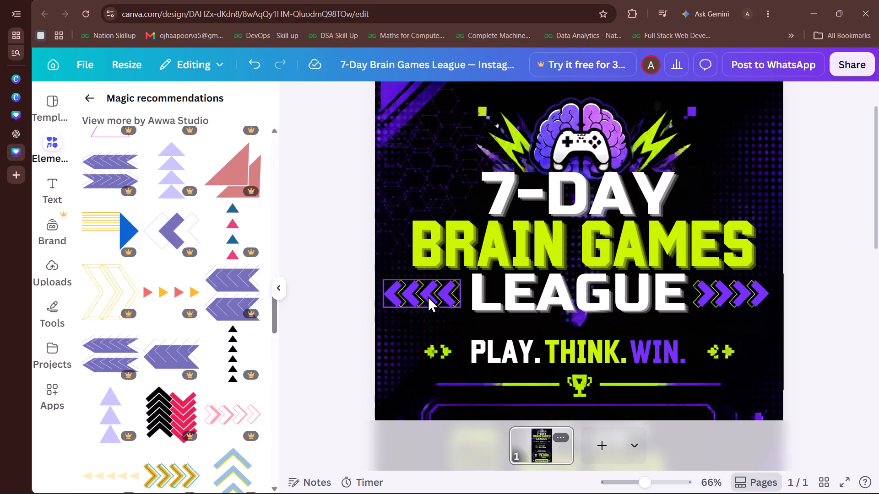
click(428, 296)
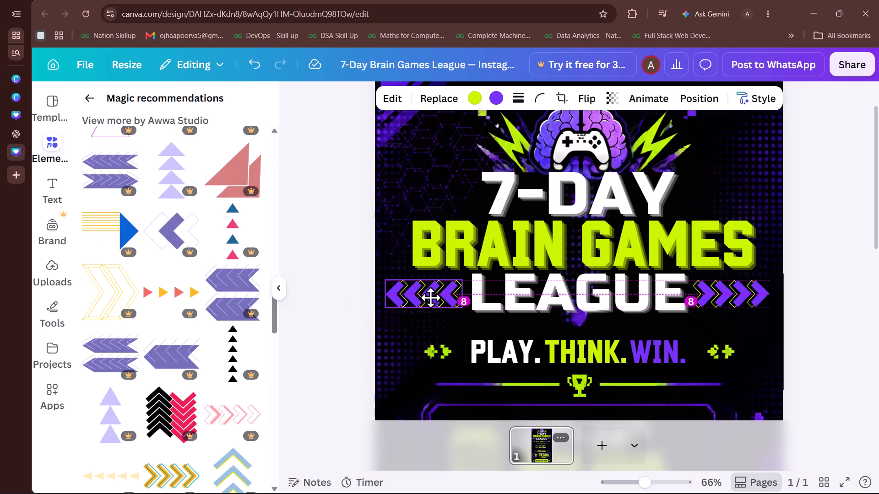
click(352, 334)
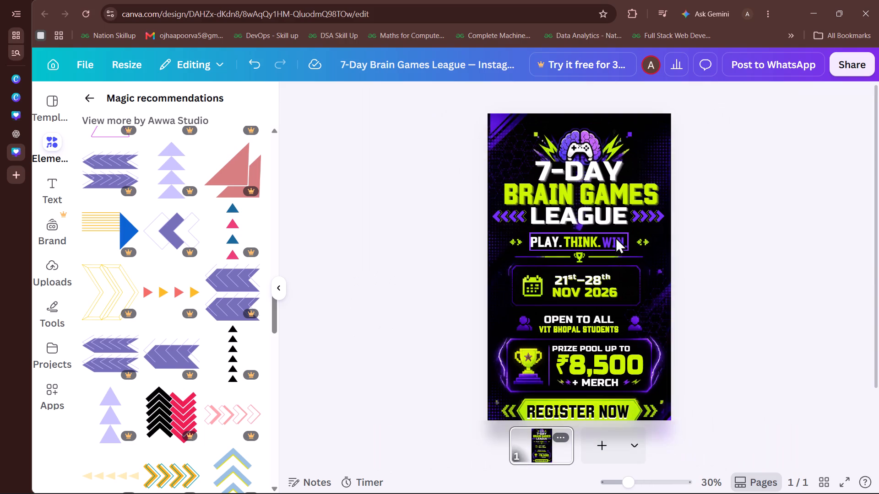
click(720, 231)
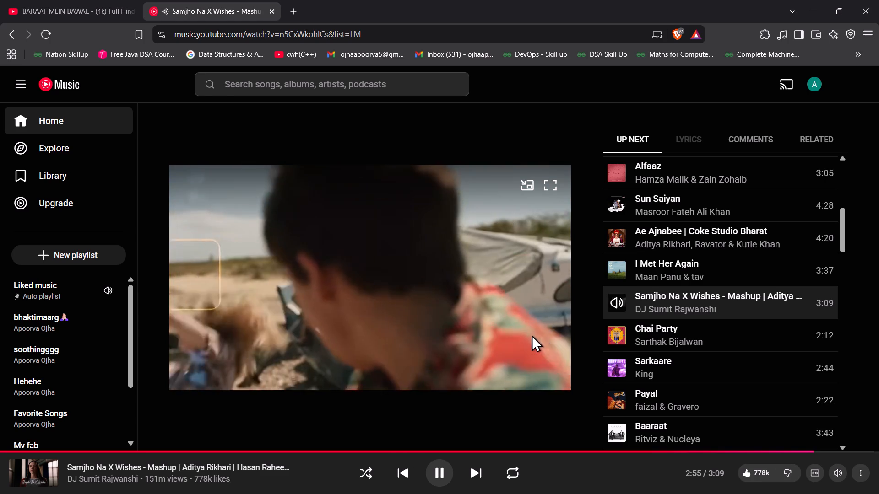
Switch to YouTube Music in the Brave browser and pause the song that is playing.
click(532, 335)
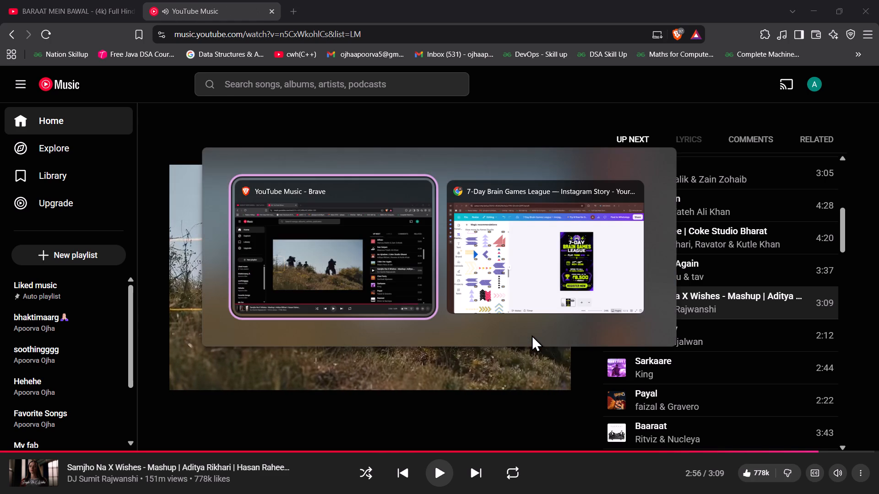
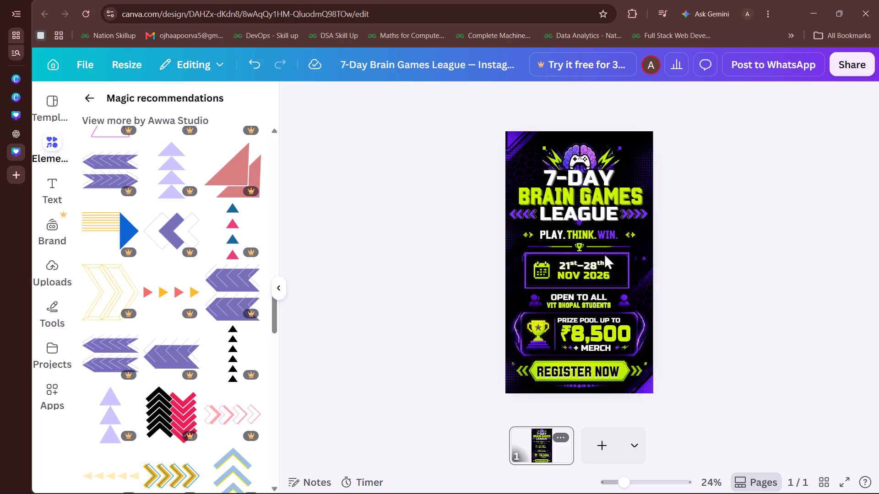
Enlarge the BRAIN GAMES title text to size 135, widening its text box to keep one line and recentring it on the poster.
click(568, 196)
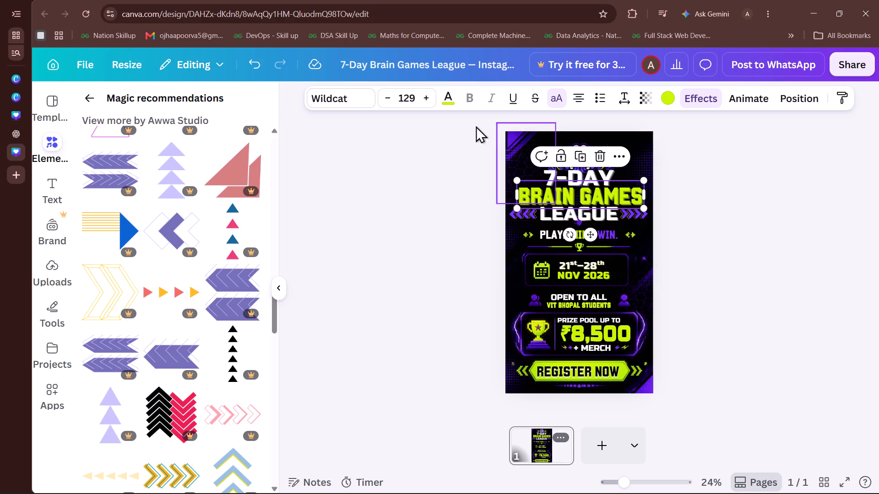
triple_click(424, 97)
triple_click(424, 97)
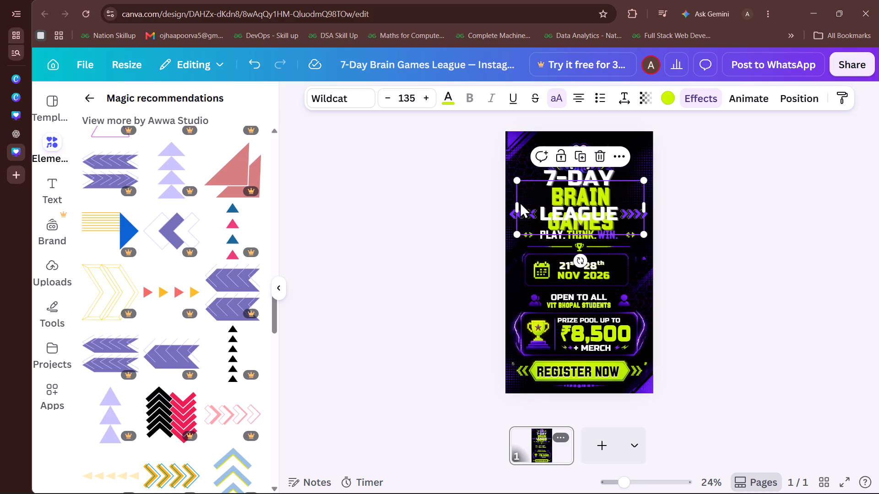
drag(515, 208, 506, 207)
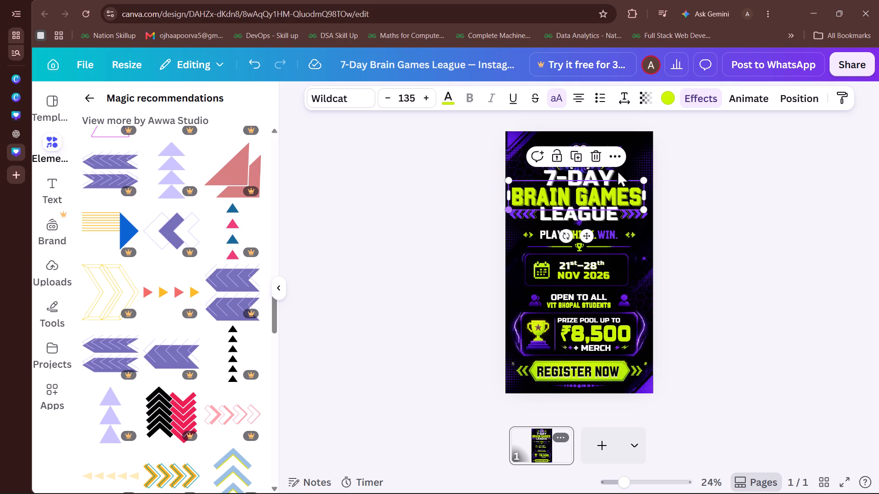
click(586, 195)
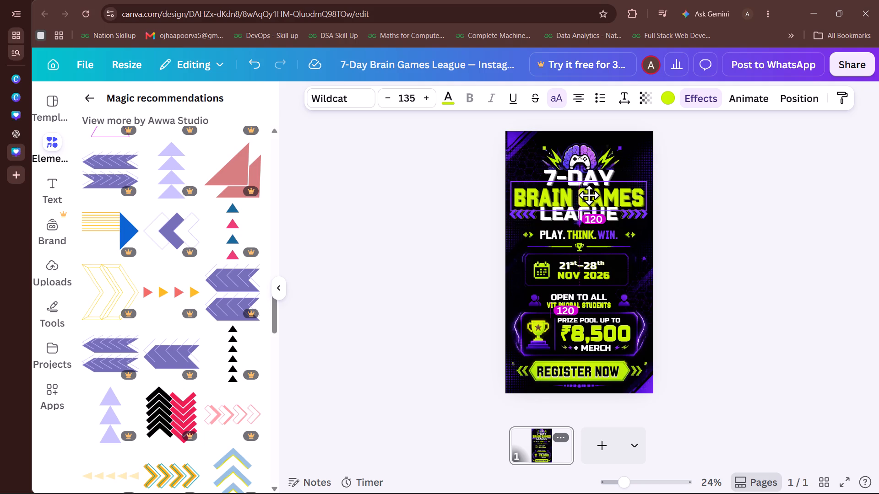
click(731, 204)
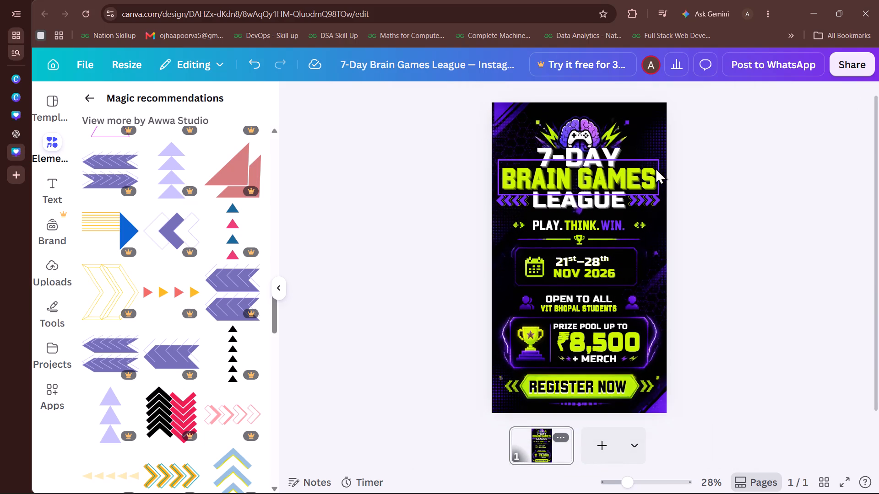
Increase the BRAIN GAMES title text size to 139.
click(631, 179)
double_click(426, 96)
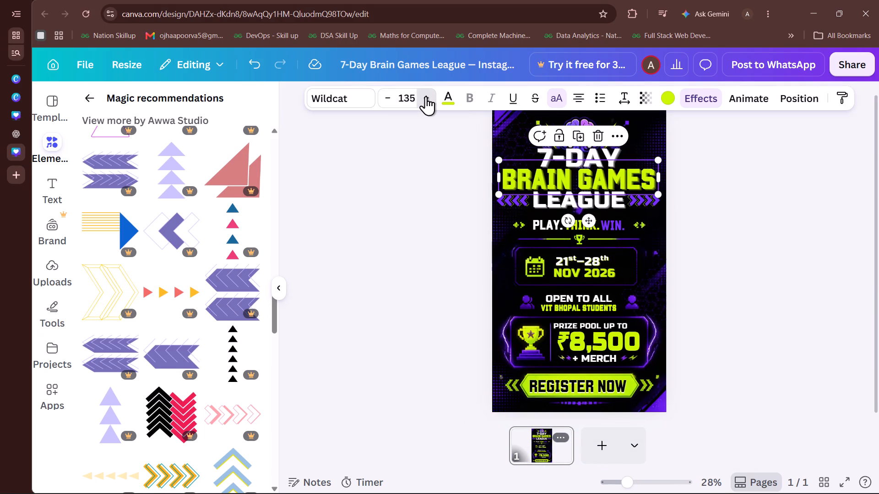
double_click(426, 96)
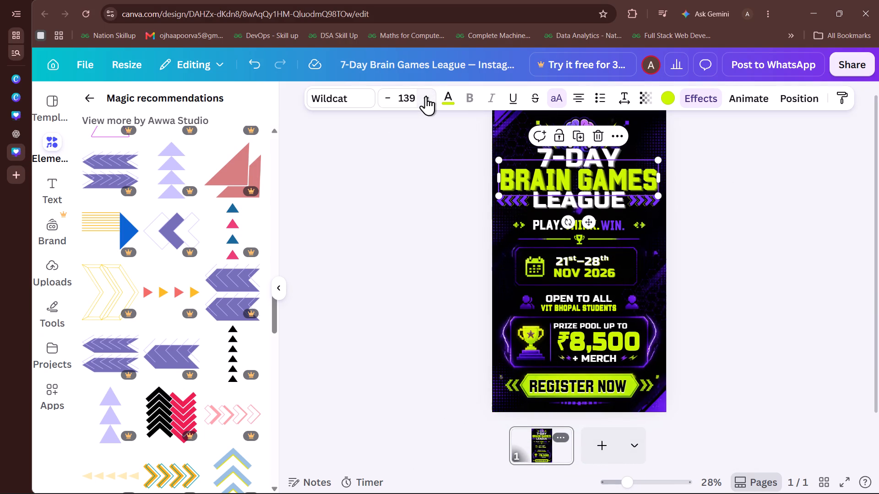
click(723, 150)
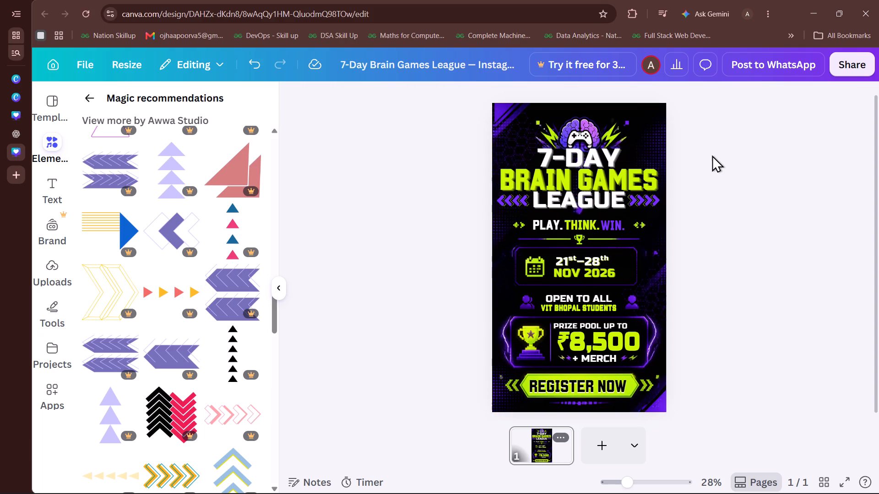
Review the poster as a whole and up close, examining the title block and the brain graphic above it.
click(626, 171)
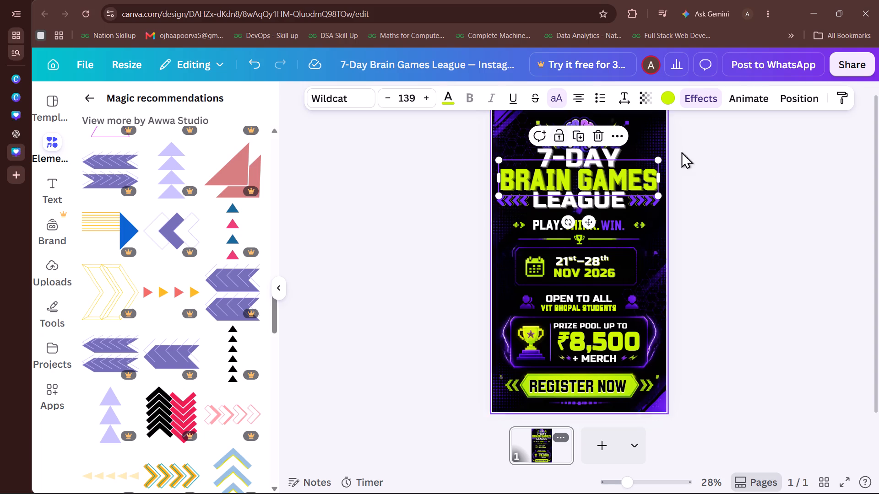
click(714, 167)
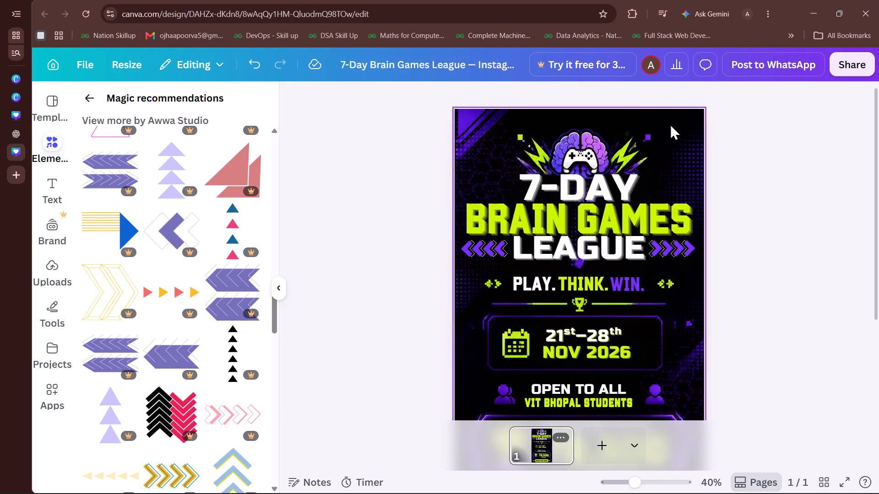
click(692, 161)
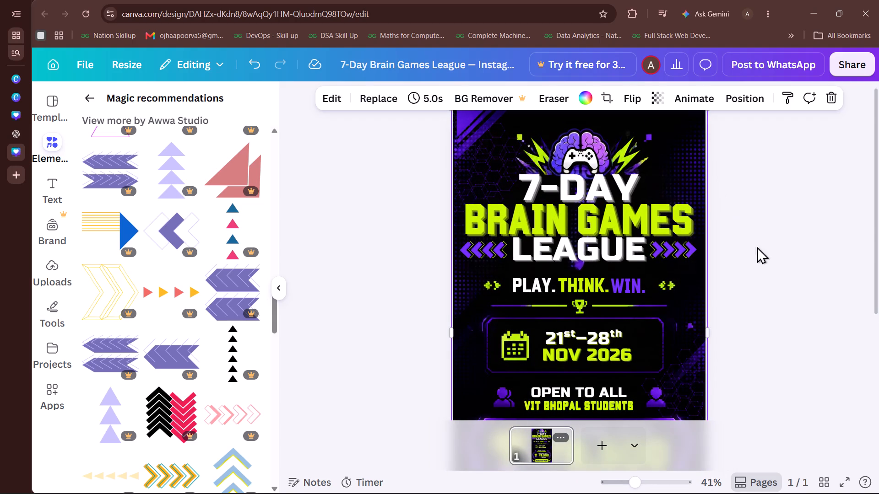
scroll(755, 265, down, 2)
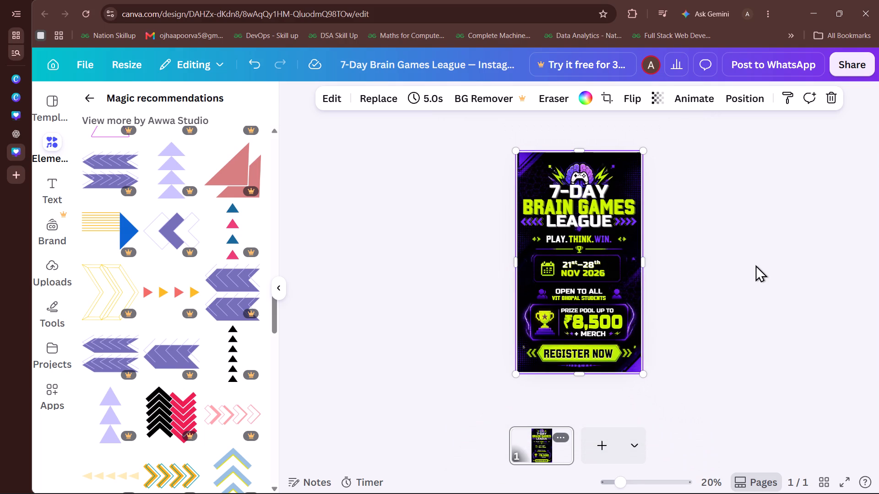
scroll(669, 183, left, 1)
scroll(669, 183, up, 4)
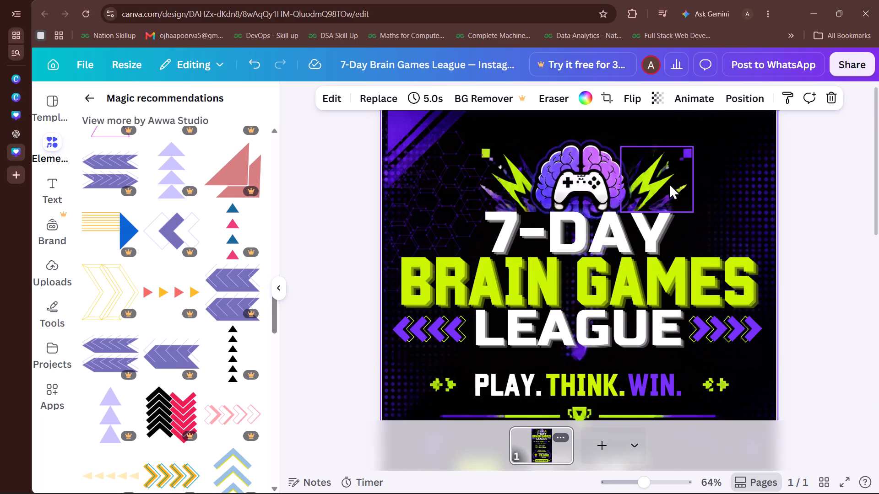
scroll(534, 215, up, 4)
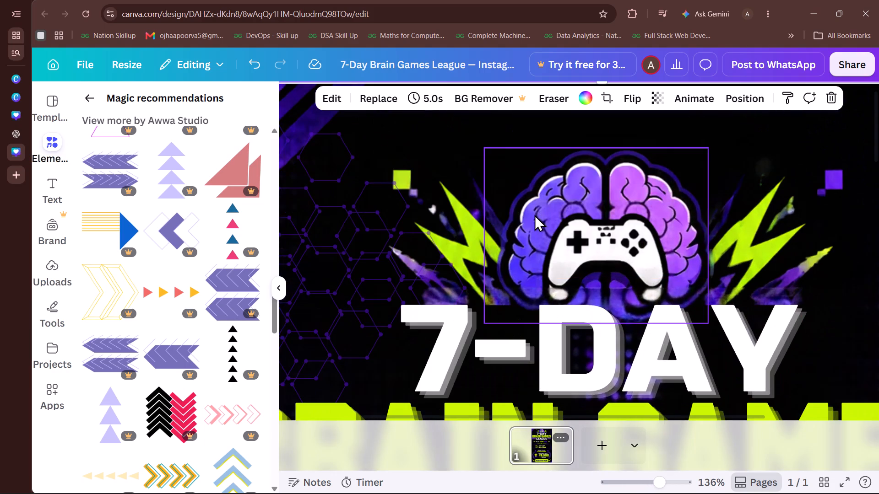
scroll(534, 215, up, 1)
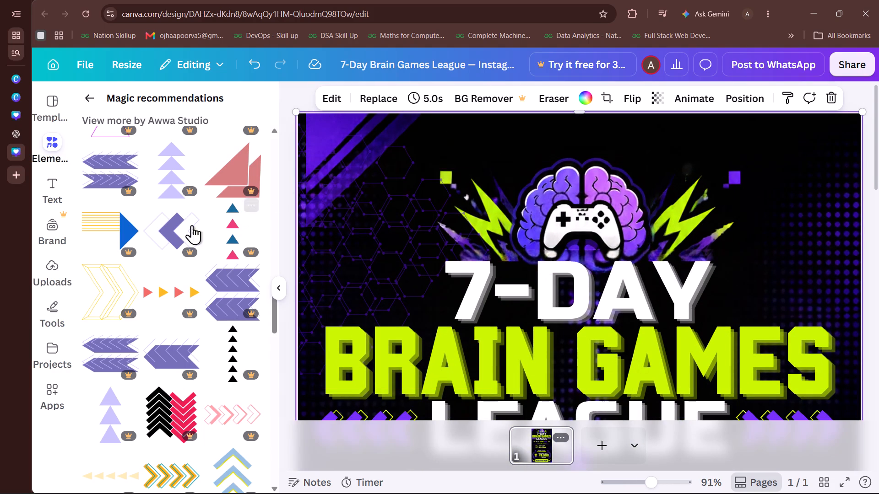
Draw a short, near-vertical straight line in the empty space between the poster's top edge and the brain graphic.
click(59, 316)
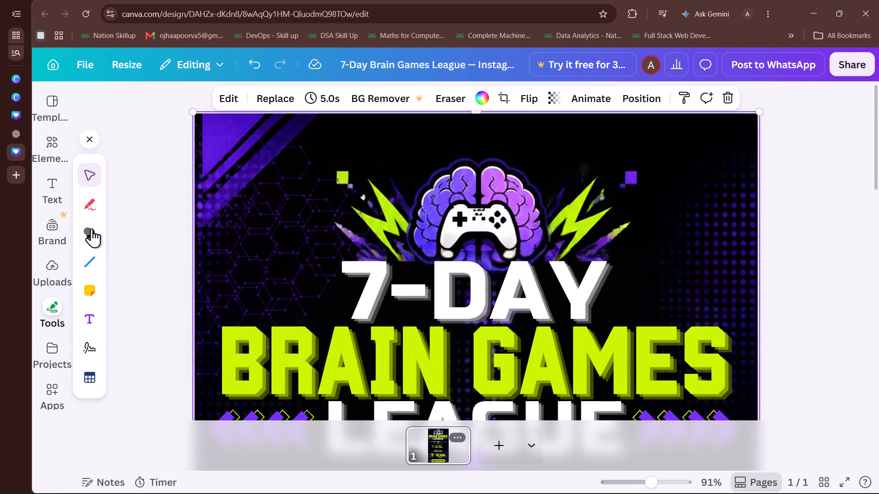
click(92, 200)
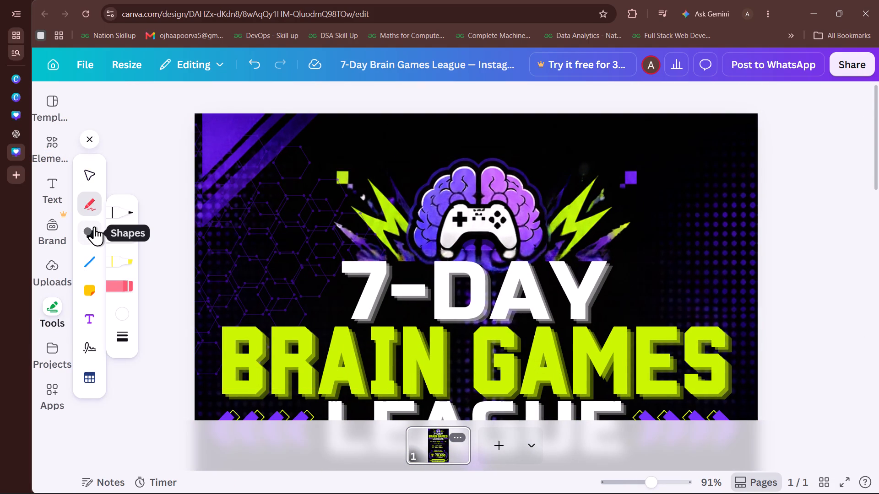
click(92, 240)
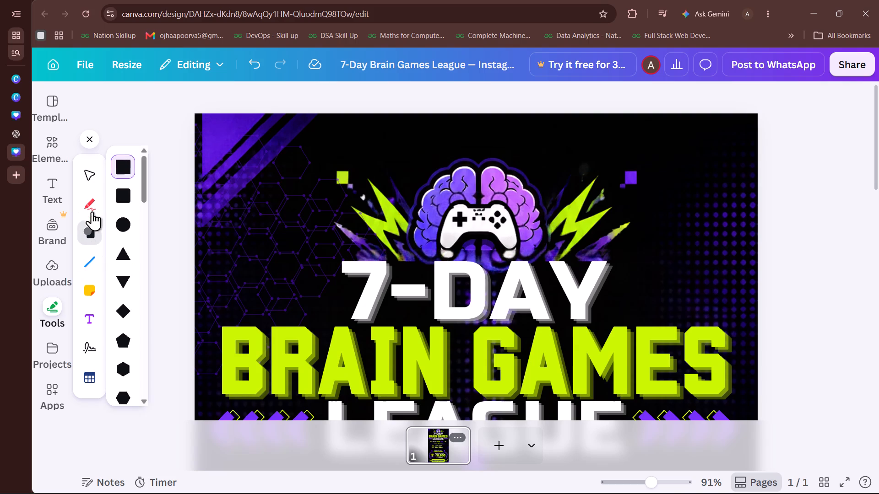
click(81, 271)
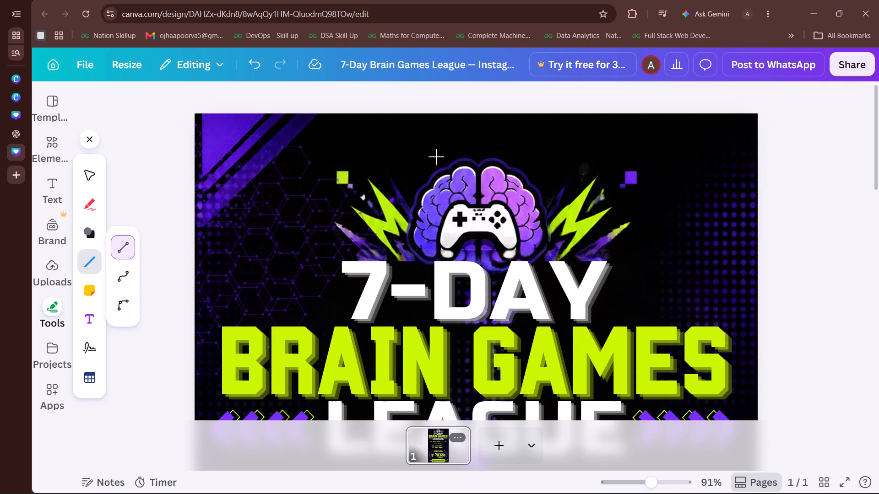
drag(479, 119, 481, 132)
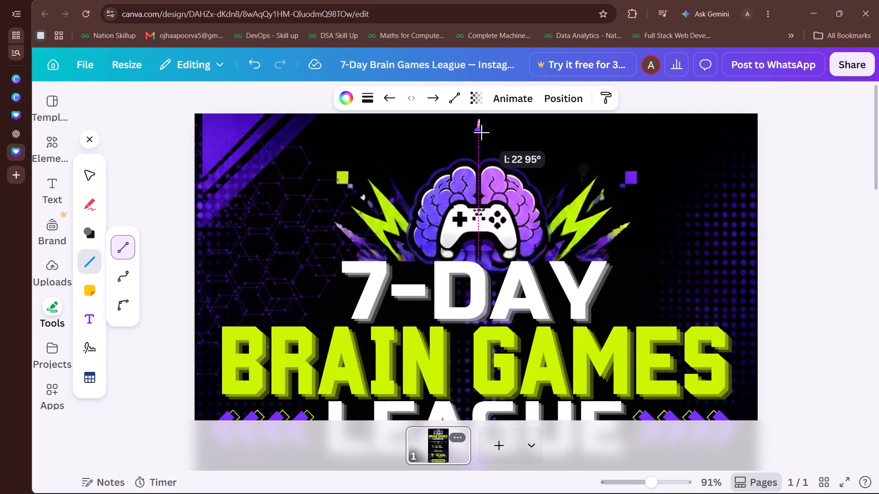
drag(481, 132, 479, 156)
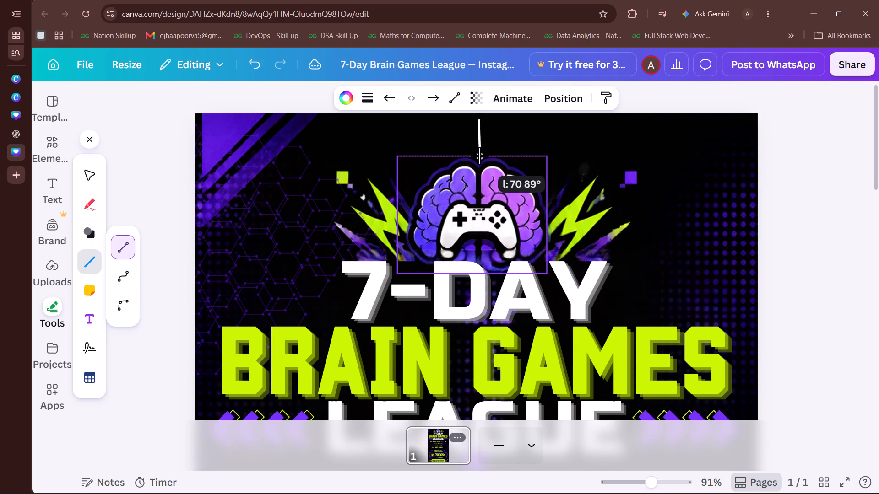
drag(479, 156, 479, 153)
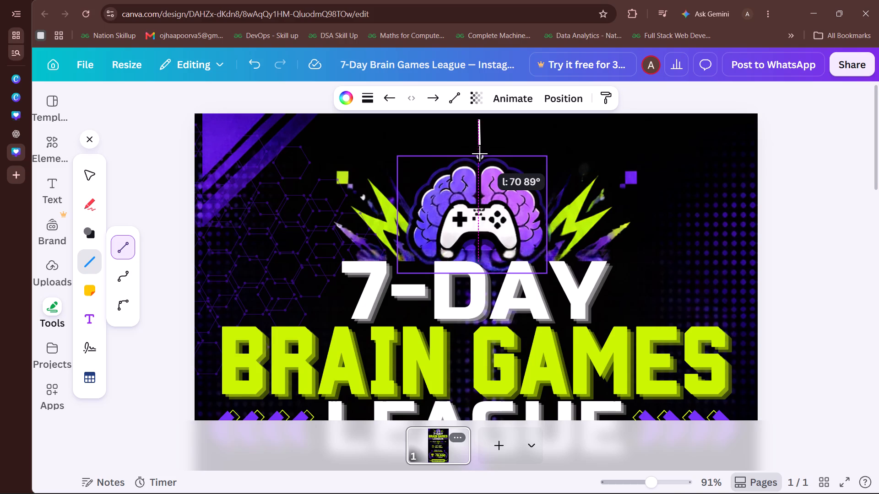
drag(479, 153, 482, 152)
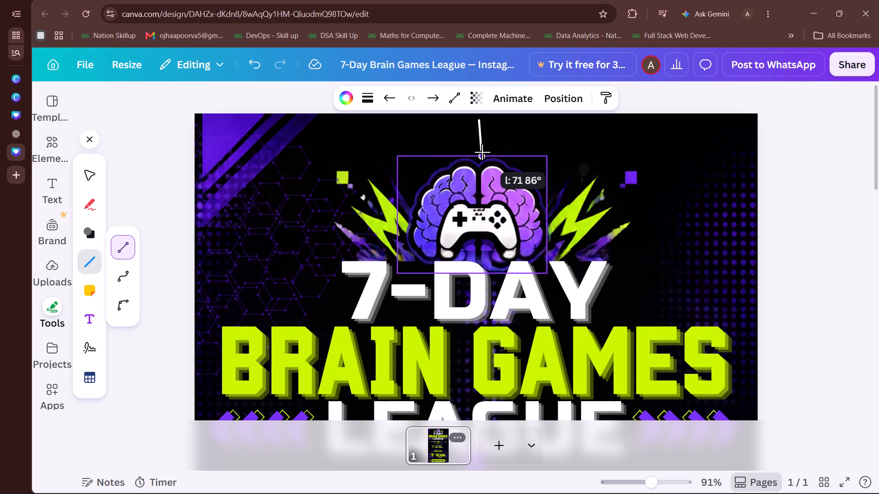
drag(482, 152, 481, 139)
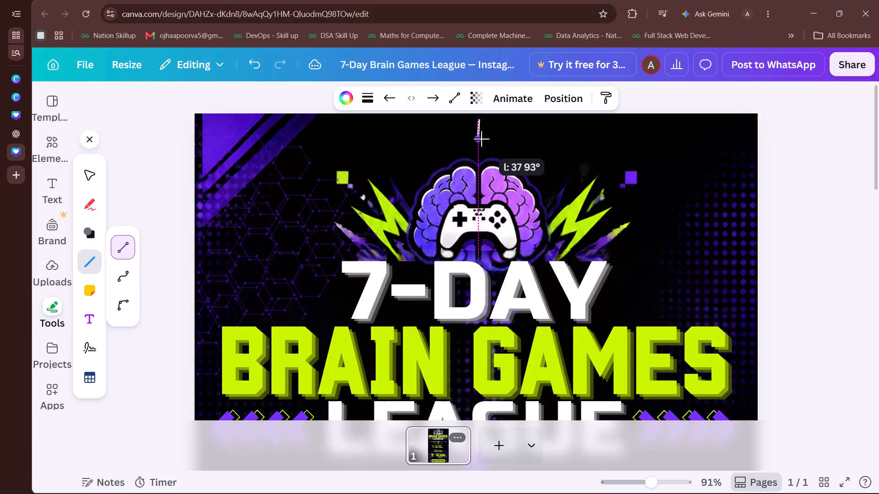
drag(481, 139, 481, 141)
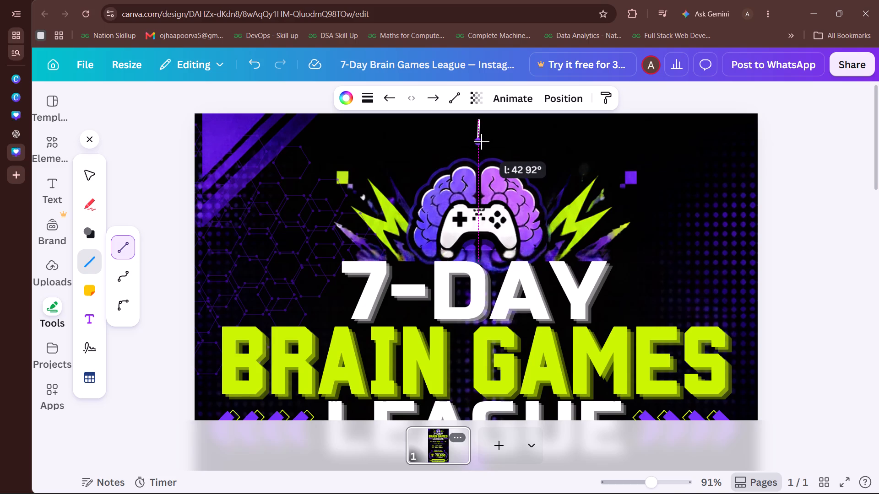
drag(481, 141, 482, 142)
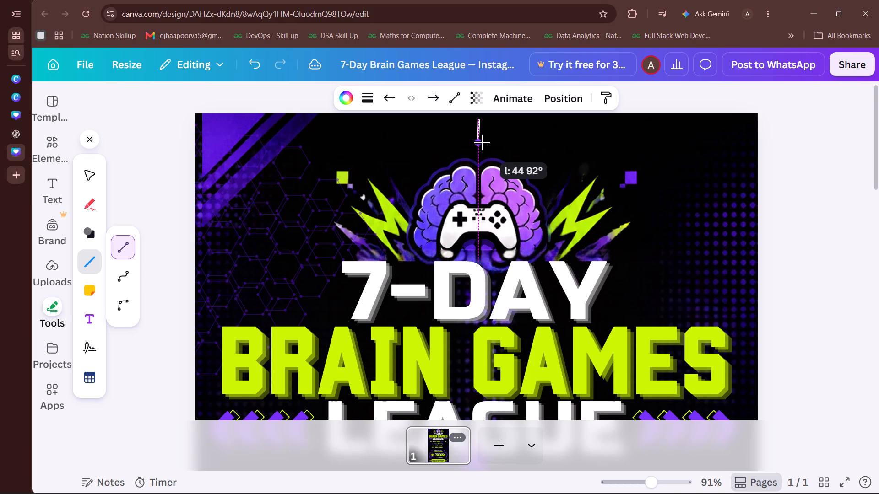
drag(482, 142, 483, 142)
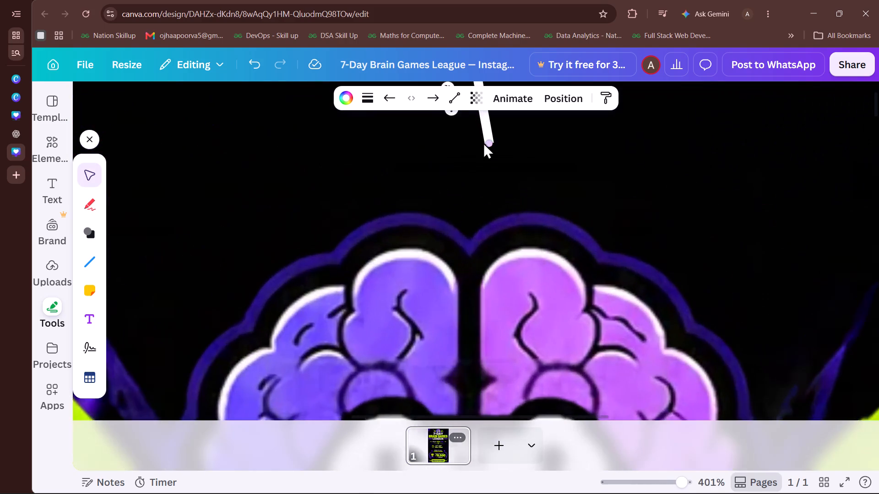
Adjust both ends of the line above the brain to make it exactly vertical, about 45 long.
scroll(483, 142, up, 2)
drag(490, 244, 472, 246)
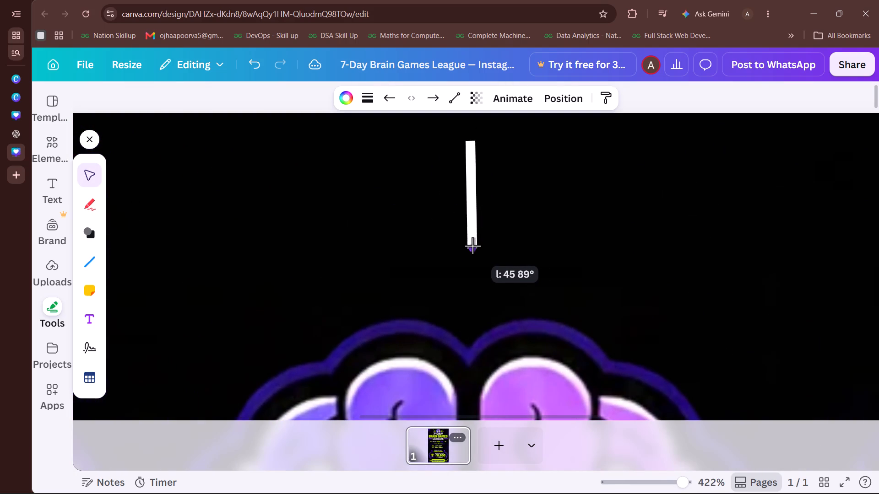
drag(472, 246, 473, 245)
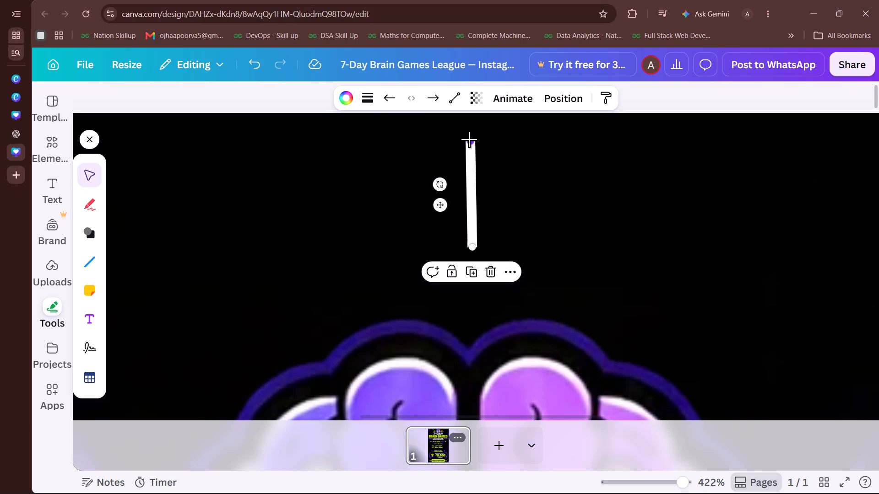
click(469, 139)
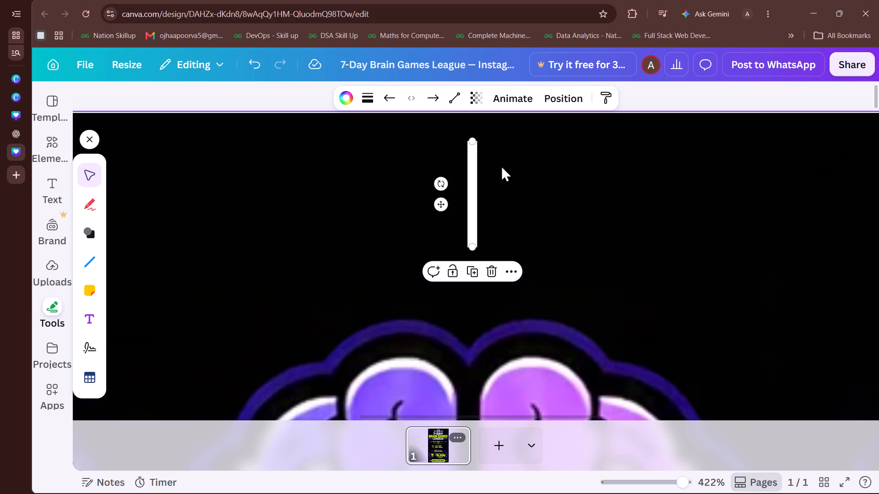
Lengthen the vertical line to about 80 so it reaches the notch atop the brain, and centre it on the brain's middle gap.
drag(472, 245, 472, 263)
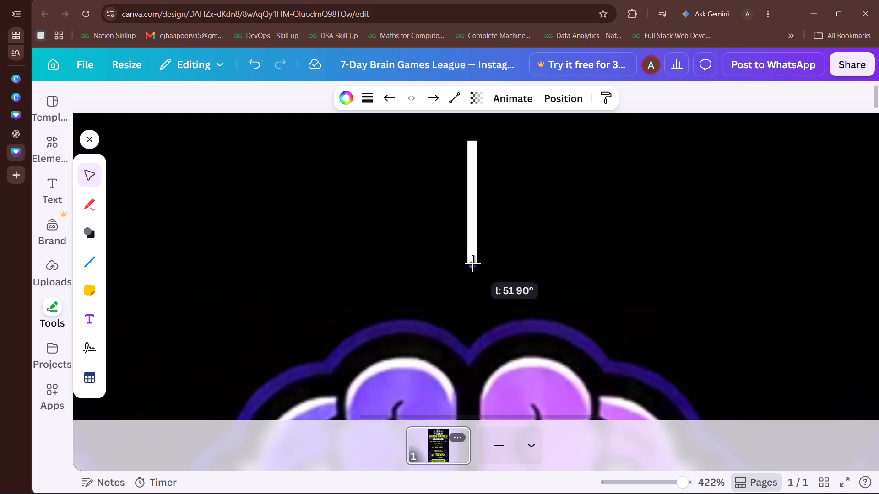
drag(472, 263, 473, 325)
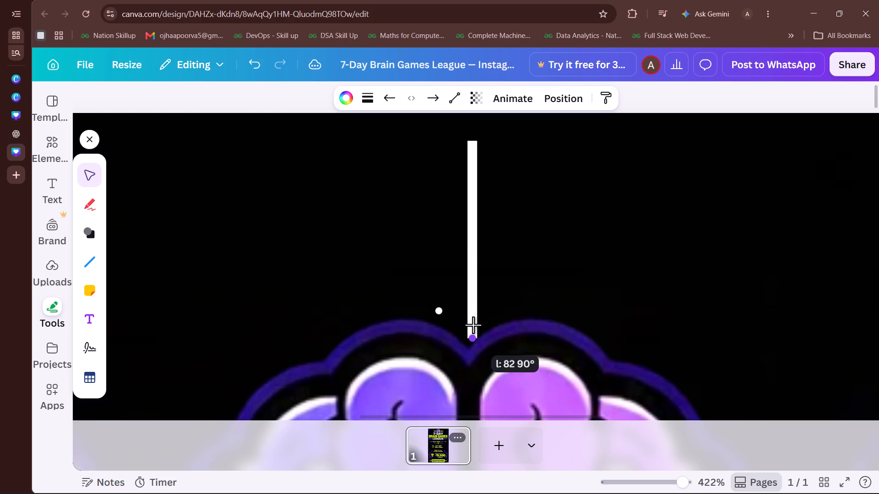
drag(473, 325, 472, 328)
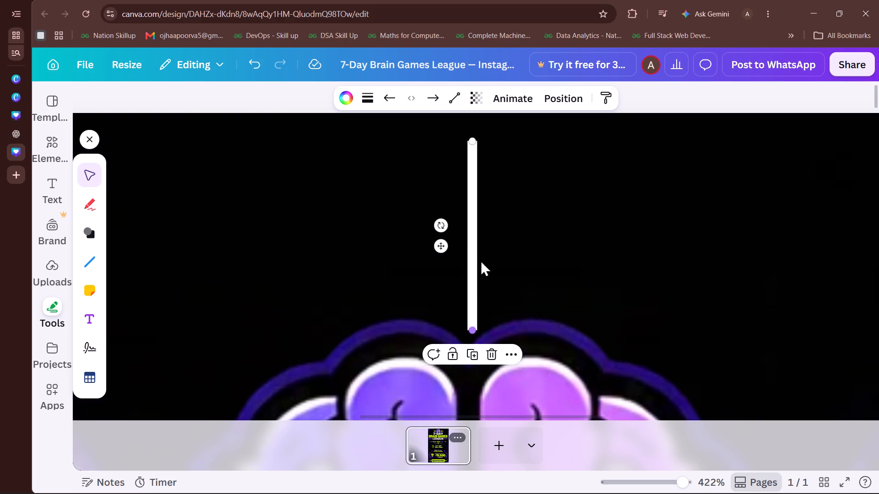
drag(471, 244, 467, 235)
click(522, 228)
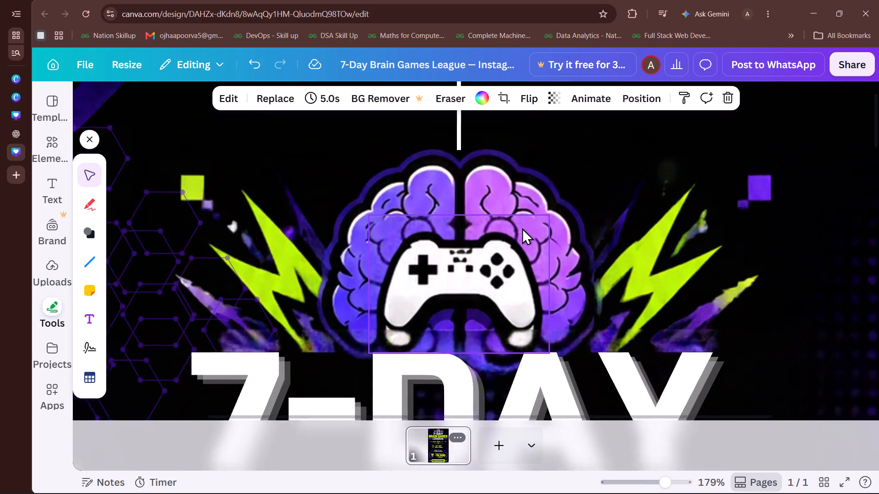
Delete the vertical white line above the brain graphic.
scroll(522, 228, up, 1)
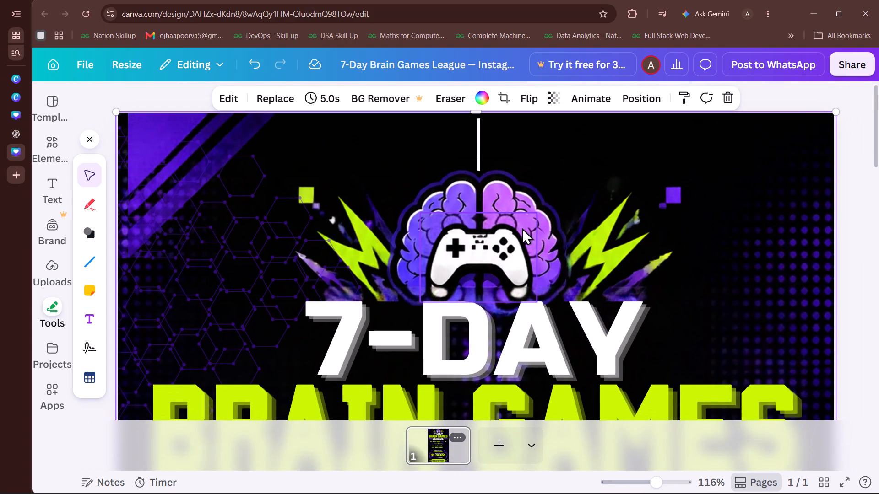
scroll(522, 228, up, 1)
scroll(502, 165, up, 1)
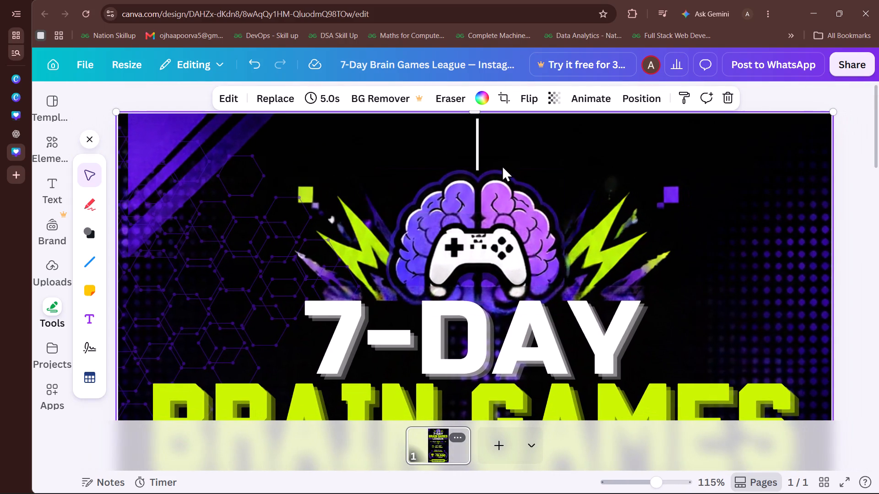
scroll(502, 165, up, 2)
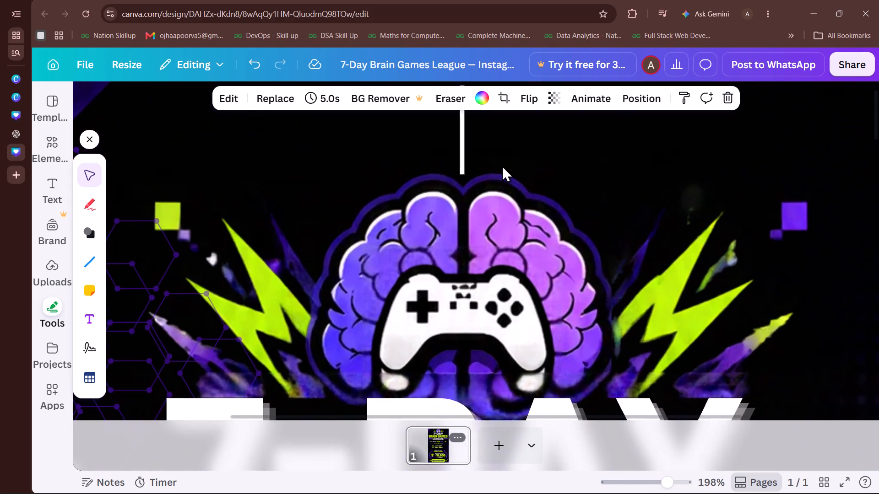
scroll(502, 165, up, 1)
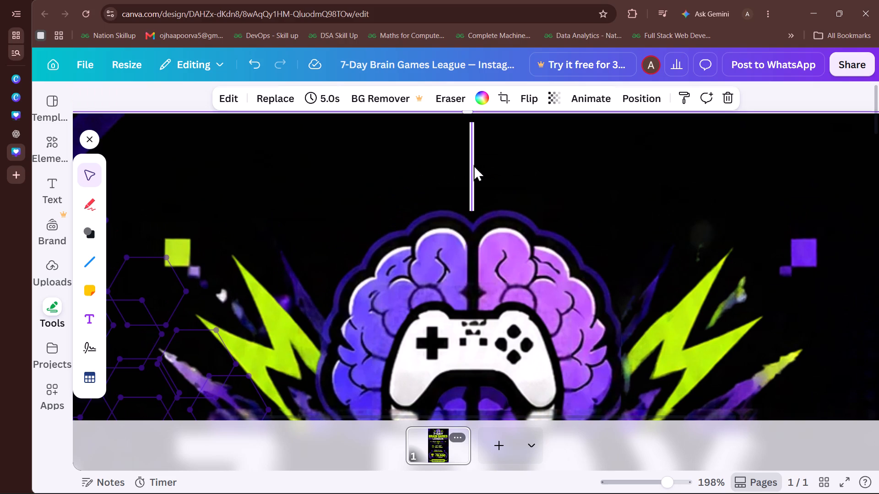
click(473, 165)
click(494, 235)
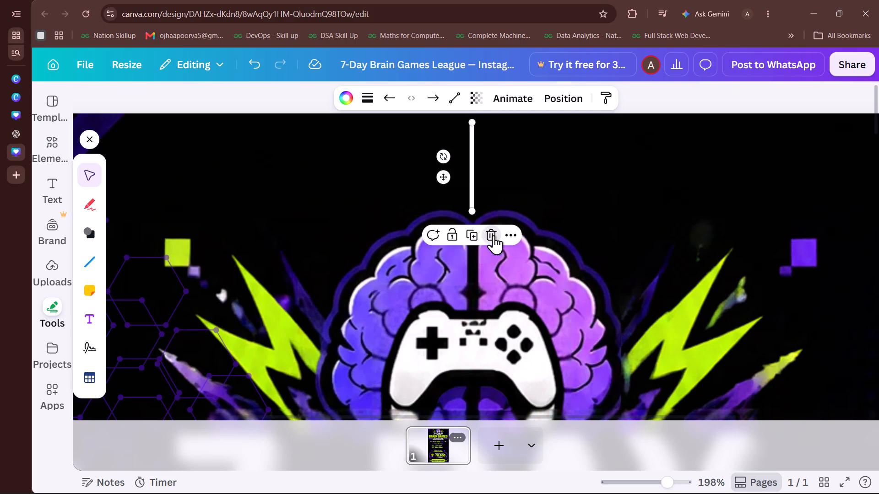
click(427, 159)
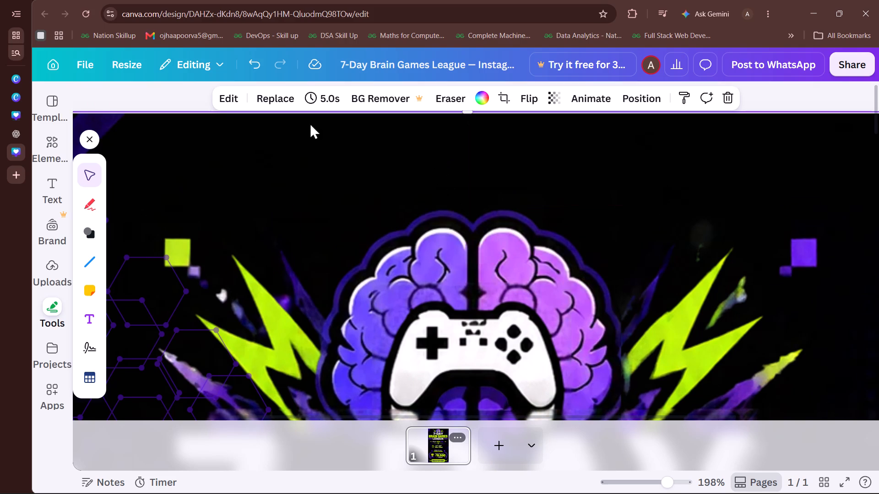
Add a heading text reading "EvolVIT x Matiks" to the poster.
click(59, 190)
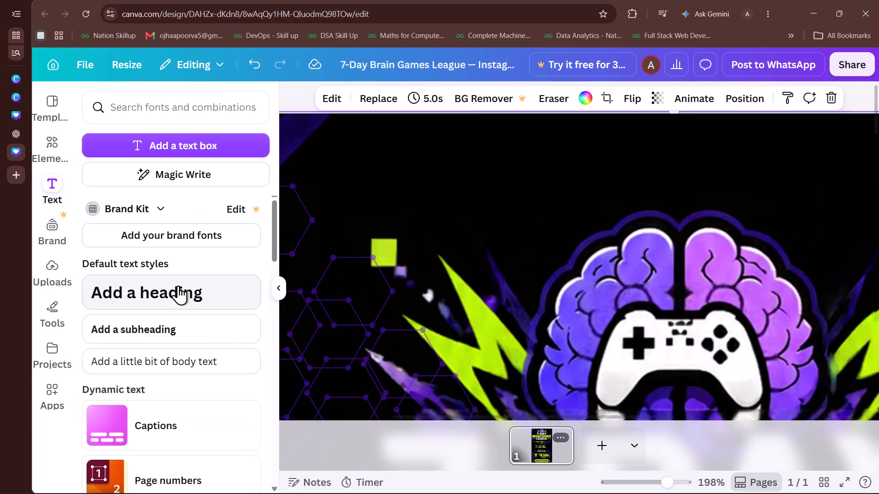
click(178, 285)
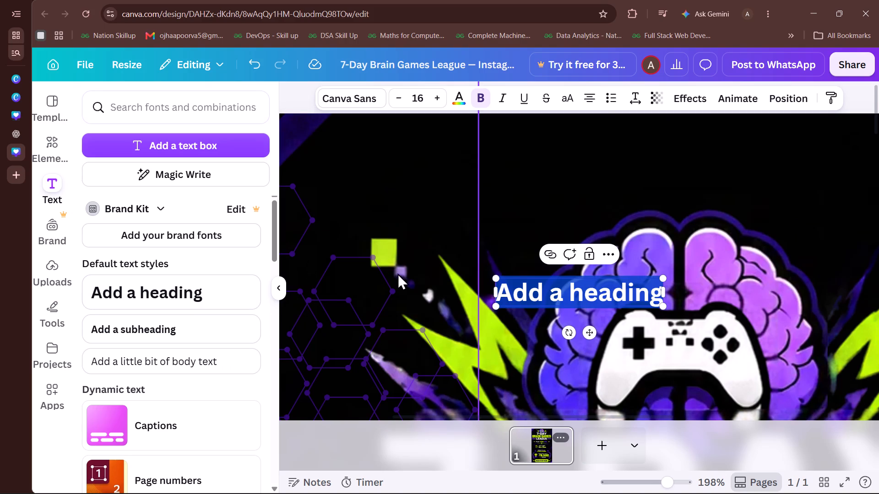
text(Evol)
text(VIT)
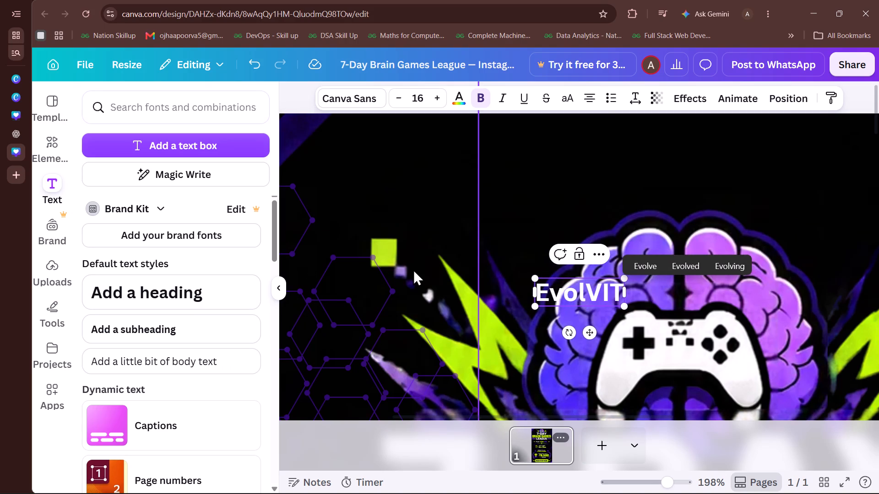
key(x)
key(BackSpace)
key(space)
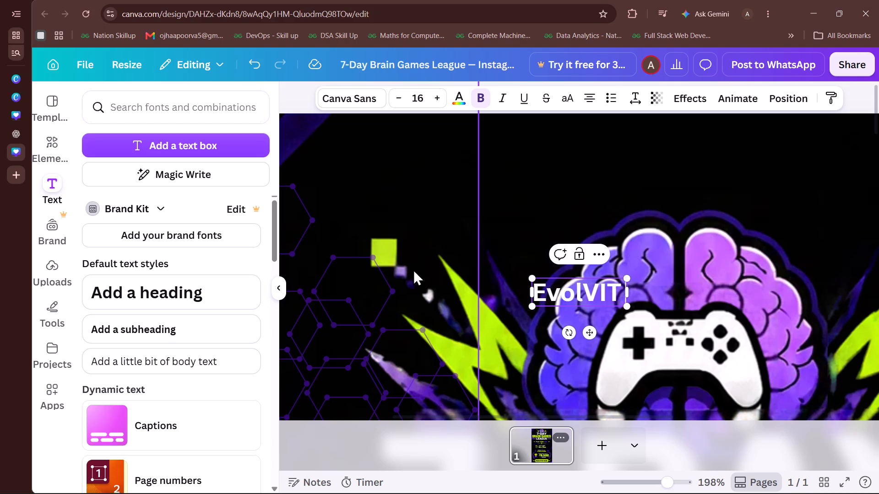
text(x)
key(space)
key(shift+m)
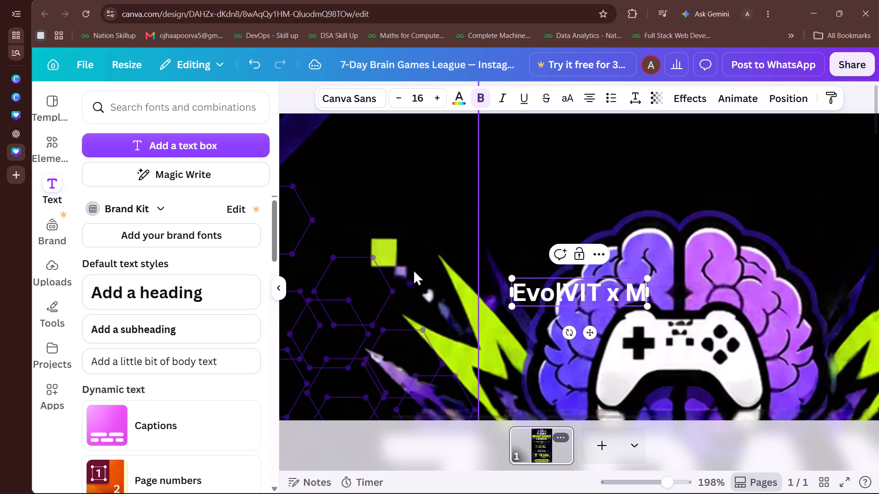
text(atik)
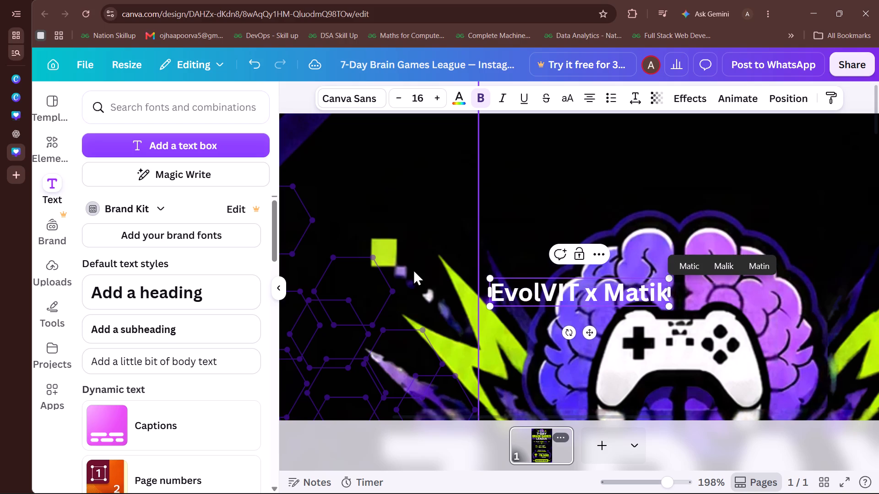
key(s)
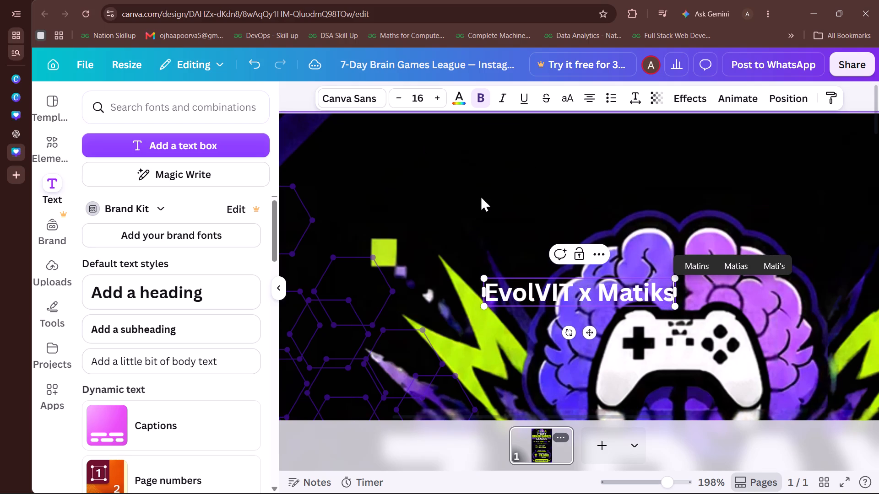
click(480, 195)
Move the "EvolVIT x Matiks" heading into the empty space above the brain, centred on the brain's middle gap.
drag(582, 301, 667, 199)
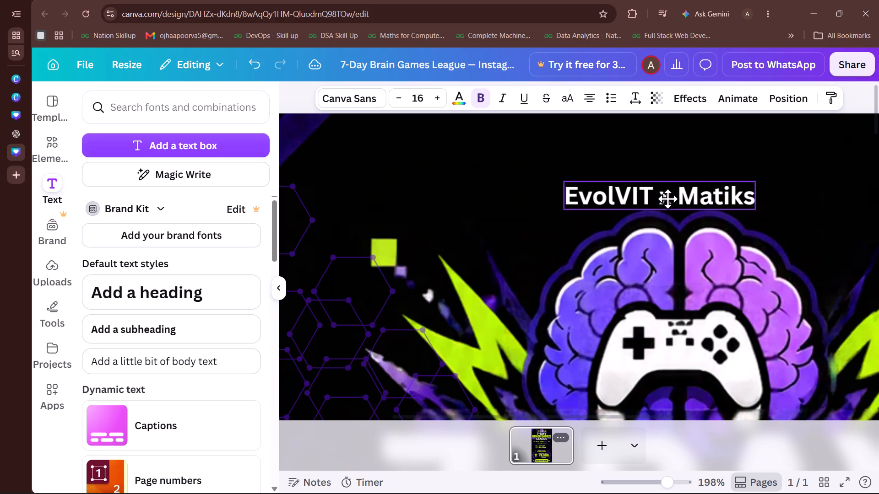
drag(667, 199, 680, 160)
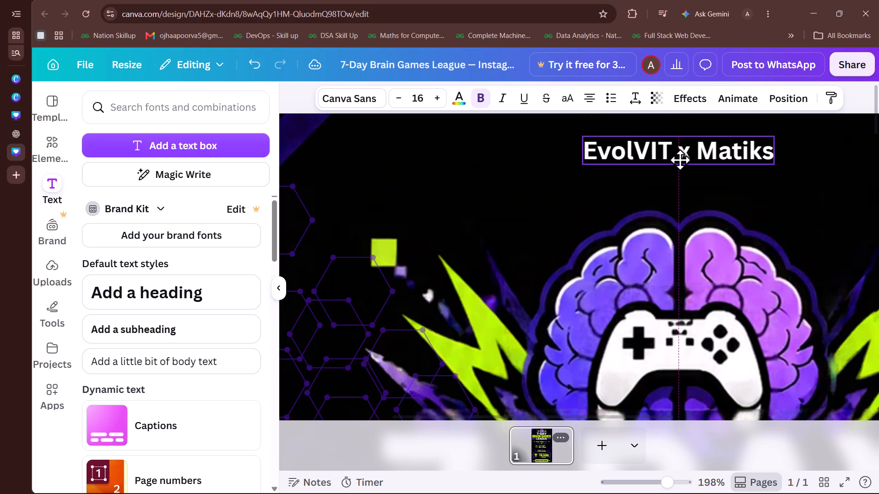
drag(680, 160, 676, 162)
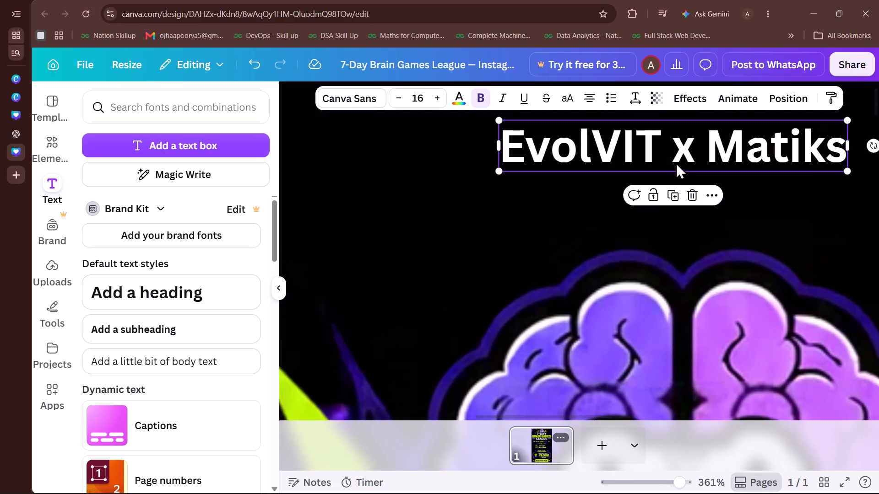
scroll(676, 162, left, 2)
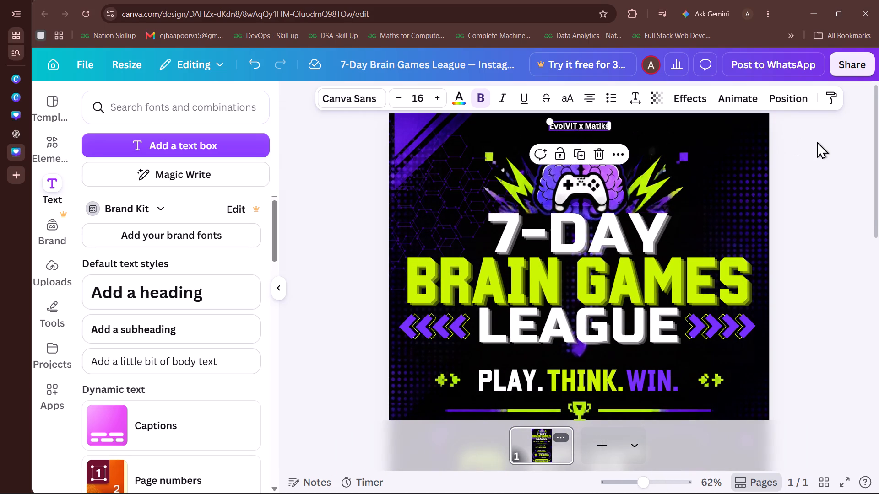
click(817, 141)
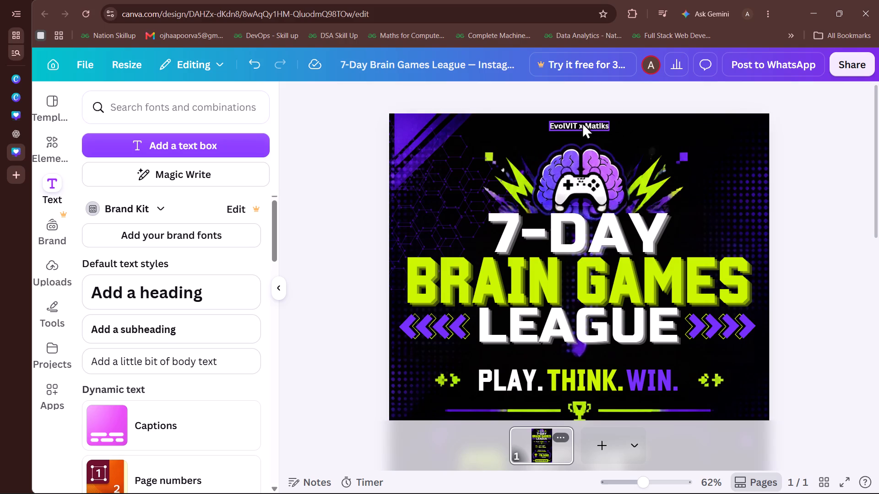
Enlarge the "EvolVIT x Matiks" heading to font size 29.
click(582, 122)
drag(447, 97, 442, 97)
triple_click(442, 97)
triple_click(442, 97)
triple_click(442, 97)
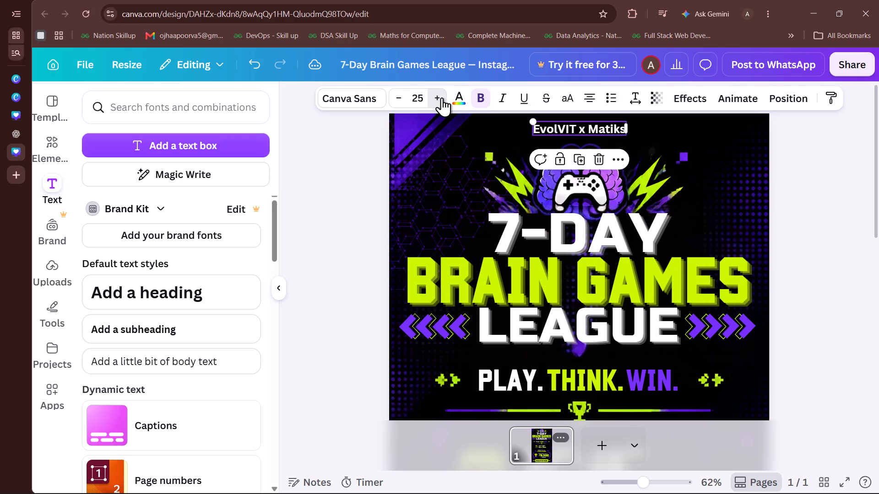
triple_click(442, 97)
click(442, 97)
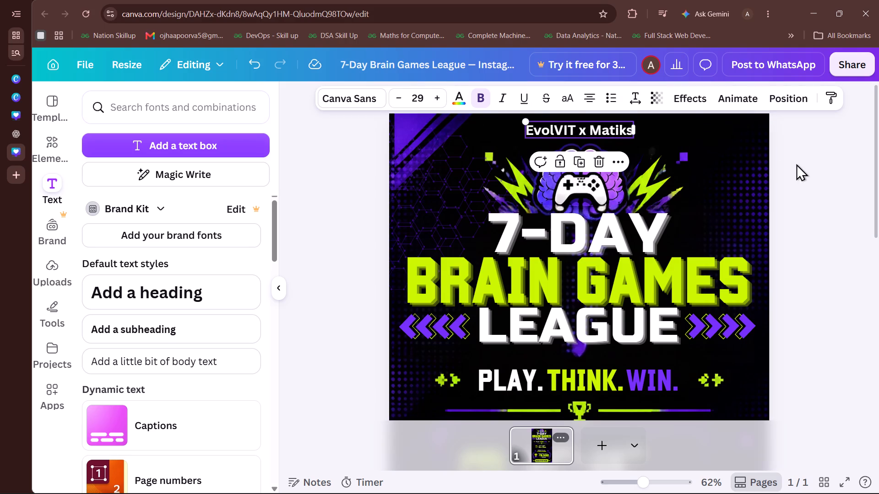
click(796, 164)
Colour the "EvolVIT x Matiks" heading vivid yellow green, #c9f700.
click(579, 133)
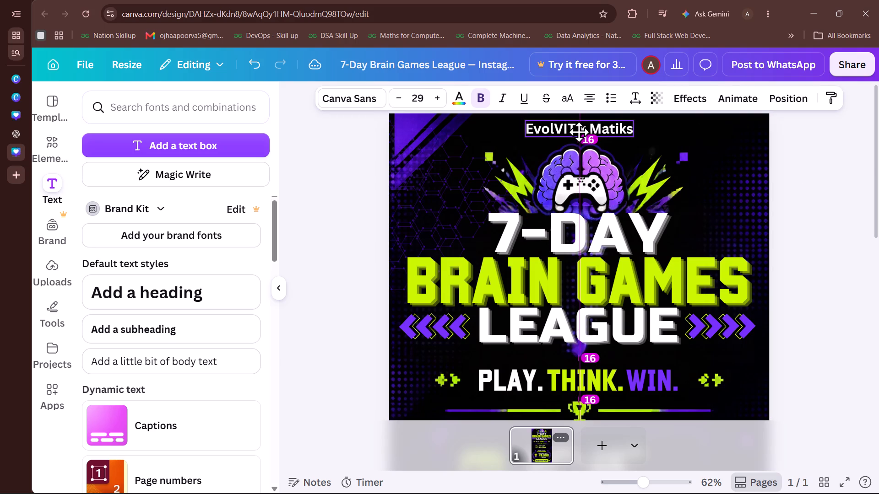
click(455, 99)
click(176, 185)
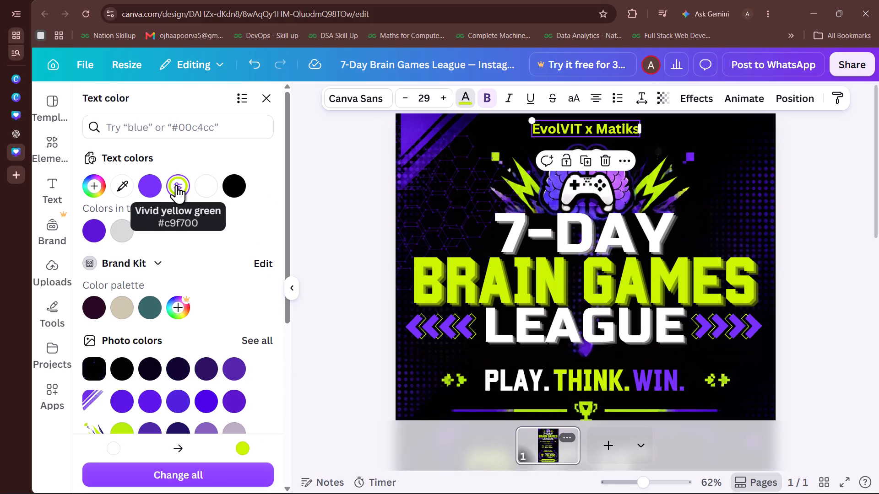
click(344, 193)
click(344, 193)
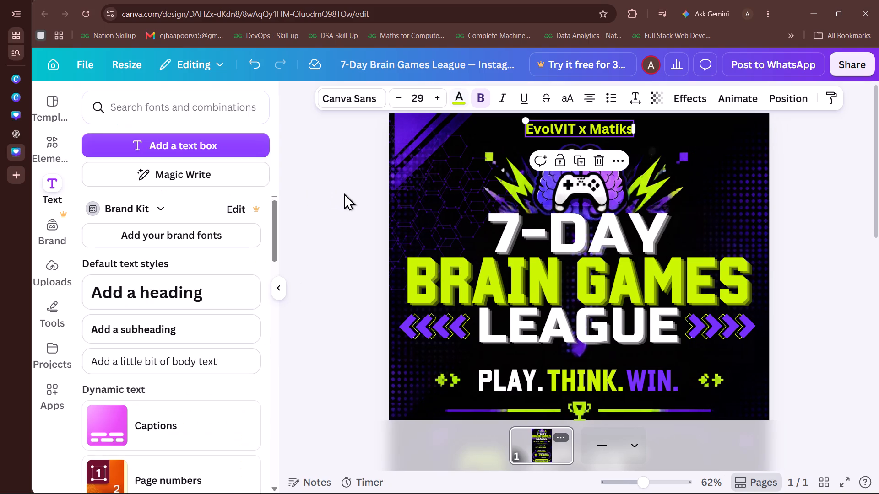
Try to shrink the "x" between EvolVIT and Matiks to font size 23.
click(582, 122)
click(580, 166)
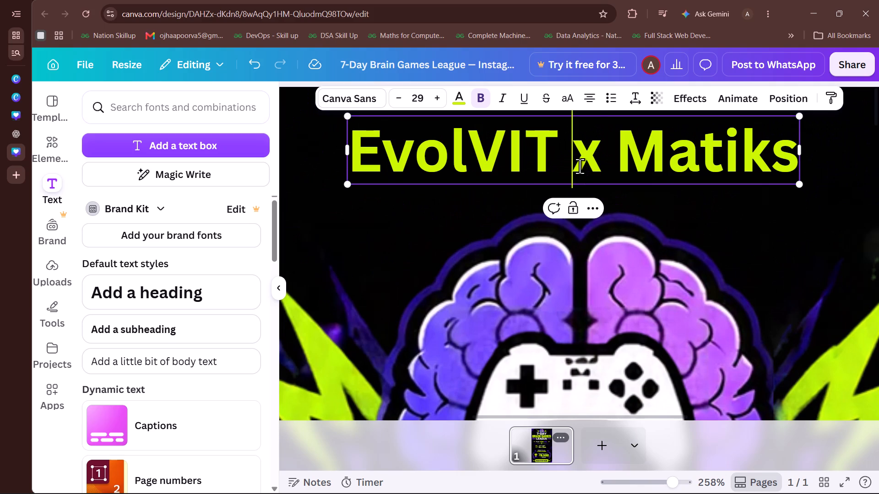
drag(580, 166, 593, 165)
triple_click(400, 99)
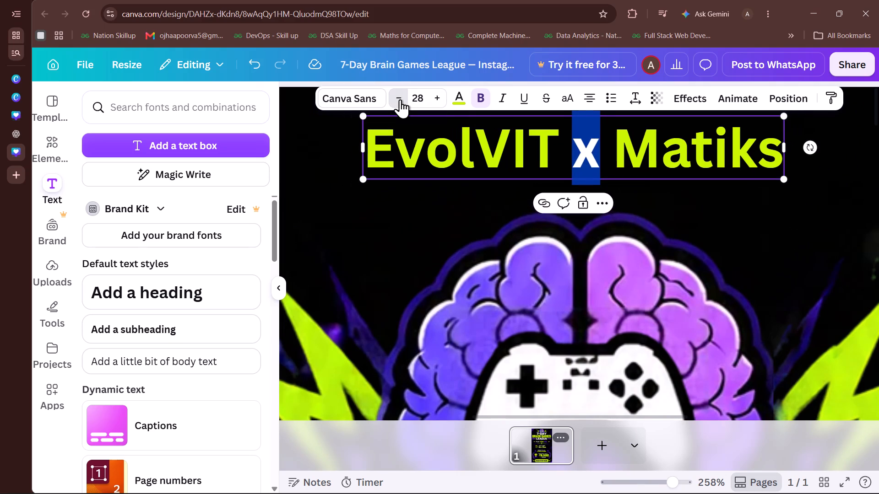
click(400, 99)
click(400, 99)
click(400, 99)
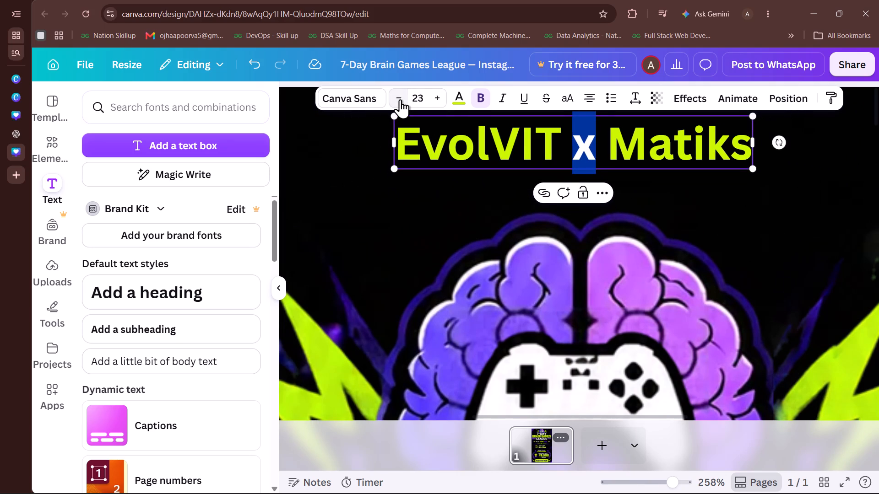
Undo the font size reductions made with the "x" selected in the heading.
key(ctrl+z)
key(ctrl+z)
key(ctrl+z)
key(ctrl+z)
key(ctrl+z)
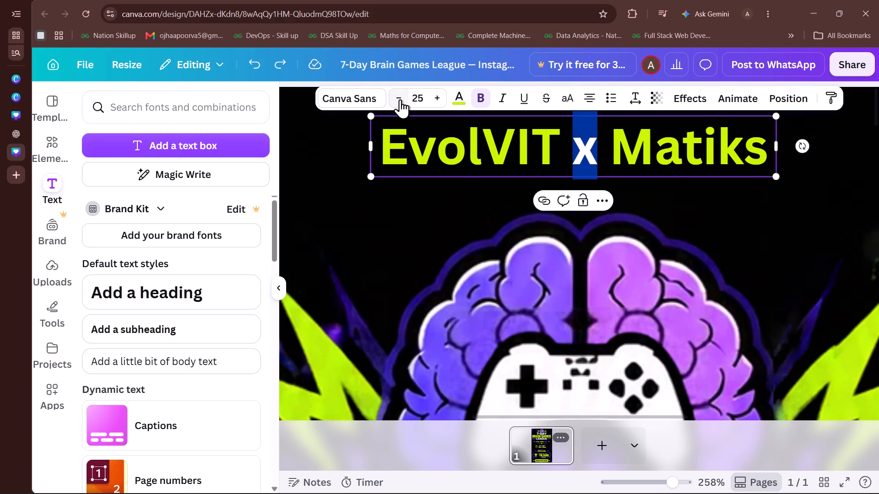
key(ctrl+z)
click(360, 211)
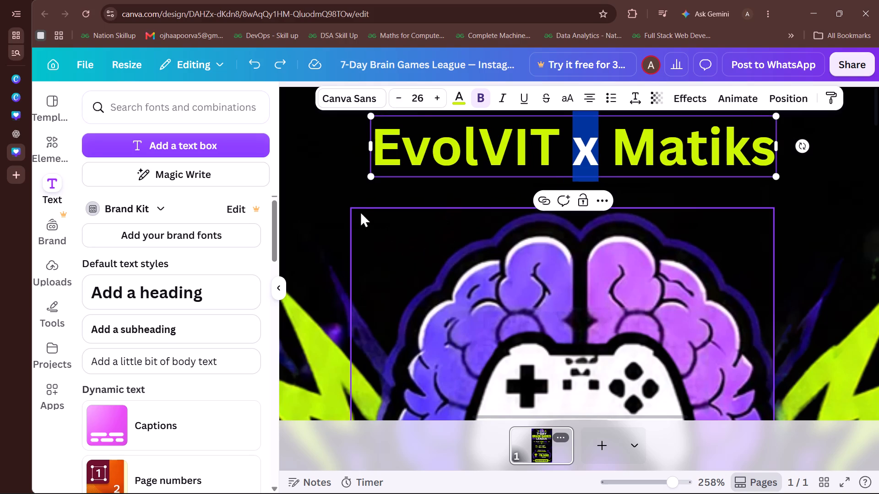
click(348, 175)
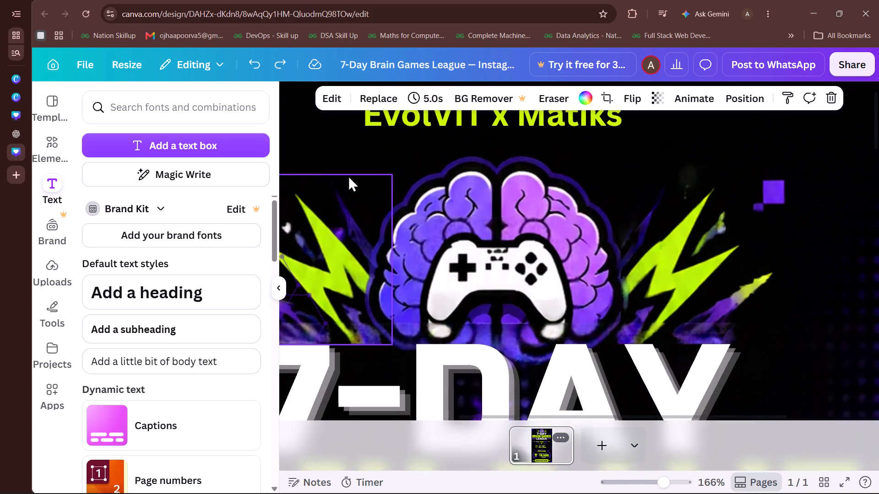
Set the whole "EvolVIT x Matiks" heading to font size 30.
scroll(348, 175, right, 1)
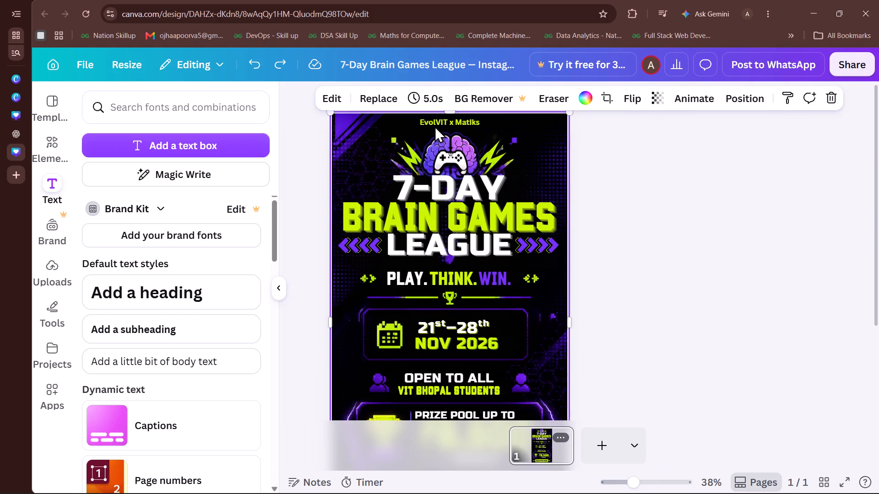
scroll(434, 126, up, 1)
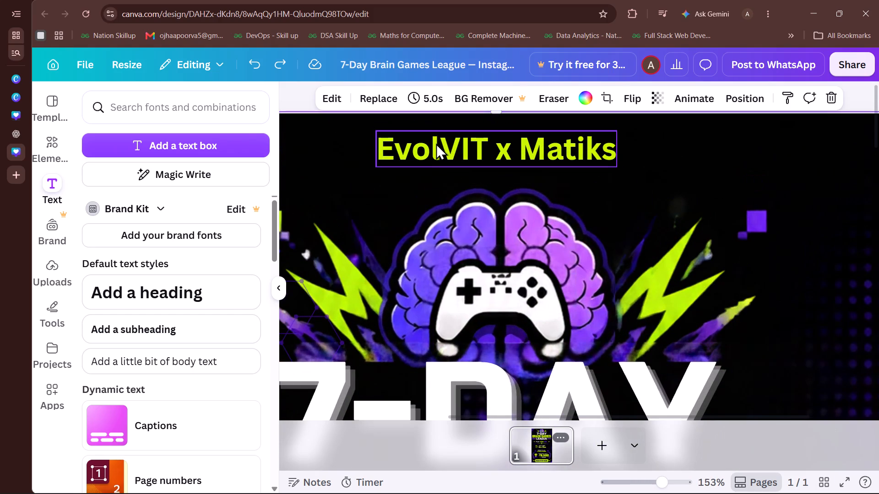
click(436, 143)
triple_click(440, 95)
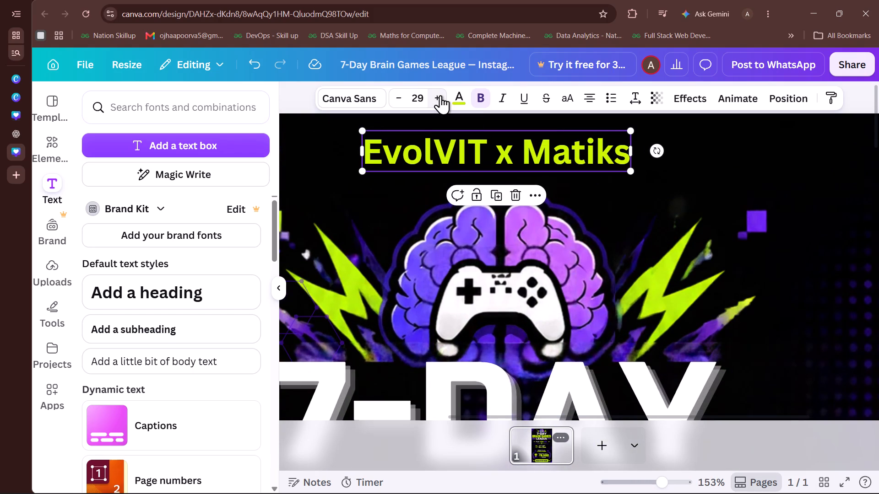
click(440, 95)
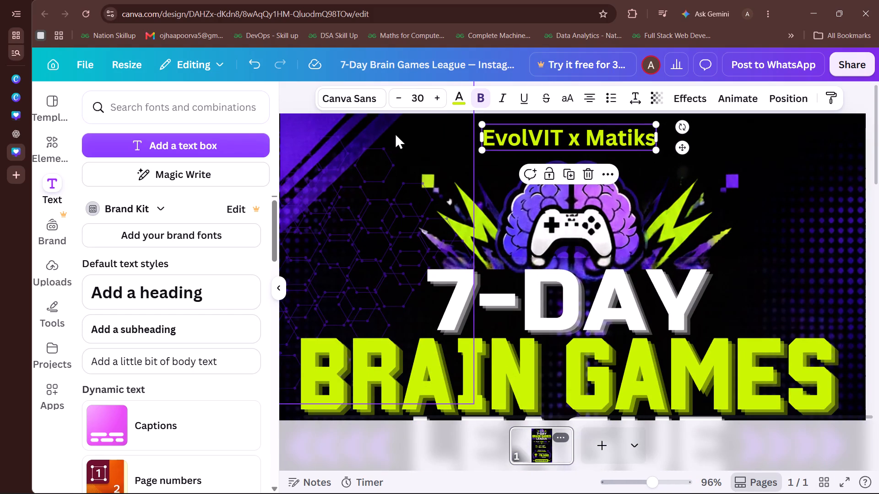
click(399, 134)
click(336, 168)
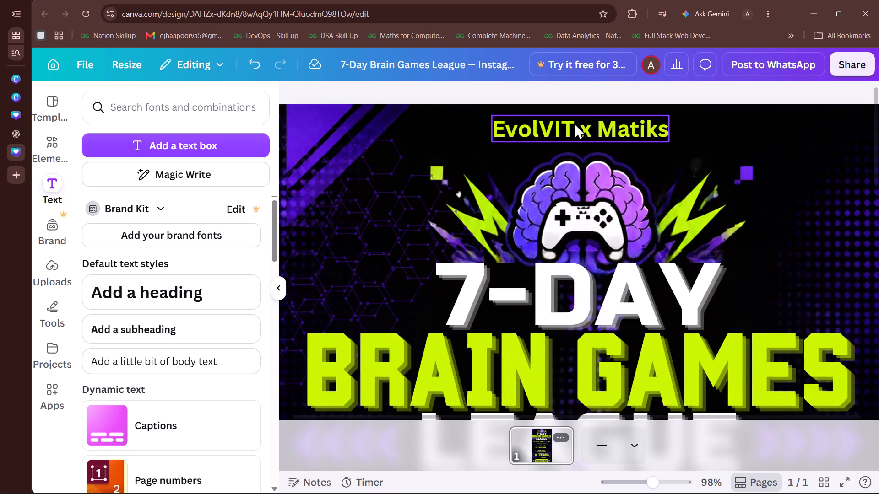
Add a body text box reading "Presents" and place it just beneath the "EvolVIT x Matiks" heading.
click(152, 350)
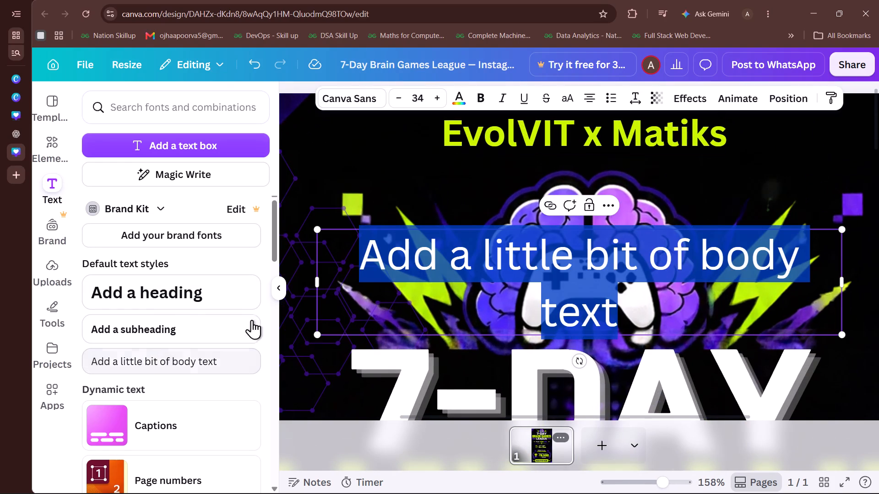
text(Present)
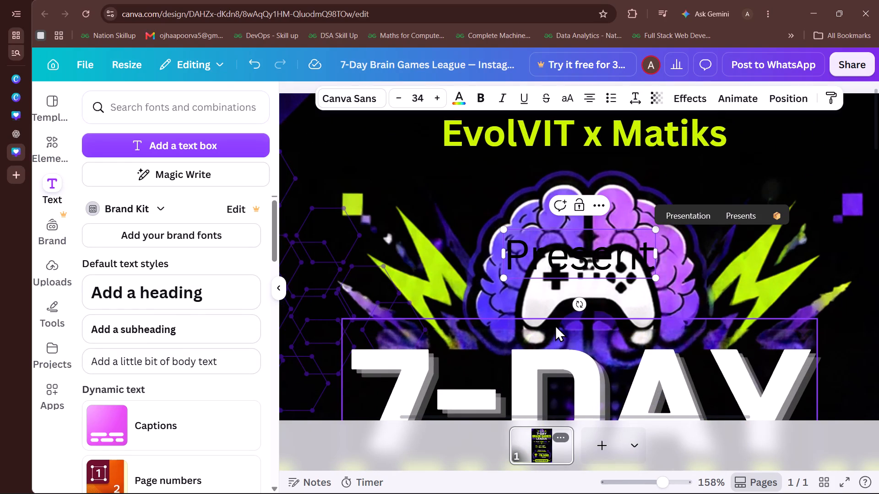
key(s)
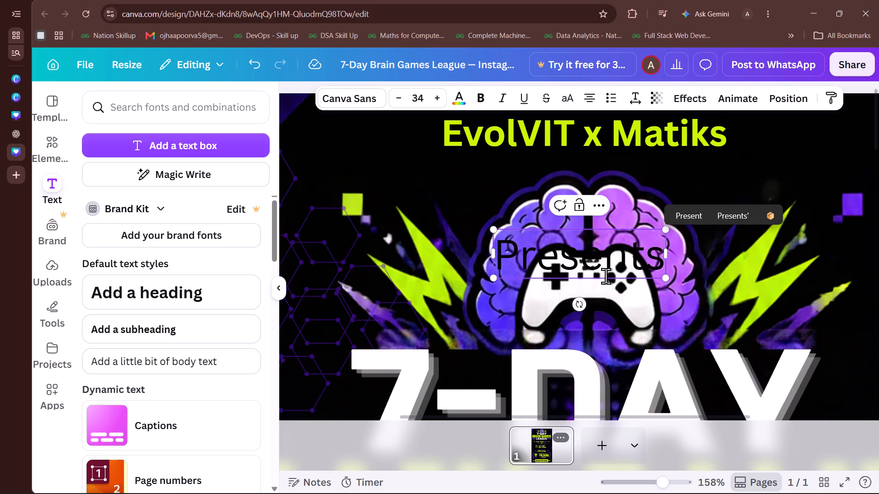
click(493, 199)
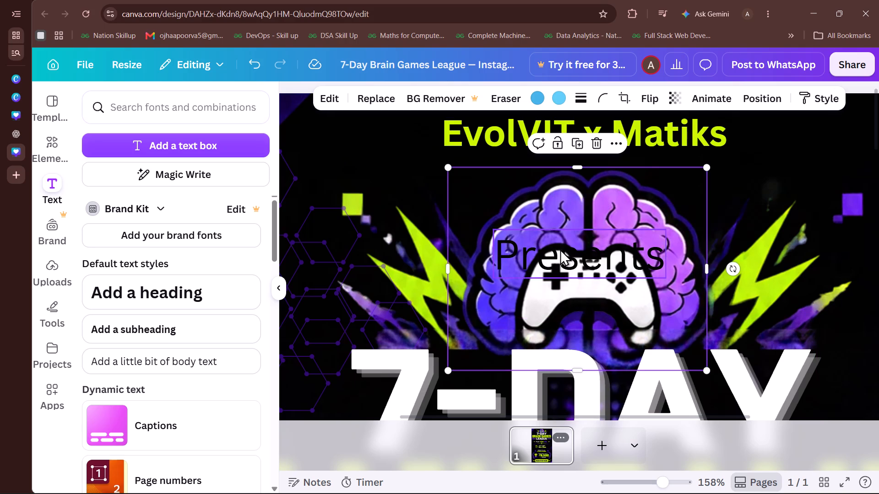
drag(560, 249, 566, 168)
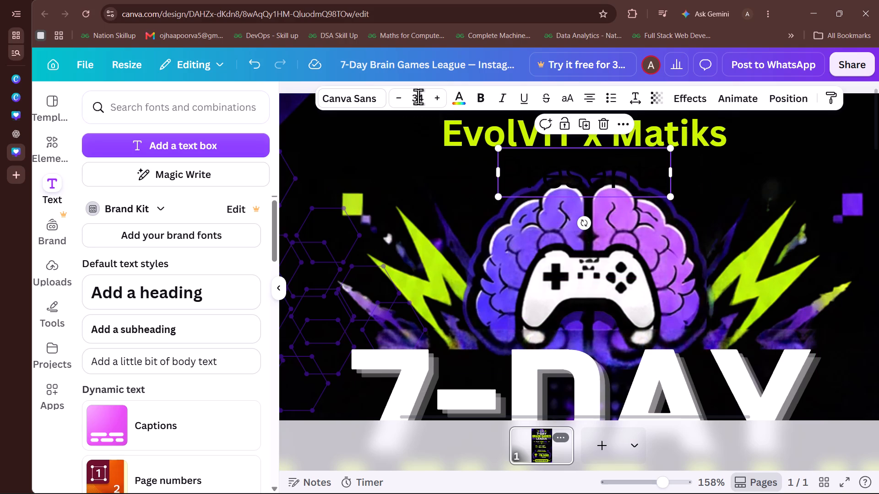
Style the "Presents" text in white at font size 12.
click(418, 96)
text(16)
key(Return)
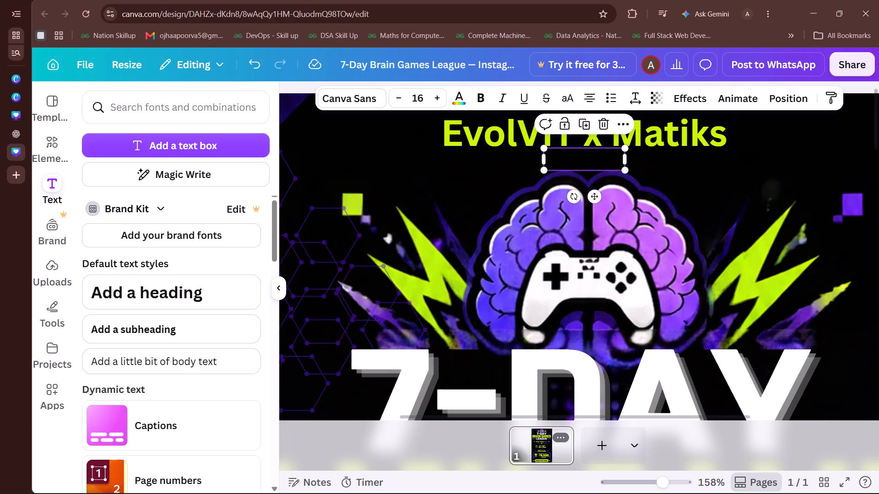
click(462, 95)
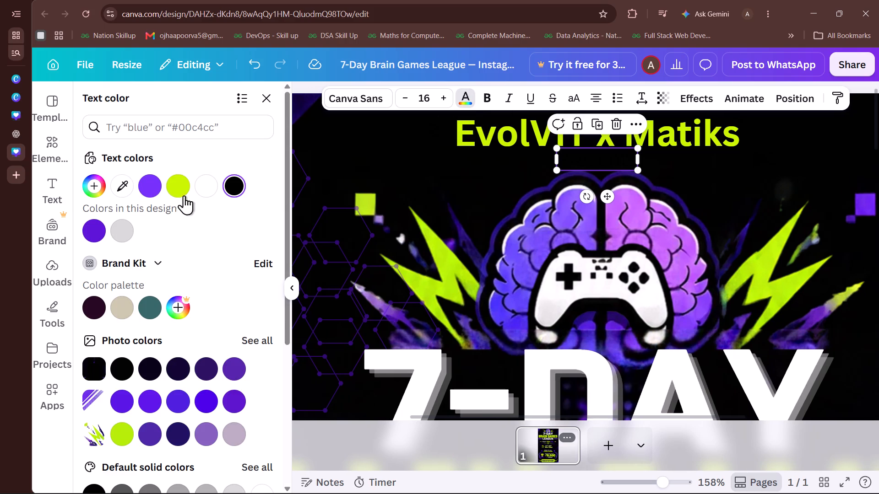
click(198, 191)
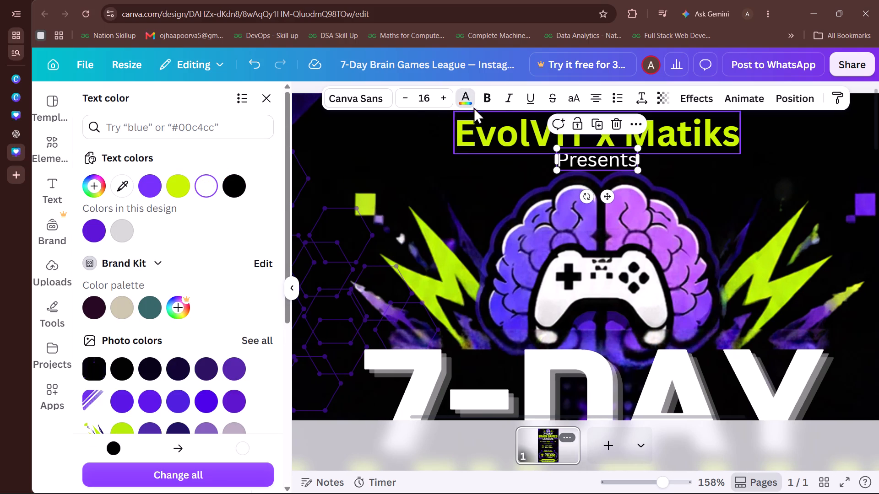
triple_click(406, 99)
click(406, 99)
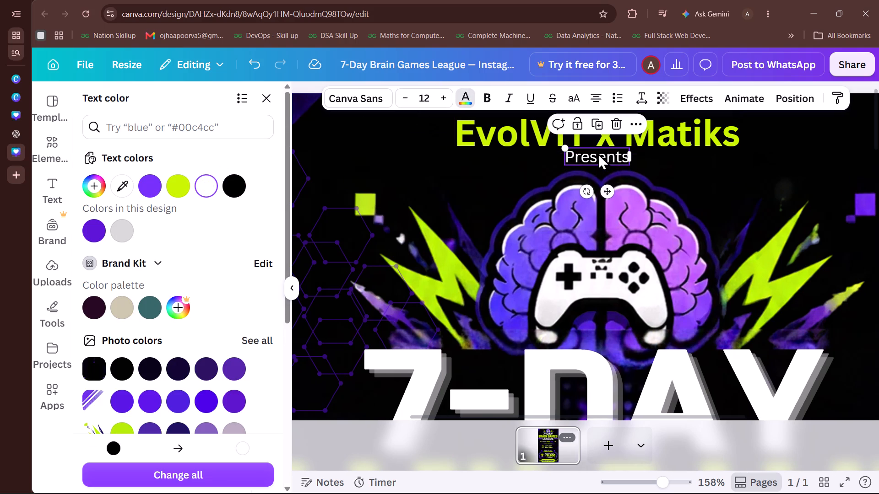
Adjust the spacing and alignment of "Presents" and the "EvolVIT x Matiks" heading so they sit stacked above the brain graphic.
click(605, 188)
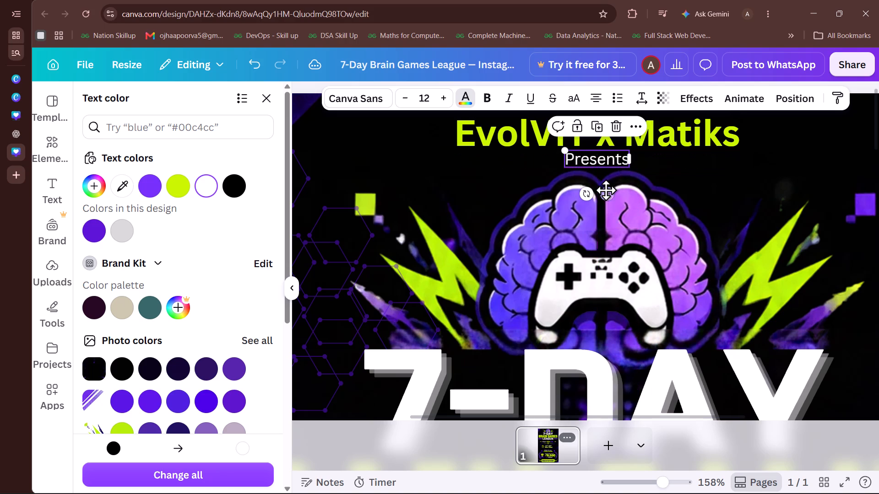
drag(672, 136, 658, 135)
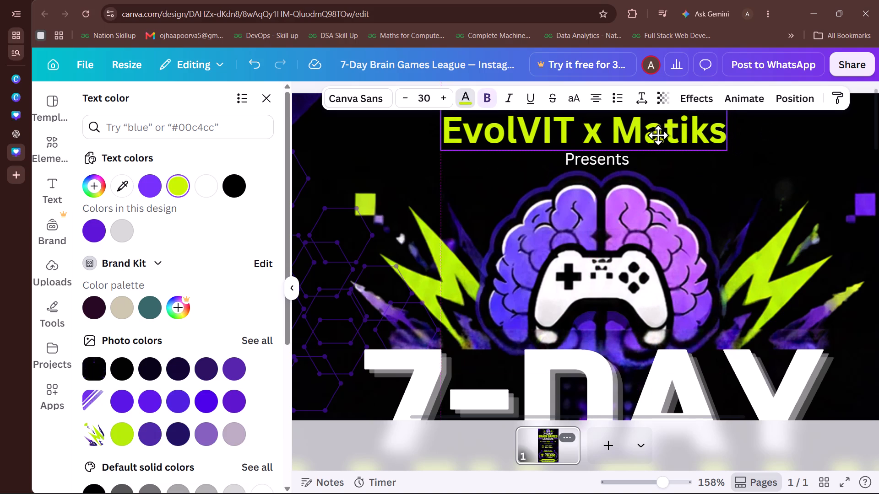
drag(658, 135, 665, 132)
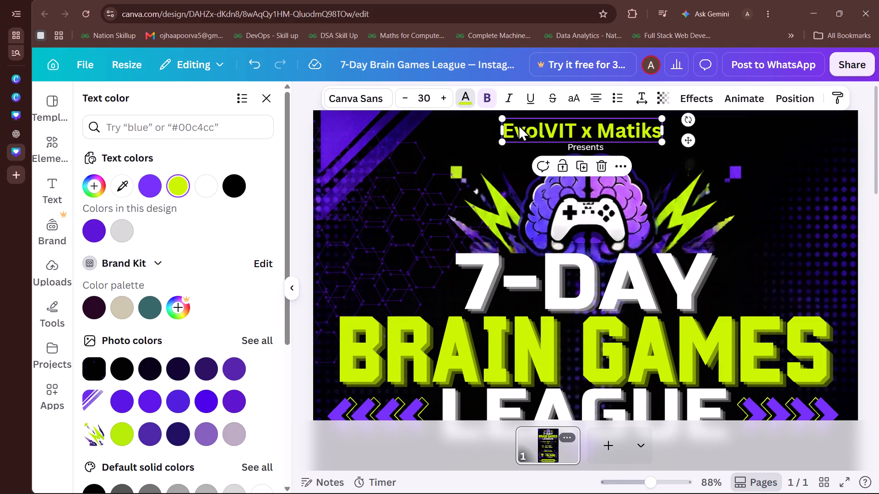
Group the "EvolVIT x Matiks" heading with the "Presents" text.
click(456, 132)
drag(666, 125, 574, 145)
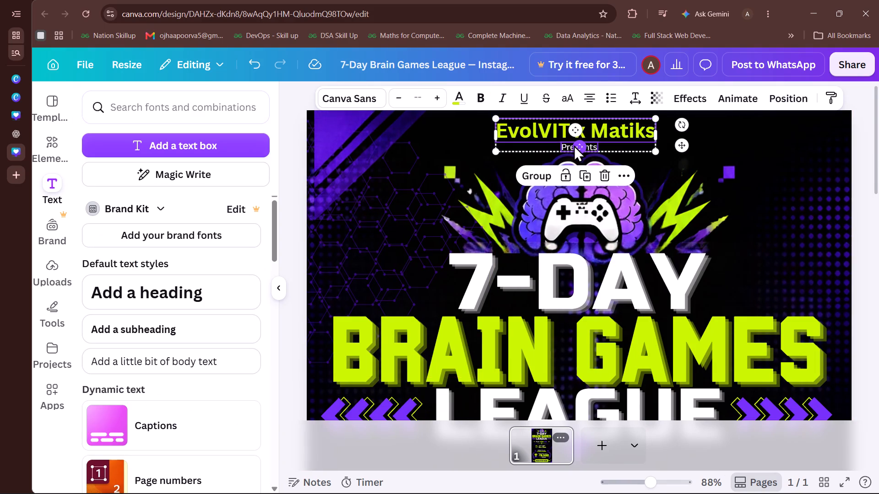
click(543, 171)
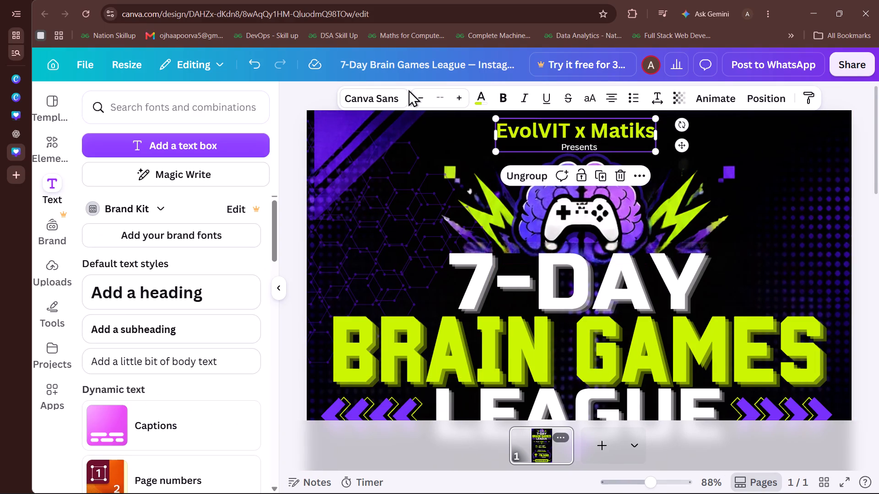
Change the font of the grouped heading and "Presents" text to Wildcat.
click(398, 99)
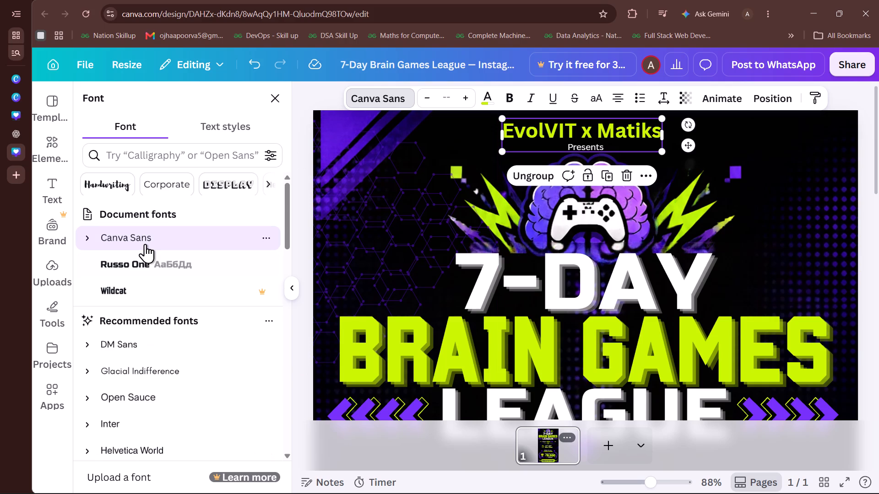
click(114, 292)
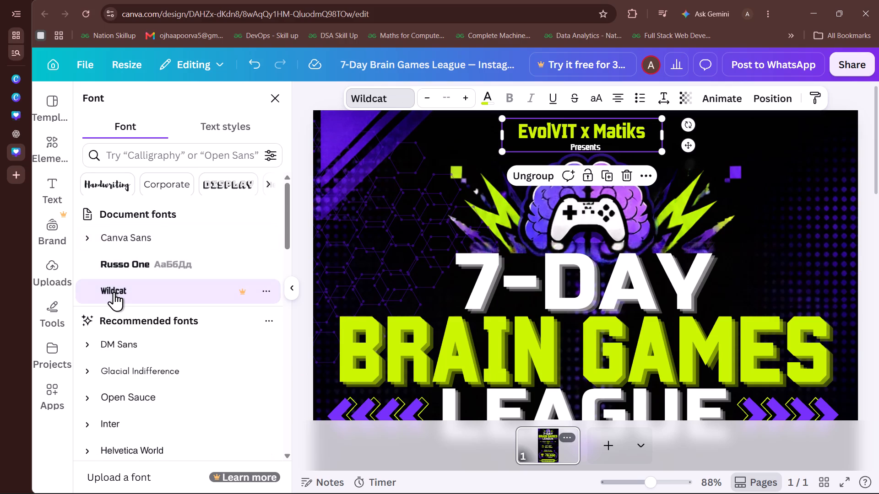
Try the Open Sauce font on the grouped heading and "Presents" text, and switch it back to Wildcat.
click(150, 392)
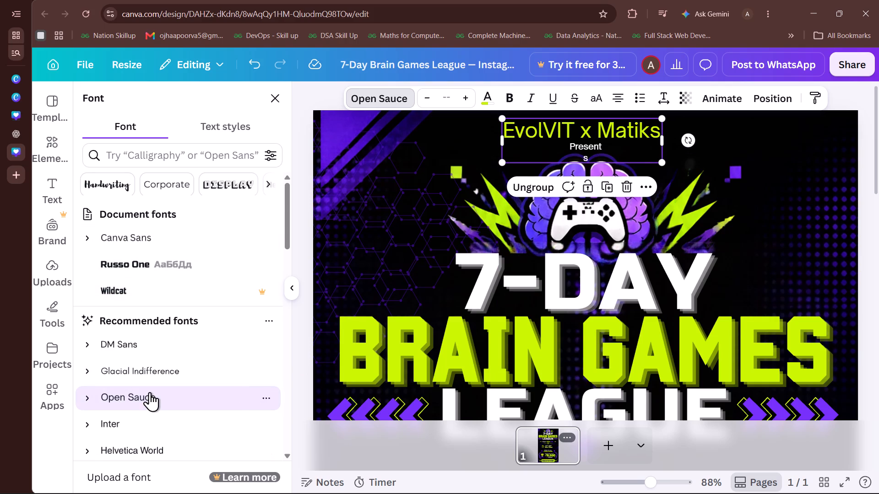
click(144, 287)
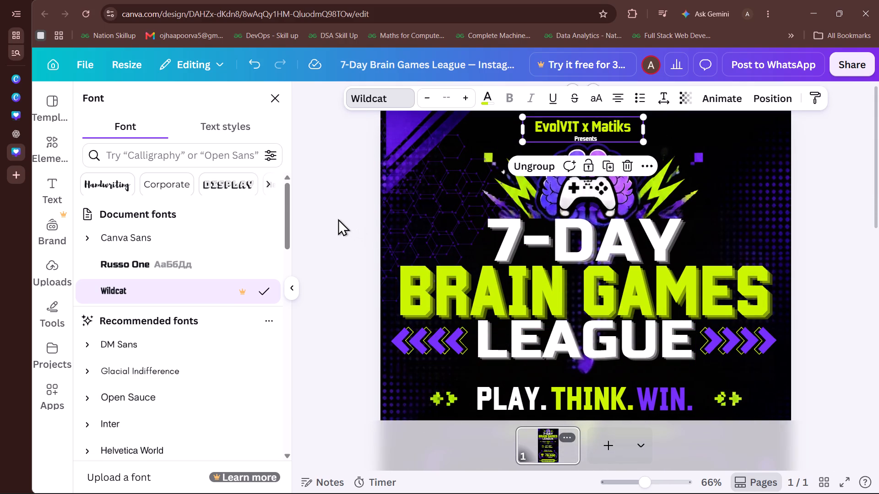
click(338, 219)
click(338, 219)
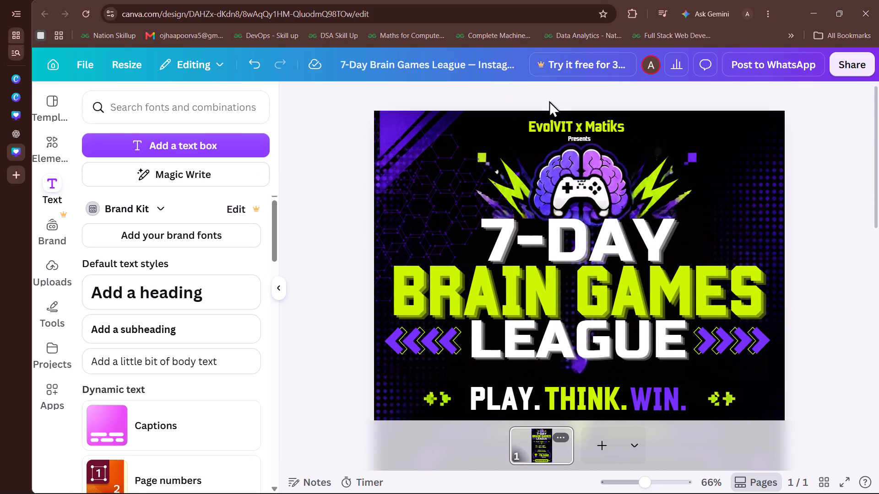
Centre the grouped "EvolVIT x Matiks" heading and "Presents" text horizontally on the page above the brain graphic.
drag(570, 123, 573, 124)
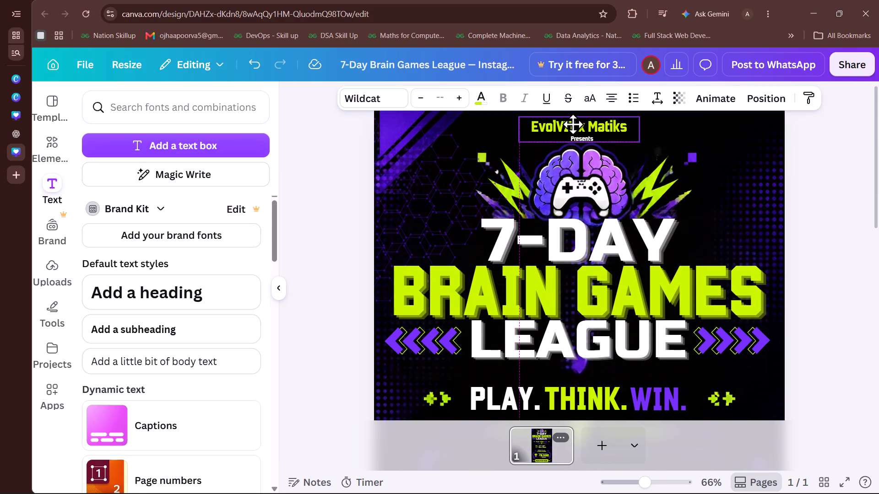
drag(573, 124, 573, 123)
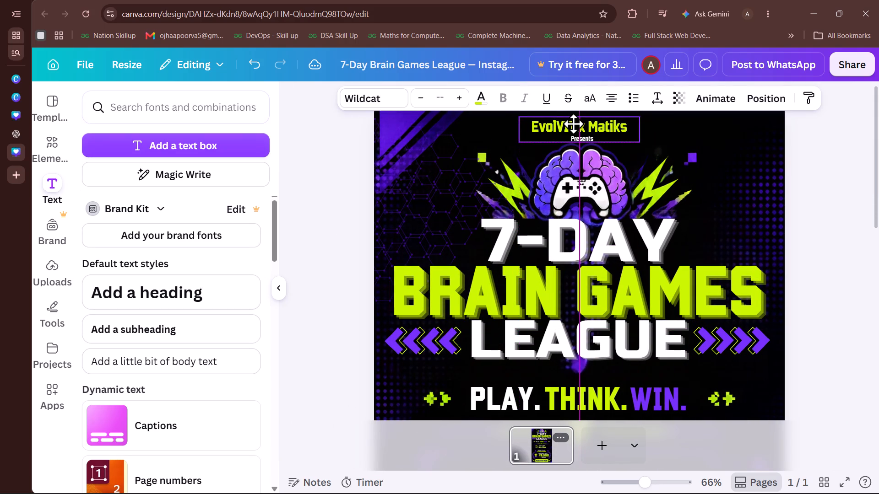
drag(573, 123, 574, 123)
click(812, 155)
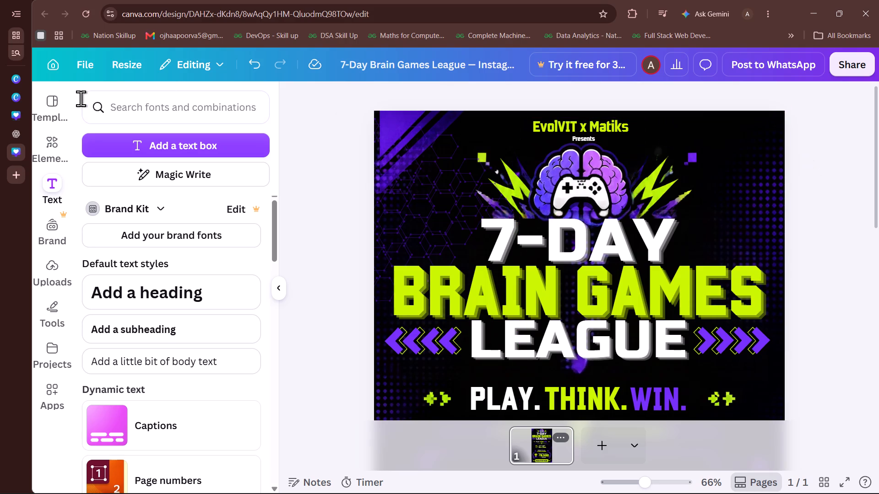
Copy the lime-green-on-black logo from the LOGOS AND COLORS design and return to the 7-Day Brain Games League design.
click(20, 75)
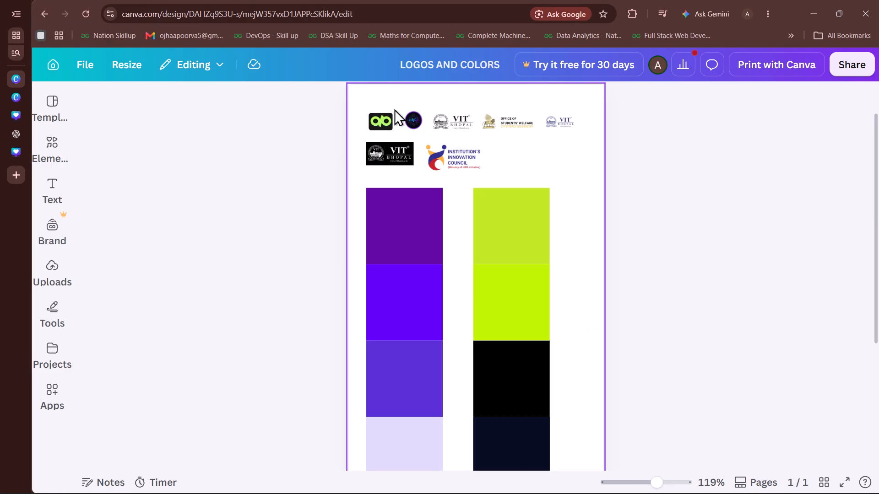
click(390, 116)
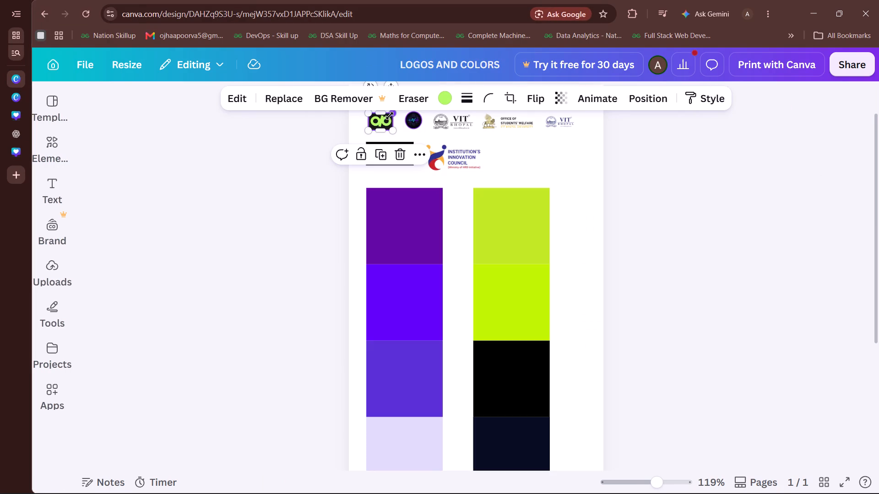
key(ctrl+c)
key(ctrl+c)
click(21, 154)
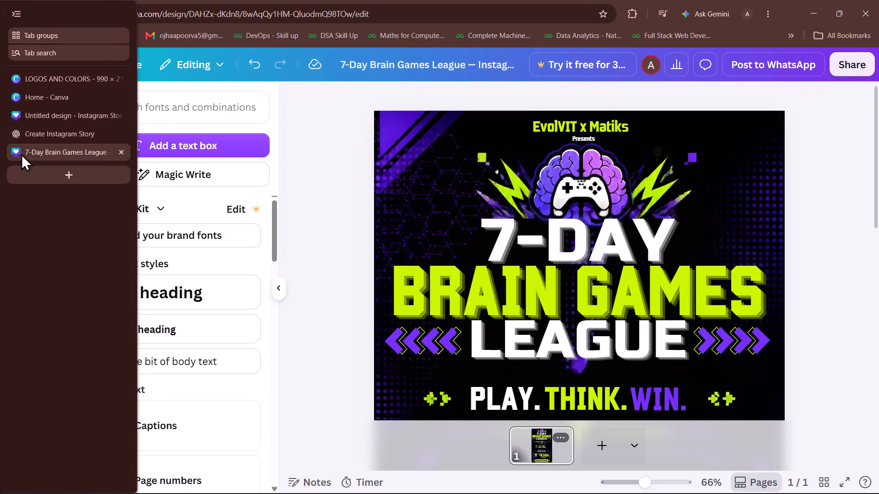
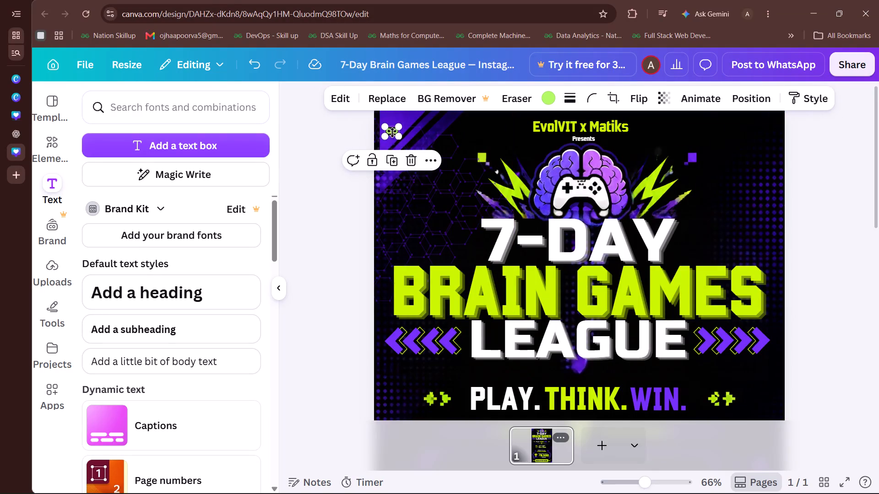
Place the green infinity-like logo directly after "Matiks" in the "EvolVIT x Matiks" heading and enlarge it to slightly taller than the text.
drag(392, 131, 629, 122)
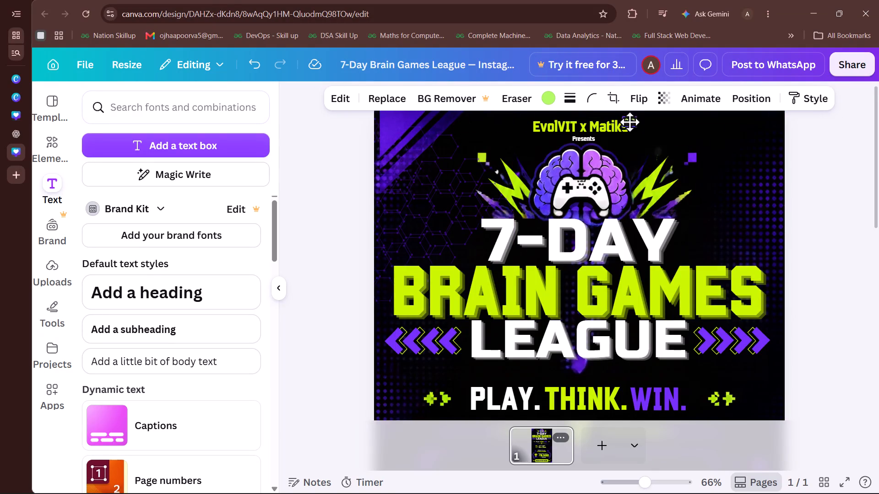
drag(629, 122, 638, 125)
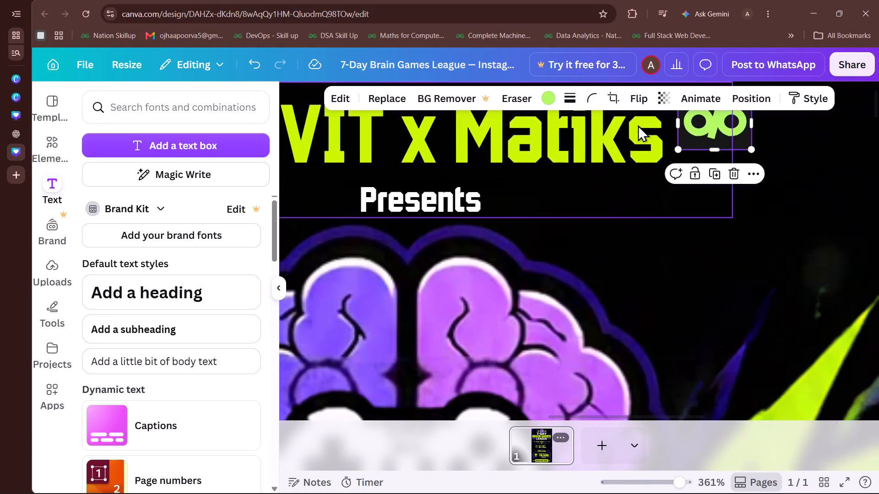
scroll(638, 125, up, 1)
drag(711, 191, 712, 201)
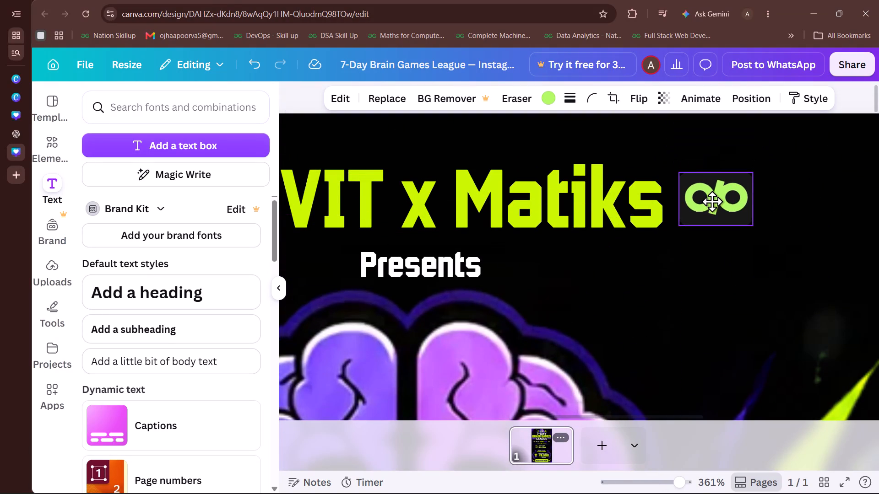
drag(712, 201, 711, 201)
drag(751, 172, 778, 152)
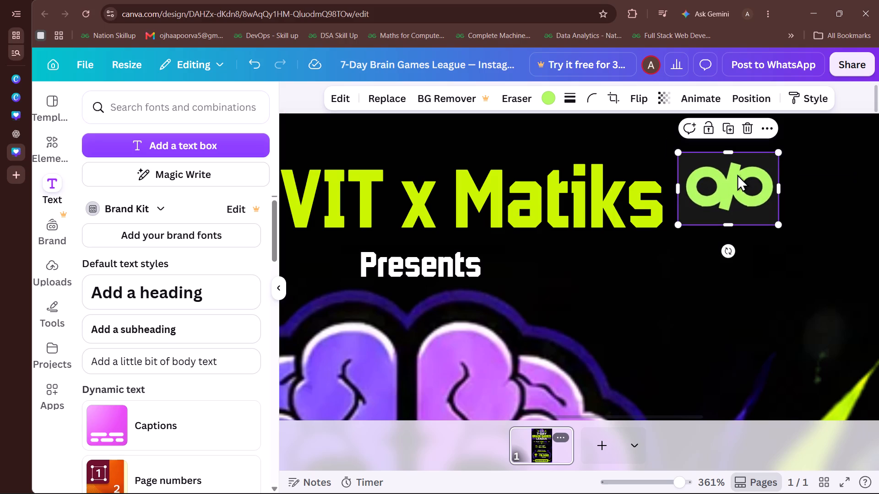
Recolour the Matiks logo beside the heading with the lime green from the poster's photo colours.
drag(735, 177, 731, 185)
click(550, 93)
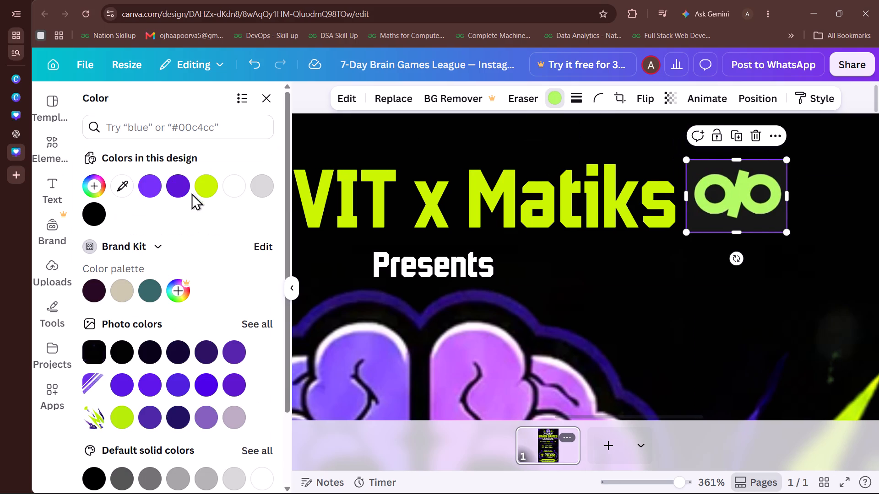
click(201, 193)
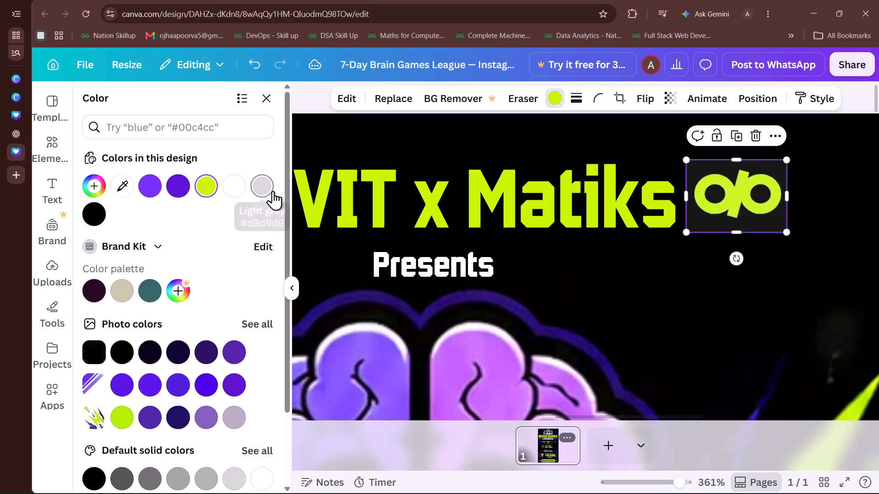
click(273, 191)
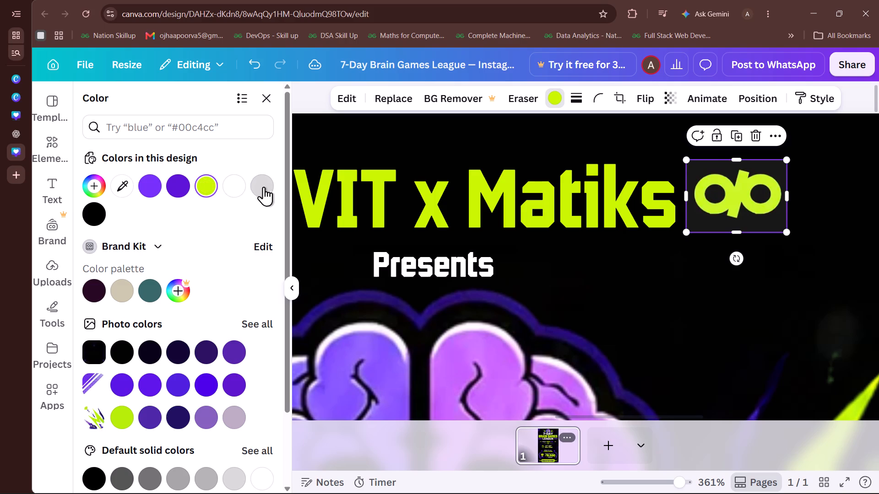
click(263, 187)
click(204, 186)
click(120, 415)
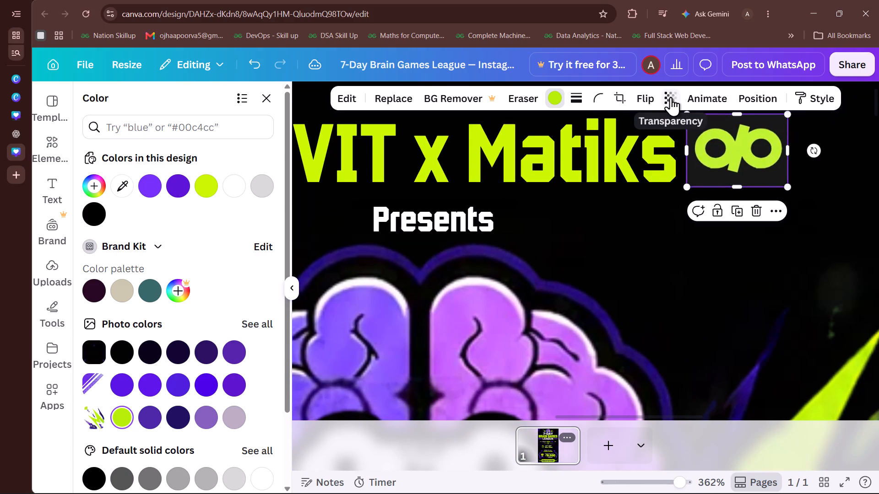
Add a solid white border with stroke weight 1 around the Matiks logo.
click(570, 97)
click(543, 126)
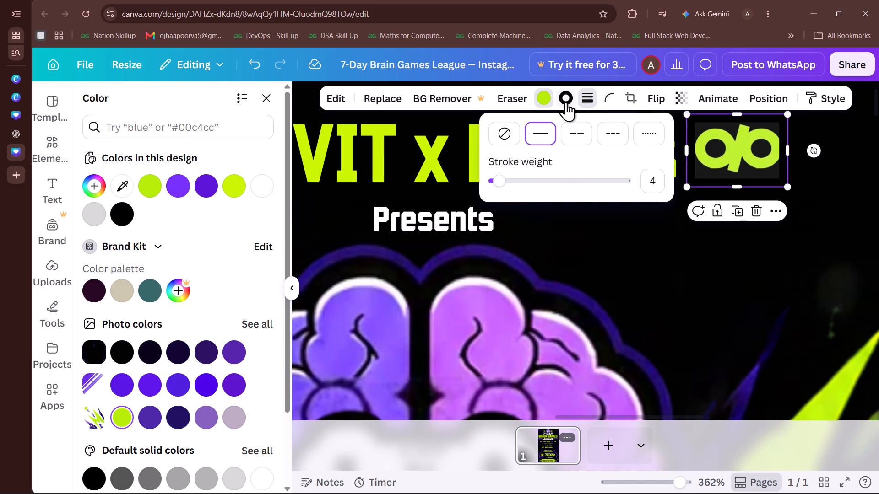
click(566, 102)
click(199, 227)
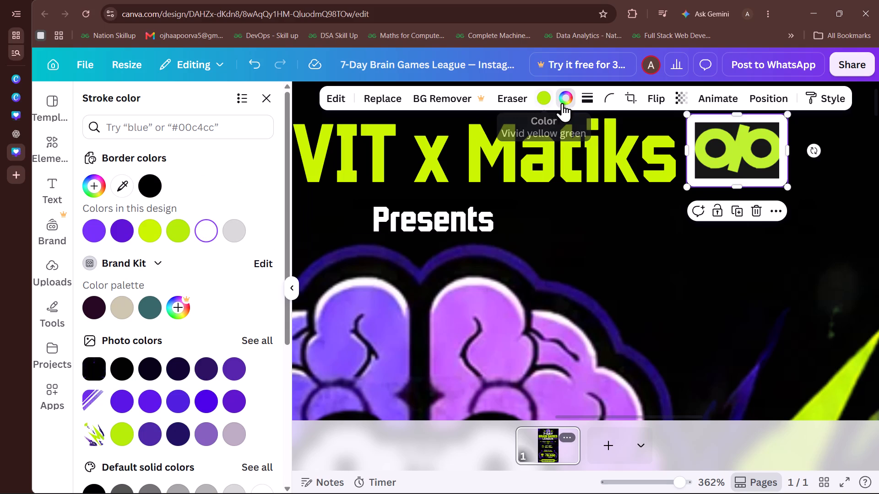
click(592, 101)
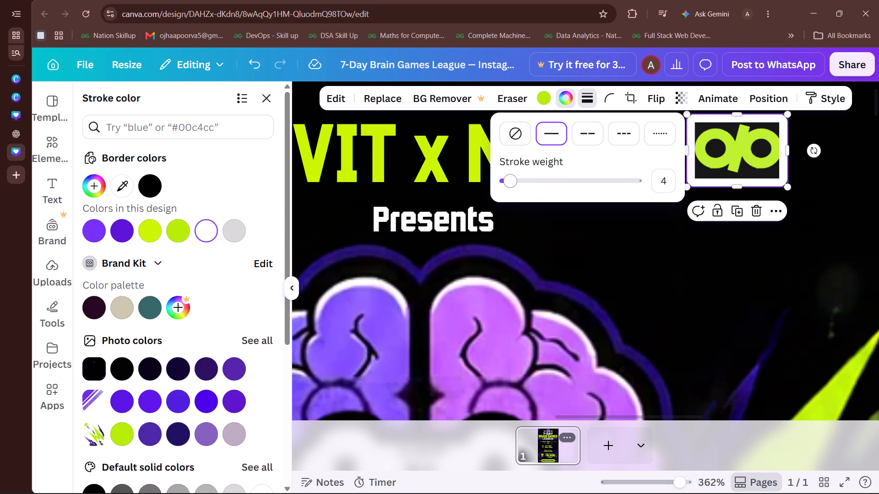
click(507, 187)
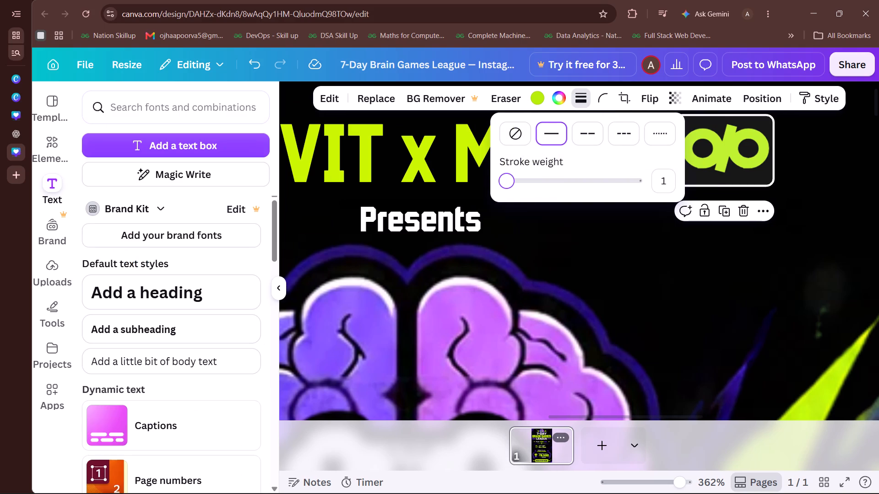
click(616, 224)
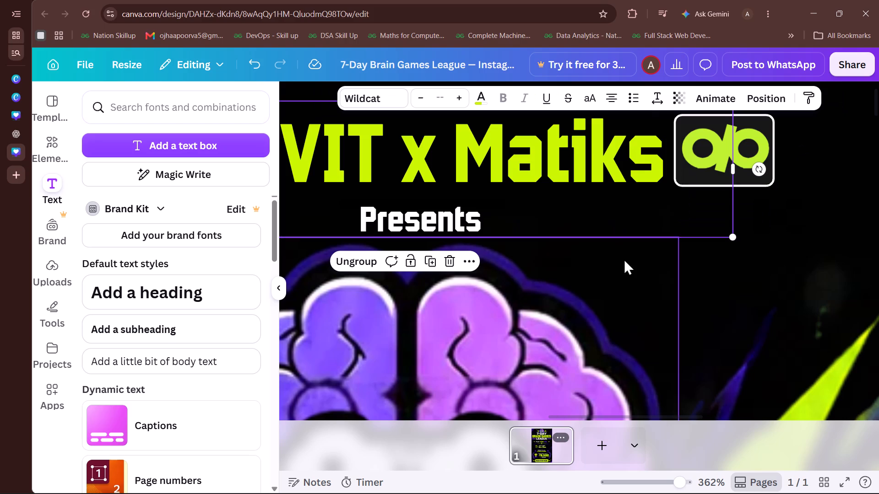
Copy the round EvolVIT logo from the LOGOS AND COLORS design and paste it into the 7-Day Brain Games League story.
click(629, 266)
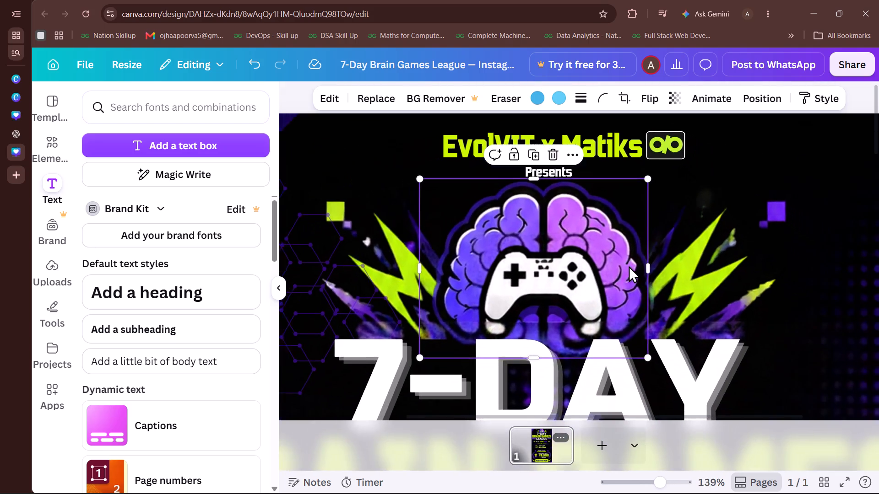
click(803, 167)
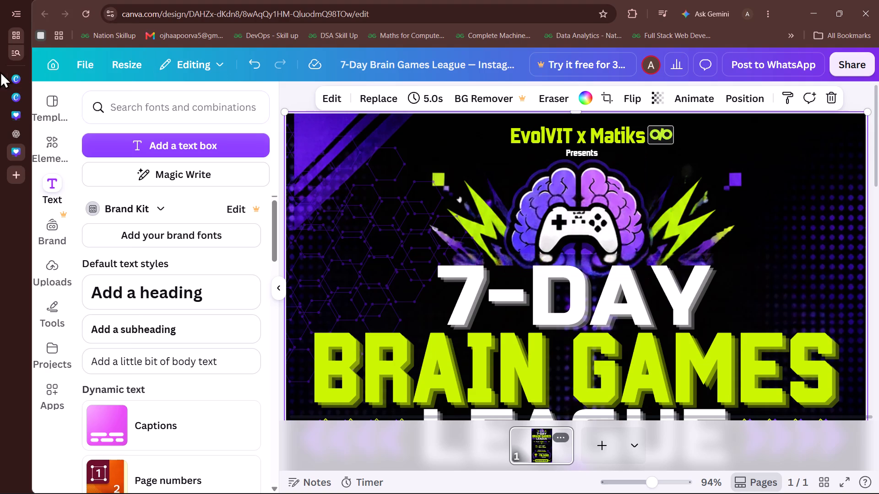
click(13, 72)
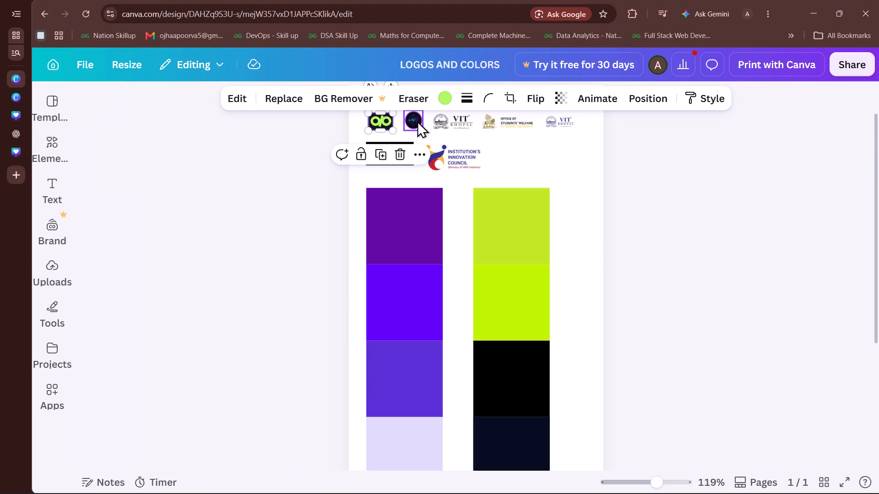
click(417, 121)
key(ctrl+c)
key(ctrl+c)
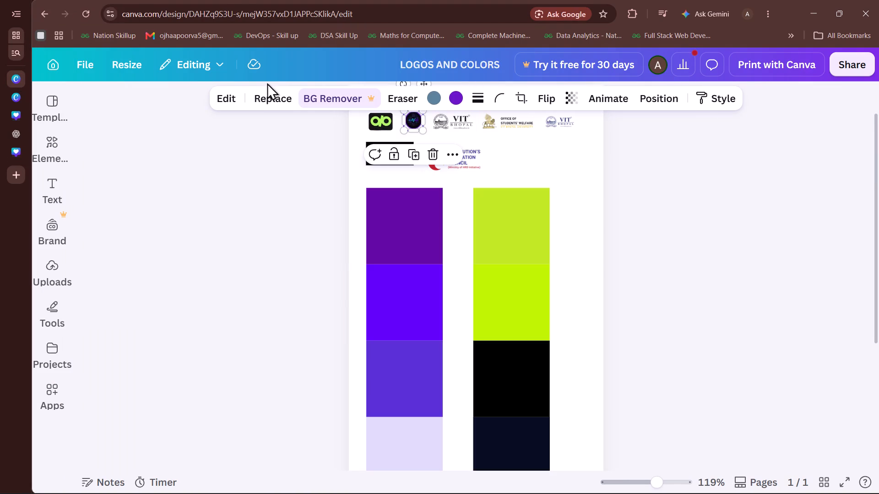
click(18, 151)
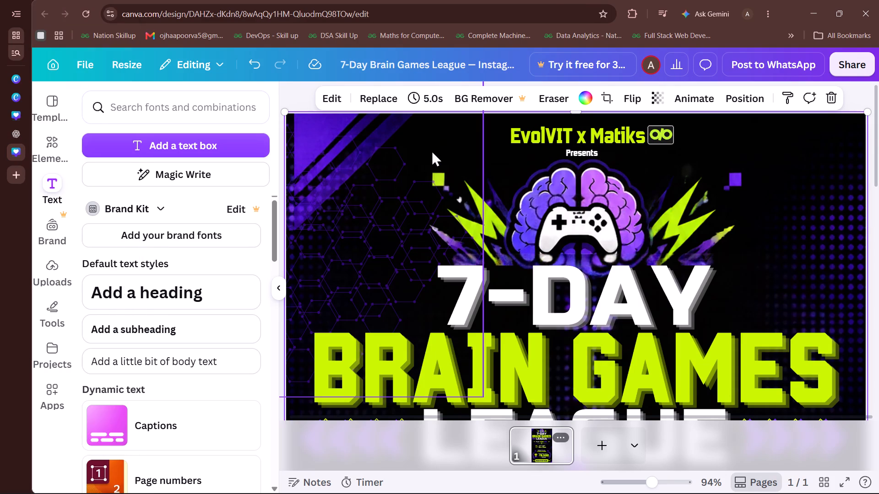
click(492, 161)
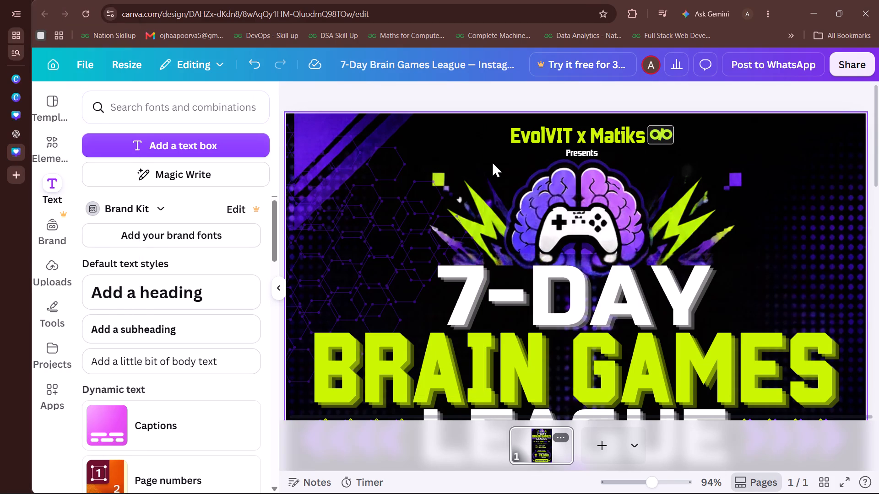
key(ctrl+v)
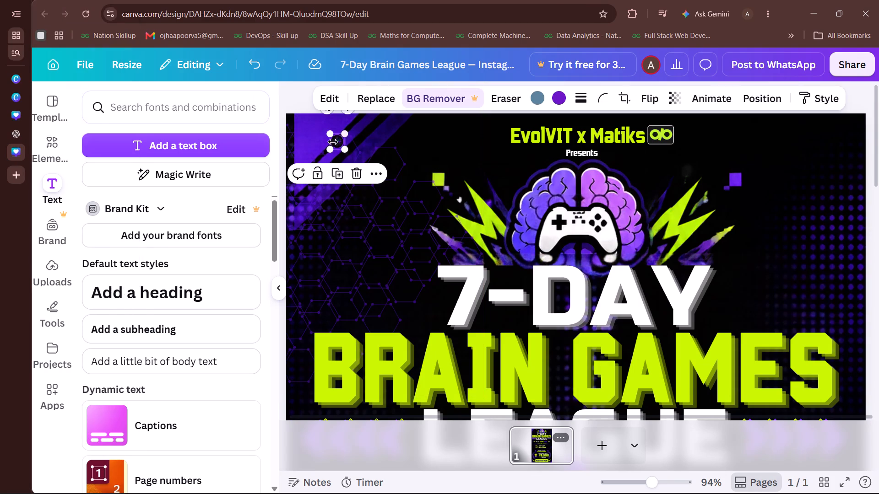
Place the EvolVIT logo just before the "EvolVIT x Matiks" heading, enlarging it slightly and aligning it with the heading text.
drag(338, 142, 492, 137)
scroll(492, 137, up, 1)
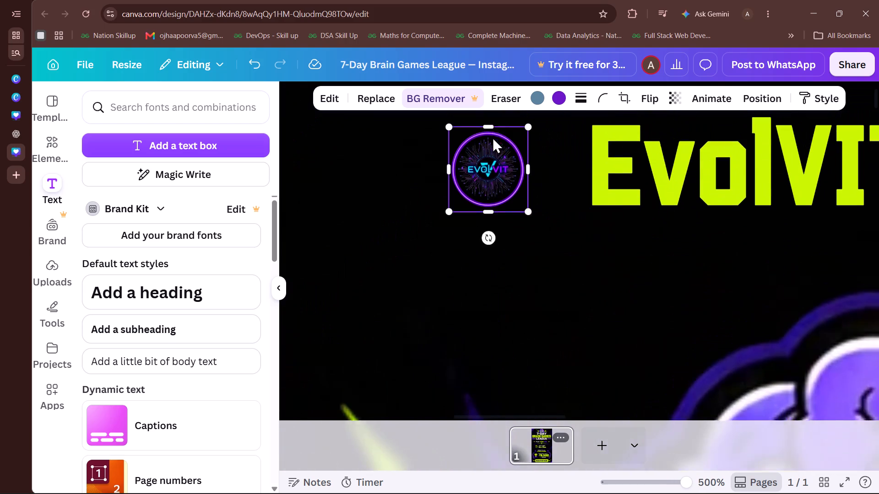
scroll(492, 137, up, 1)
drag(529, 156, 552, 143)
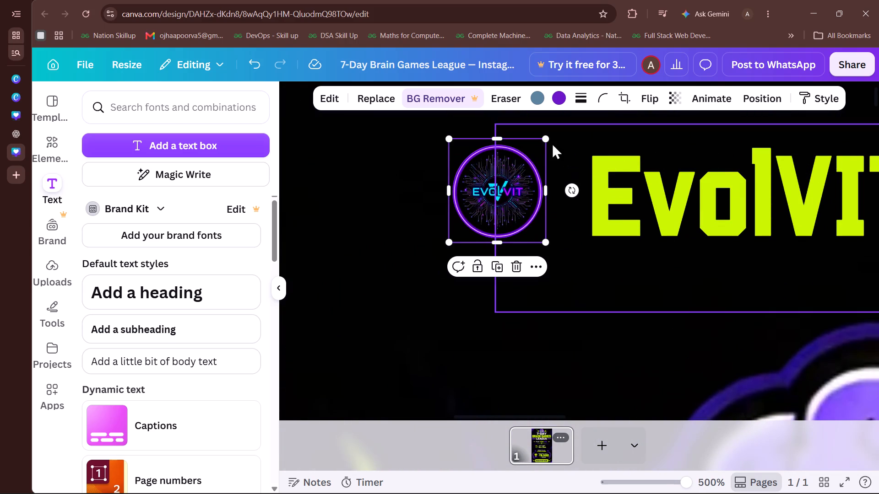
drag(495, 194, 518, 189)
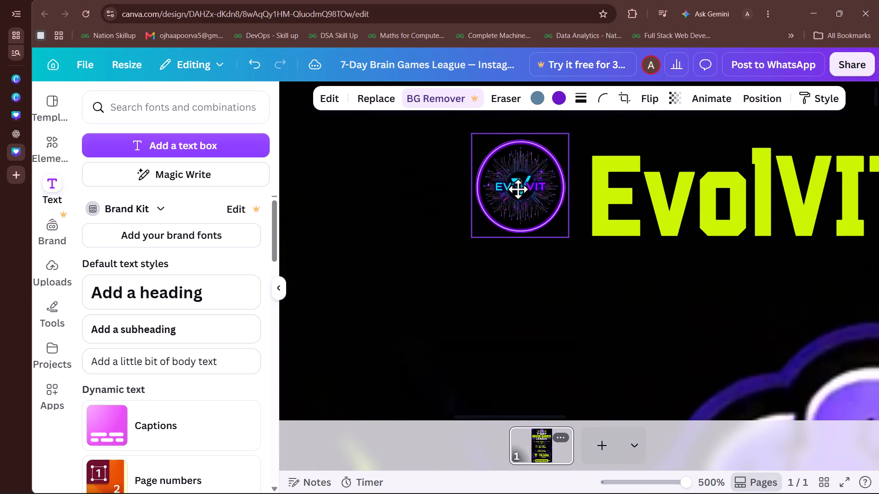
drag(518, 189, 520, 191)
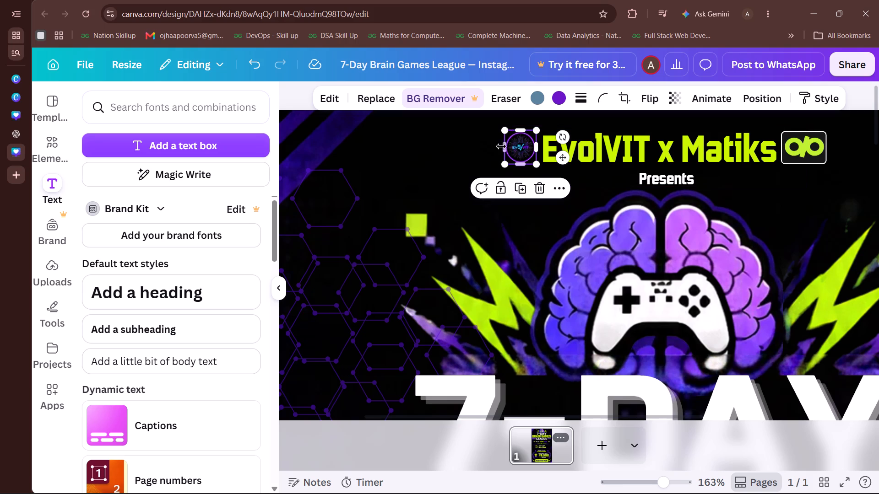
Enlarge the round EvolVIT logo slightly and align it beside the start of the "EvolVIT x Matiks" heading.
drag(505, 133, 500, 133)
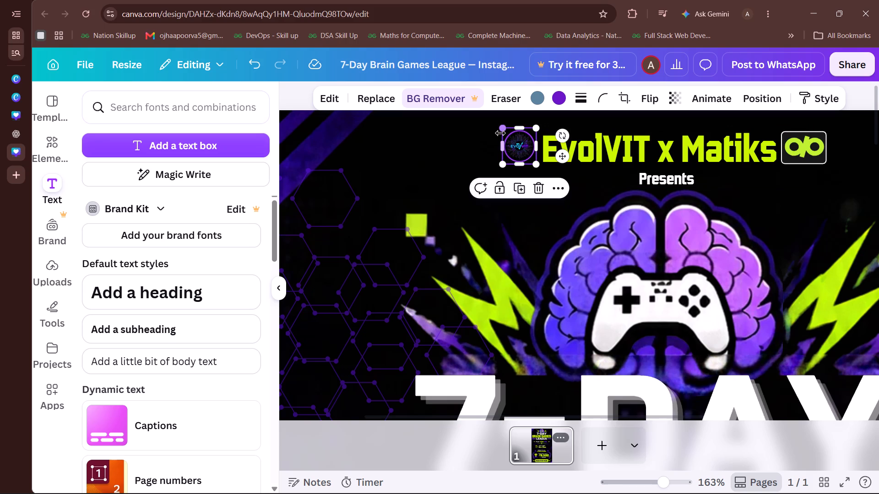
click(513, 206)
click(515, 148)
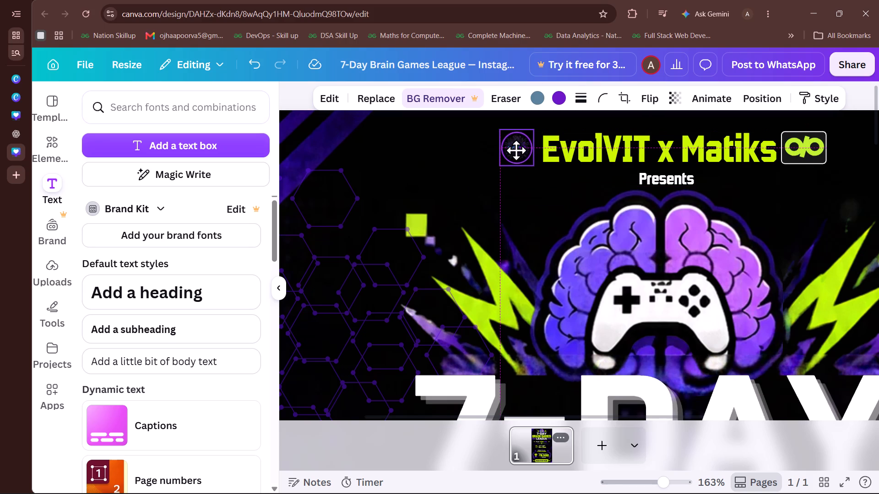
click(454, 153)
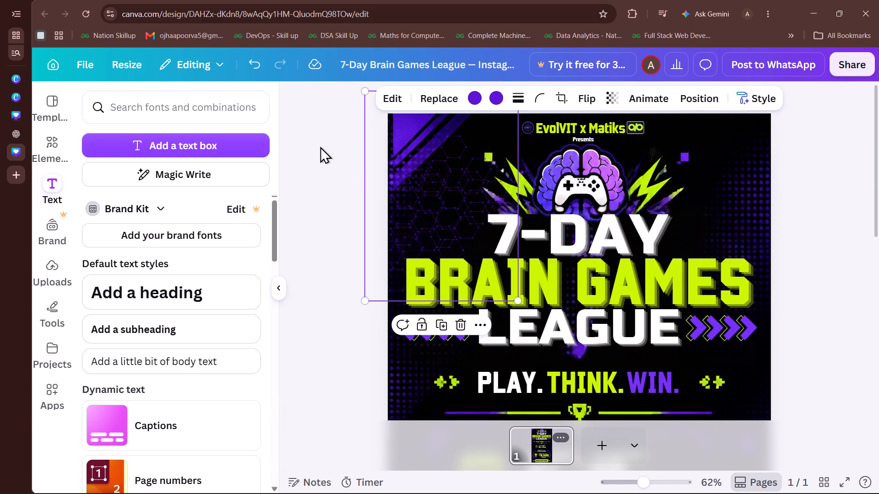
click(526, 130)
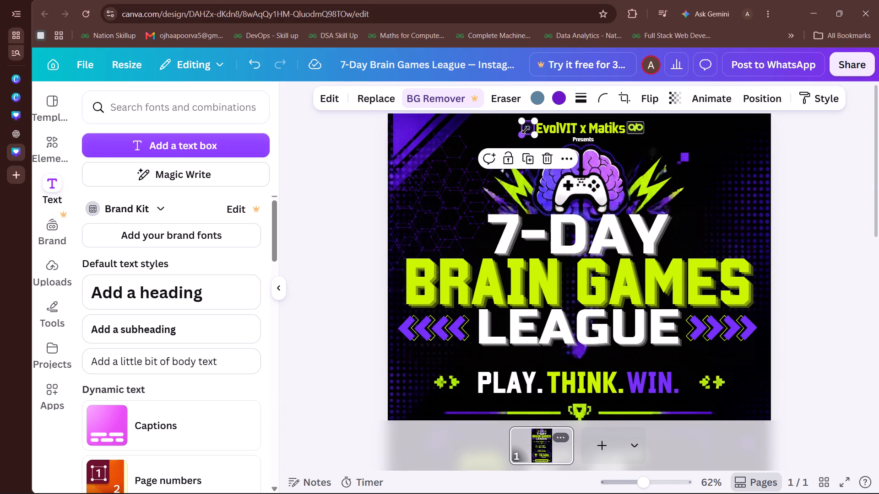
scroll(524, 129, left, 1)
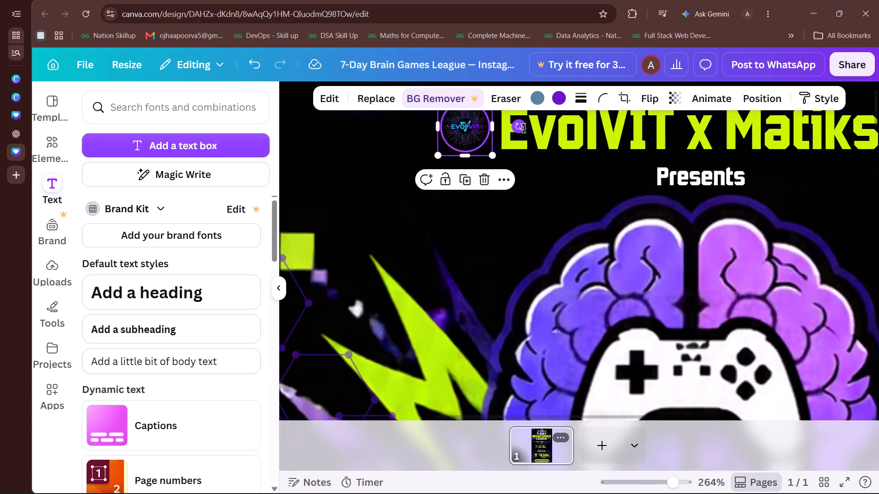
scroll(524, 129, up, 1)
drag(455, 146, 449, 144)
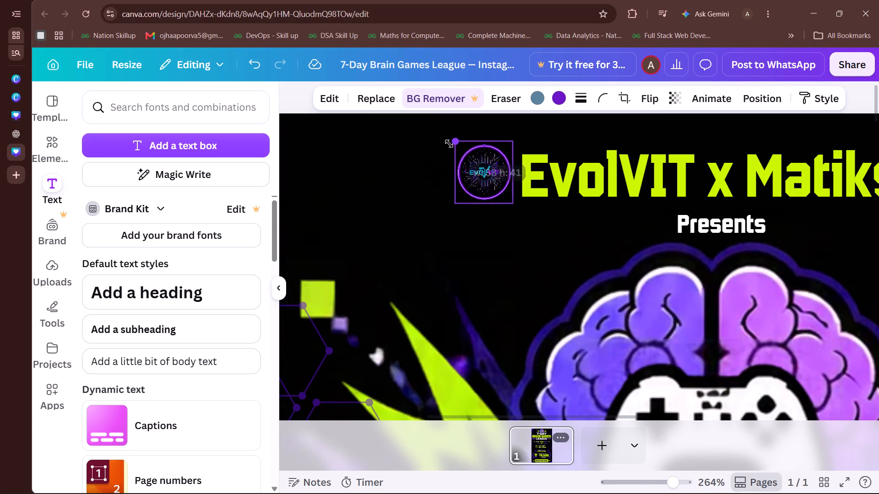
drag(449, 144, 445, 143)
drag(481, 154, 481, 160)
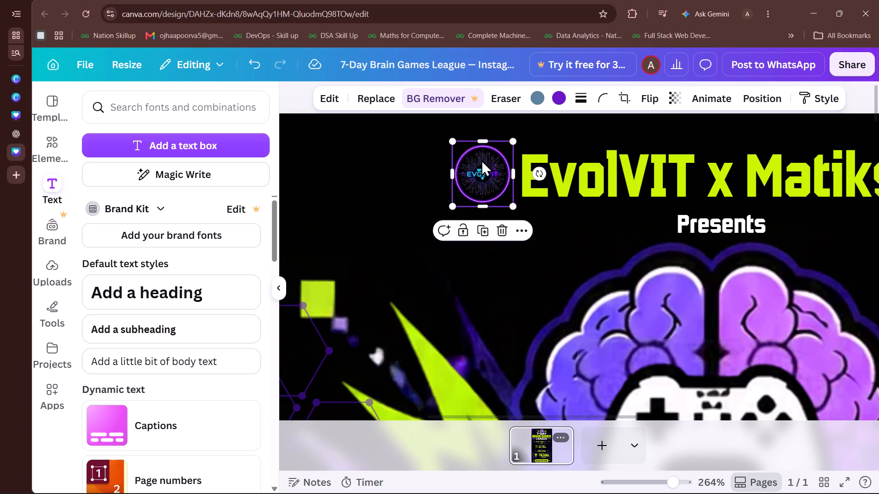
click(444, 148)
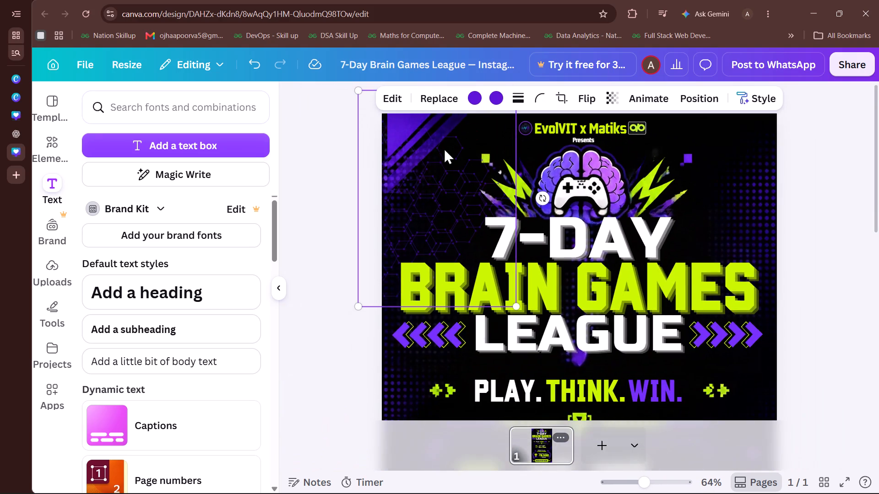
click(320, 165)
scroll(320, 165, up, 1)
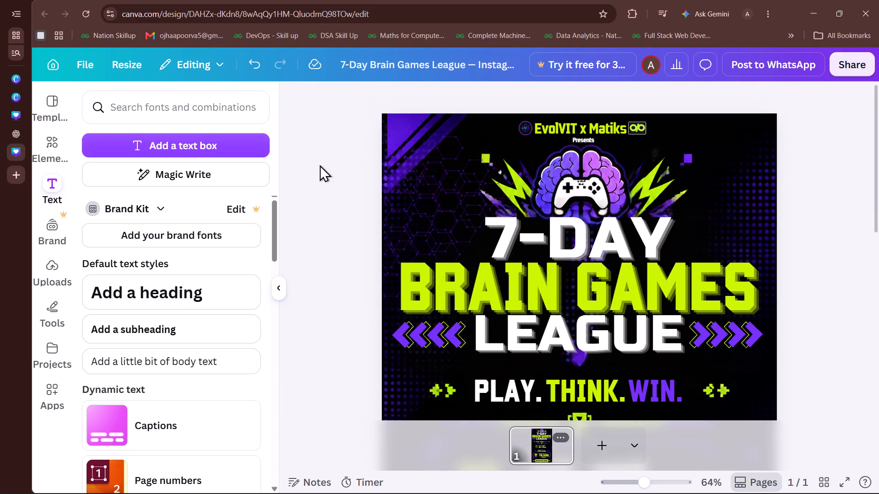
Copy the black VIT Bhopal logo from the LOGOS AND COLORS design and paste it into the Brain Games League poster.
click(16, 77)
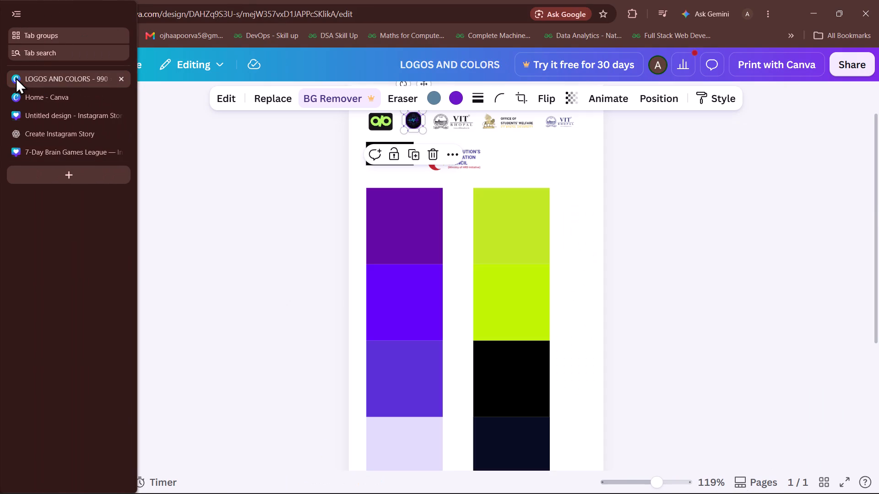
scroll(357, 157, up, 1)
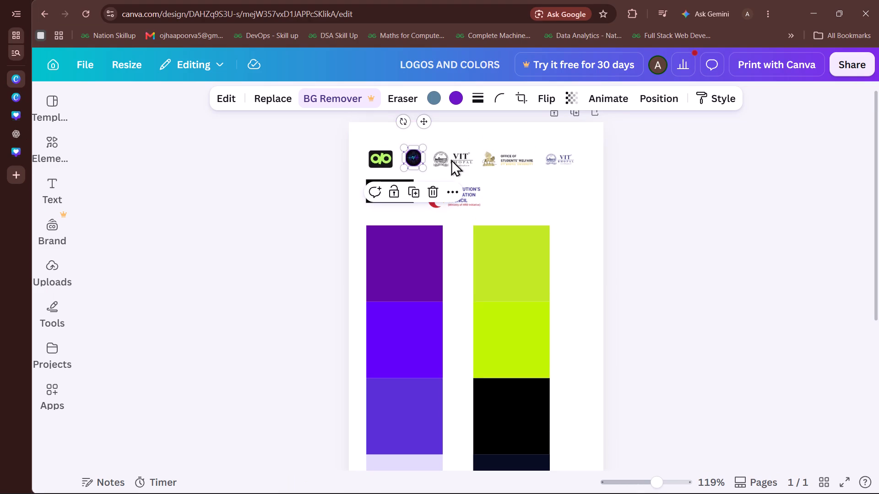
click(468, 165)
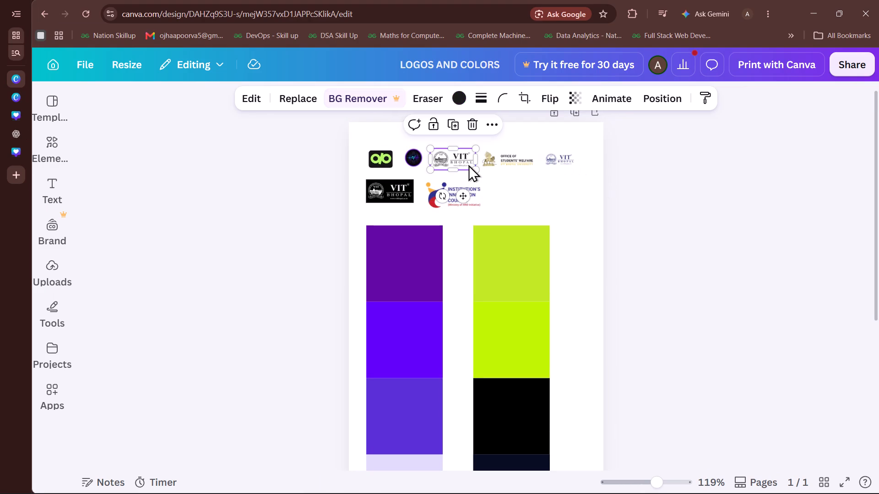
click(399, 186)
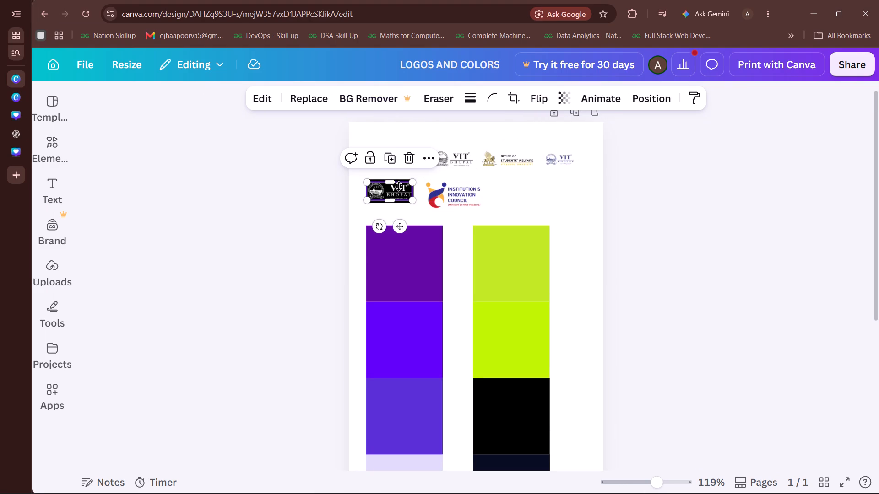
key(ctrl+c)
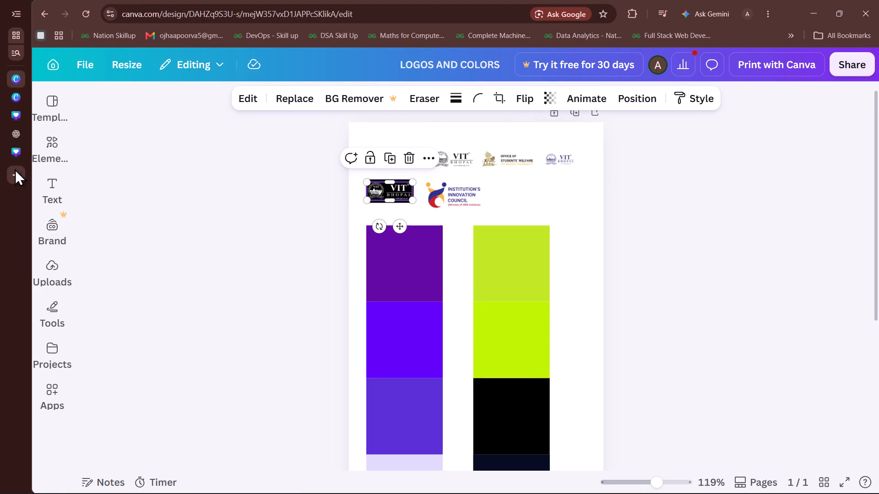
click(11, 149)
click(491, 239)
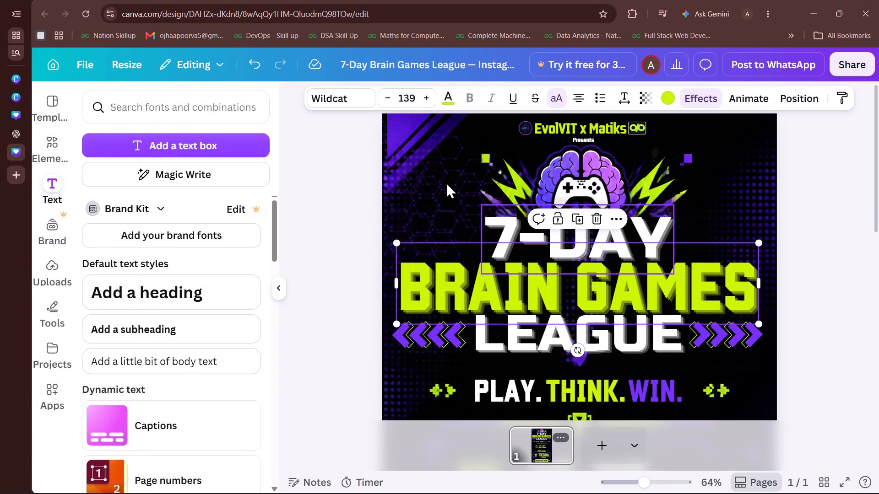
click(446, 182)
click(739, 143)
key(ctrl+c)
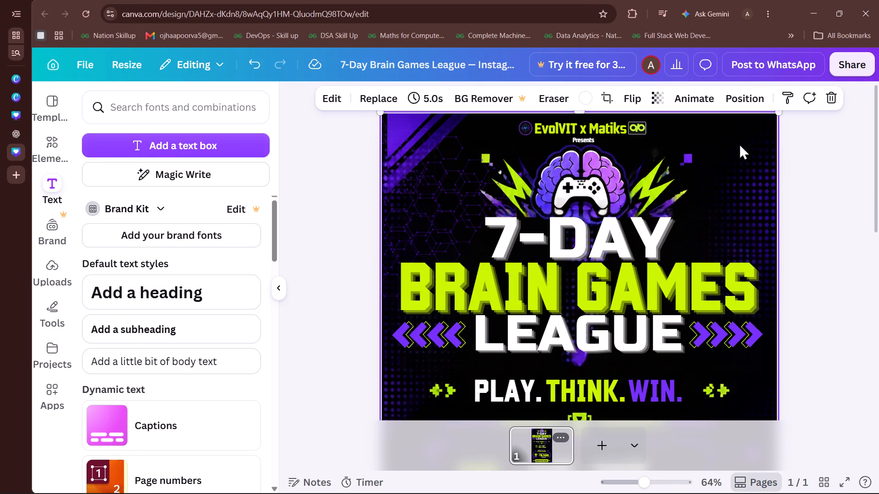
key(ctrl+v)
Undo the most recent changes made to the poster with its background image selected.
key(ctrl+z)
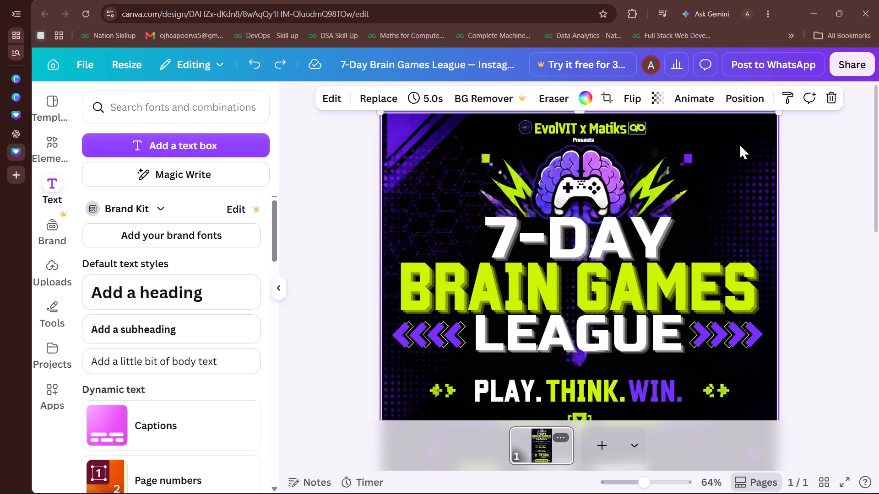
key(ctrl+z)
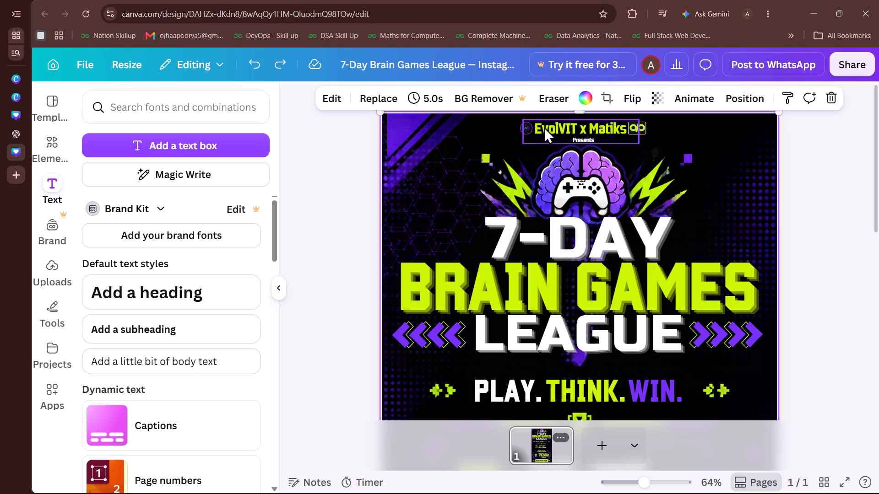
Enlarge the round EvolVIT logo slightly and centre it vertically with the "EvolVIT x Matiks" heading, just before its first letter.
click(525, 129)
scroll(525, 129, up, 1)
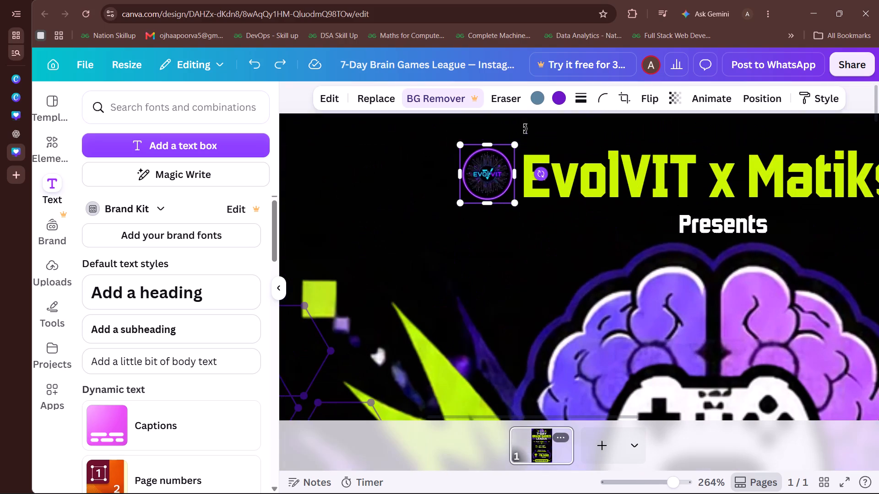
scroll(525, 129, up, 1)
drag(464, 145, 456, 141)
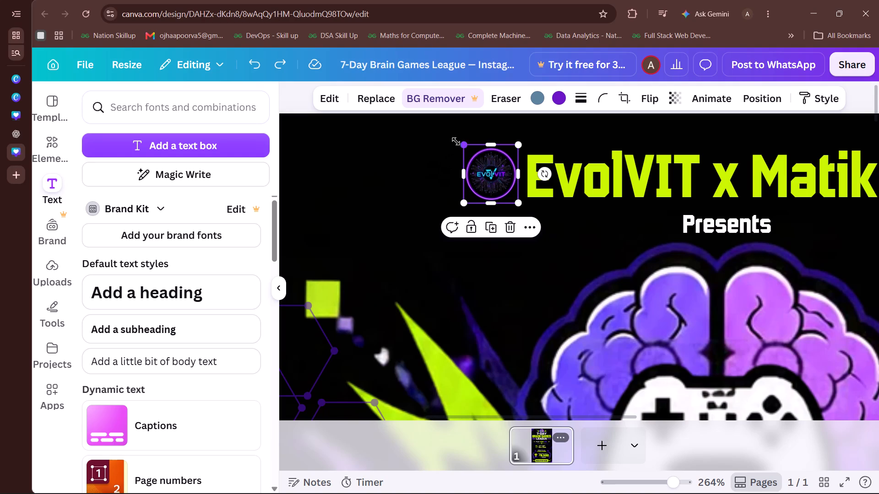
drag(456, 141, 449, 138)
drag(472, 159, 476, 165)
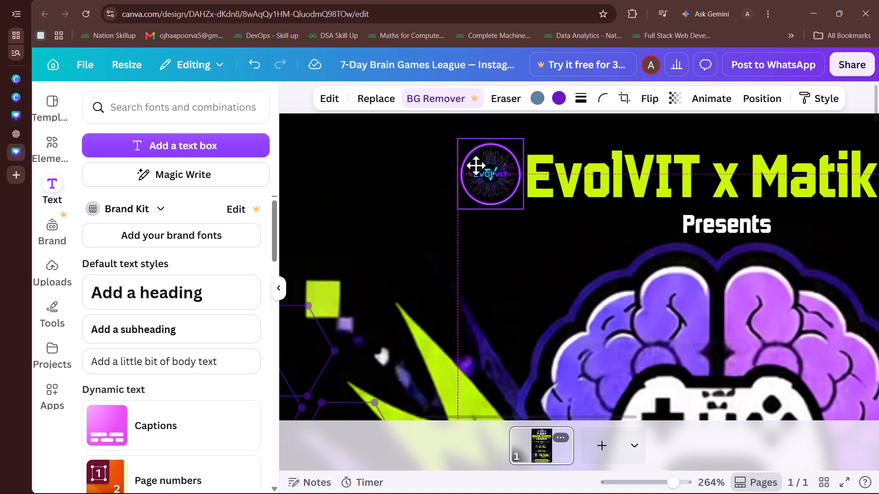
drag(476, 165, 472, 165)
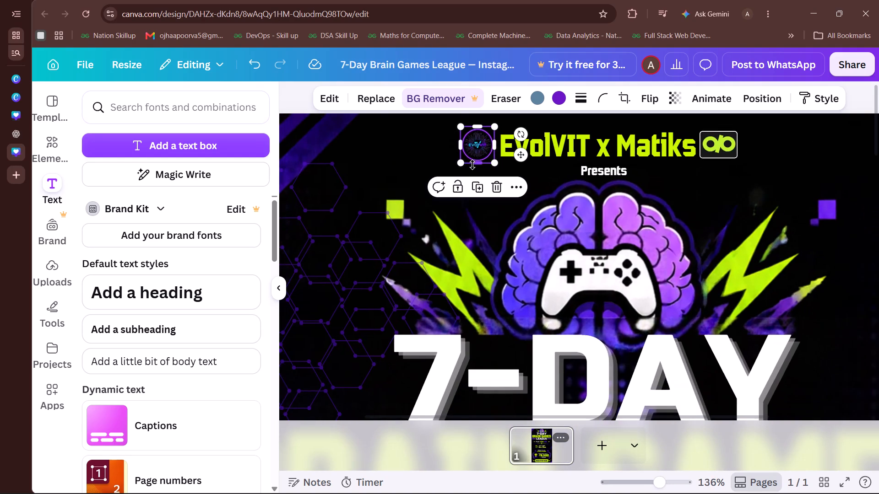
click(397, 142)
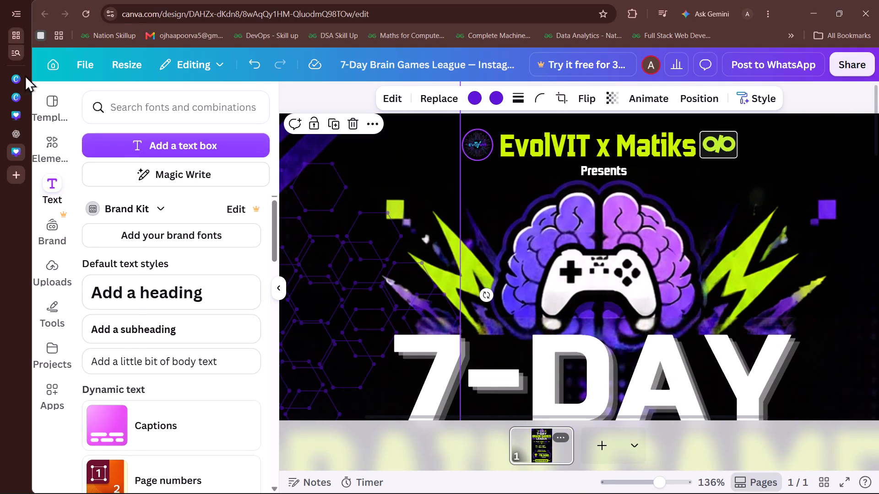
Copy the white-on-black VIT Bhopal logo from the LOGOS AND COLORS design and paste it into the Brain Games League poster.
drag(20, 68, 26, 80)
click(26, 80)
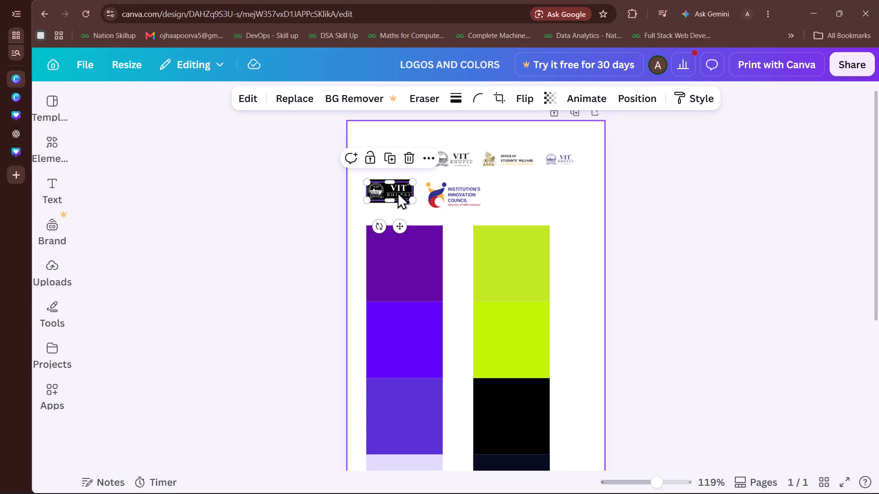
click(393, 192)
click(393, 192)
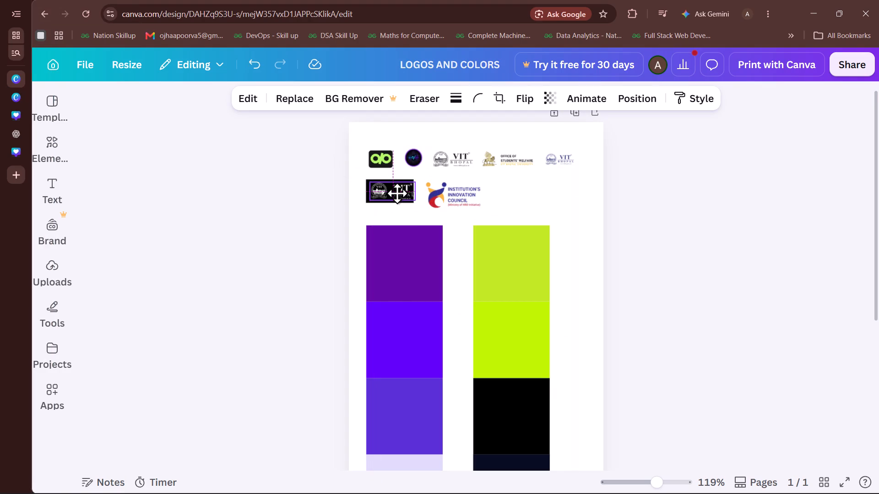
key(ctrl+c)
key(ctrl+c)
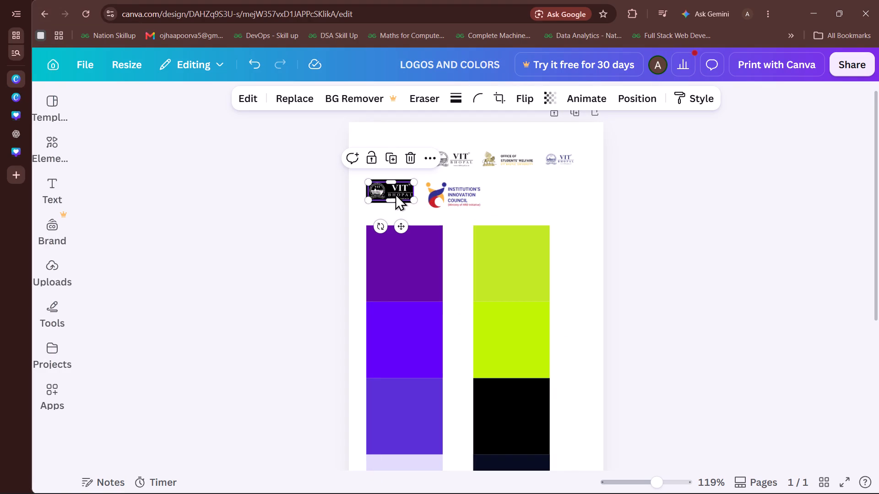
click(17, 154)
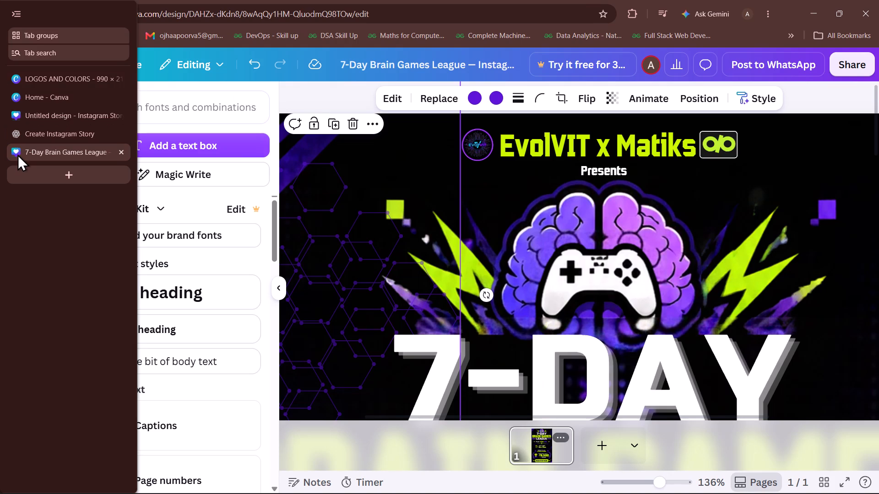
click(799, 180)
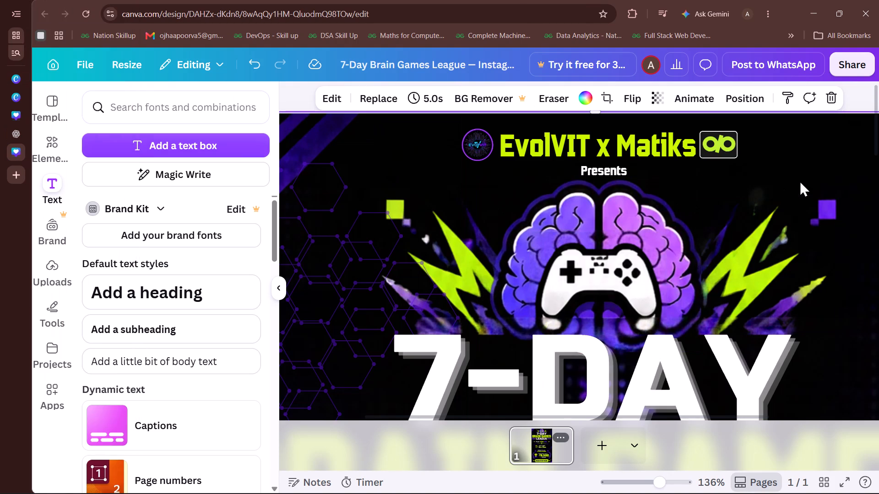
key(ctrl+v)
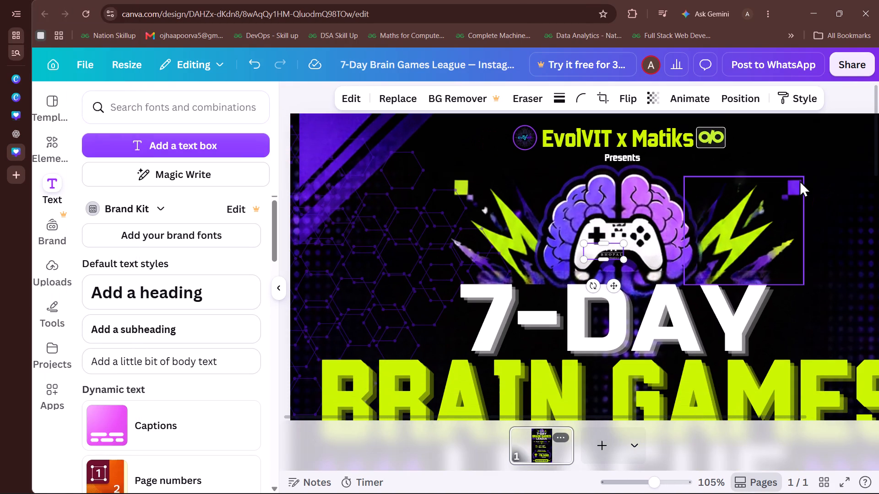
Move the VIT Bhopal logo off the brain graphic to the poster's top edge, near the purple upper-left corner.
drag(607, 274, 764, 146)
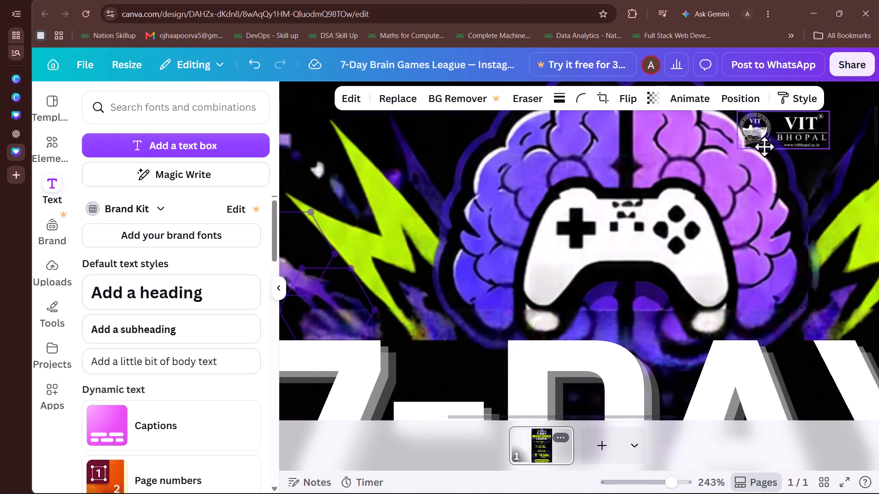
drag(764, 146, 401, 164)
scroll(401, 164, right, 4)
scroll(401, 164, up, 2)
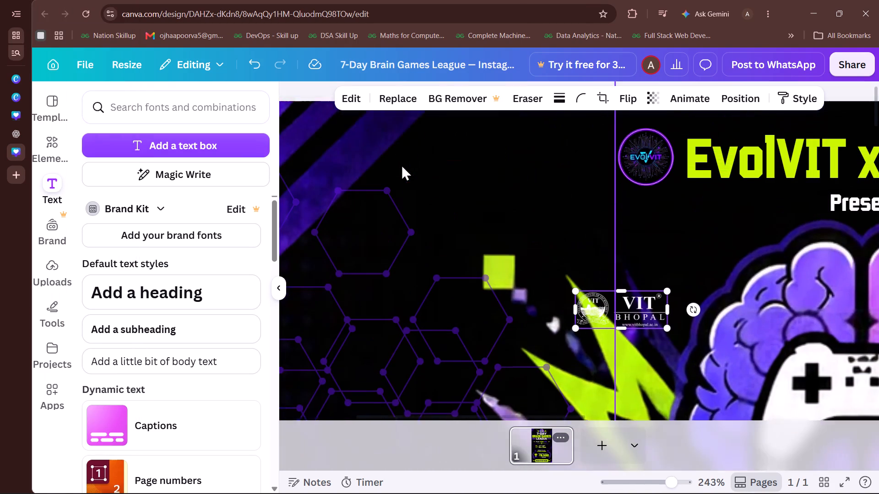
scroll(401, 164, up, 2)
drag(639, 319, 384, 125)
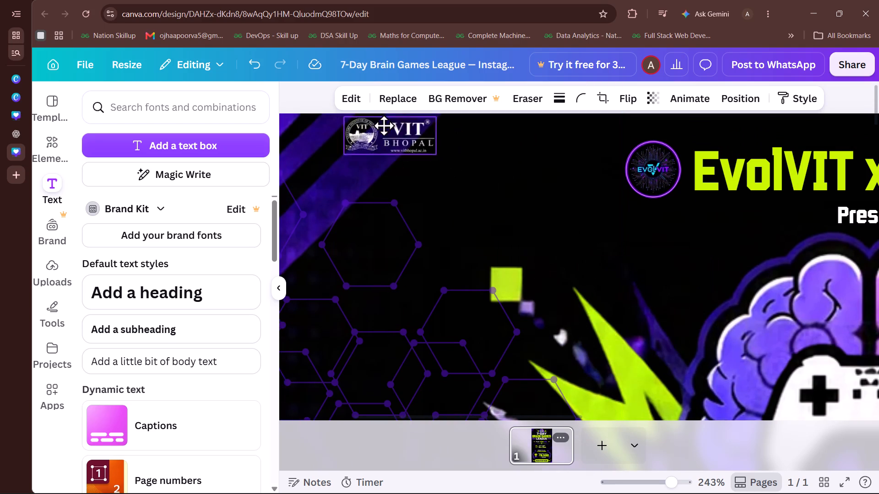
drag(384, 125, 378, 123)
scroll(378, 123, right, 3)
scroll(378, 123, up, 7)
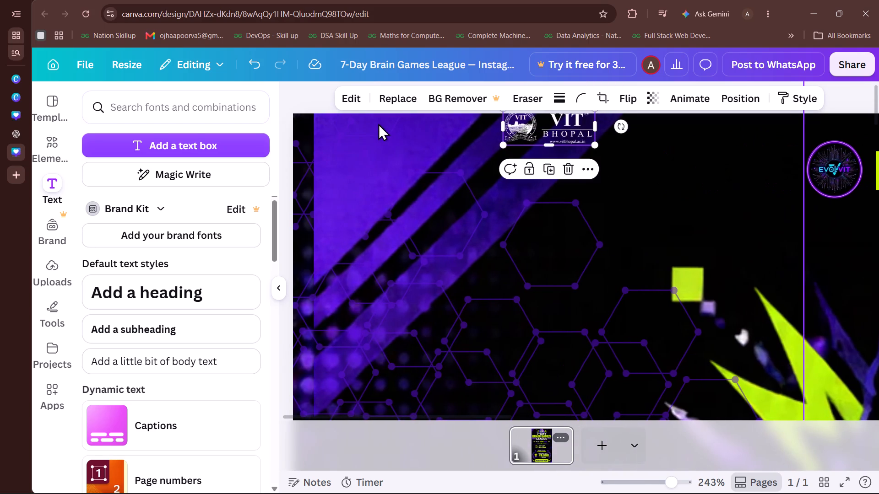
scroll(378, 123, up, 3)
scroll(527, 198, up, 4)
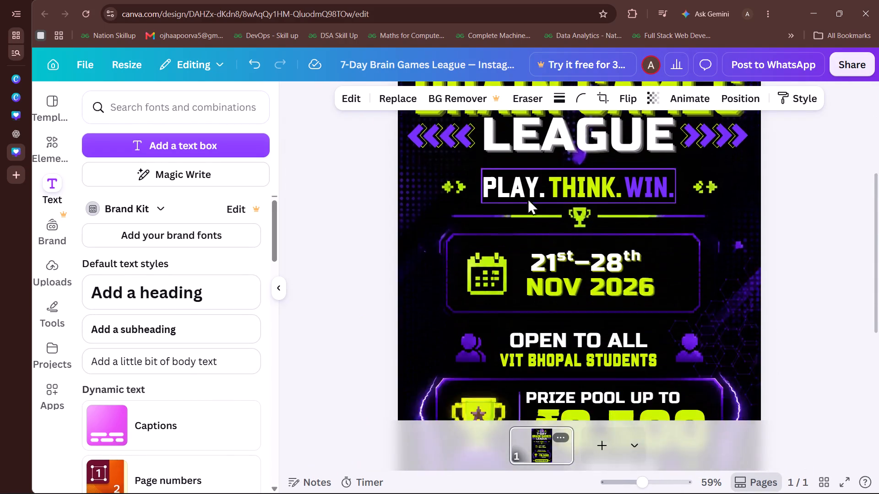
scroll(527, 198, up, 1)
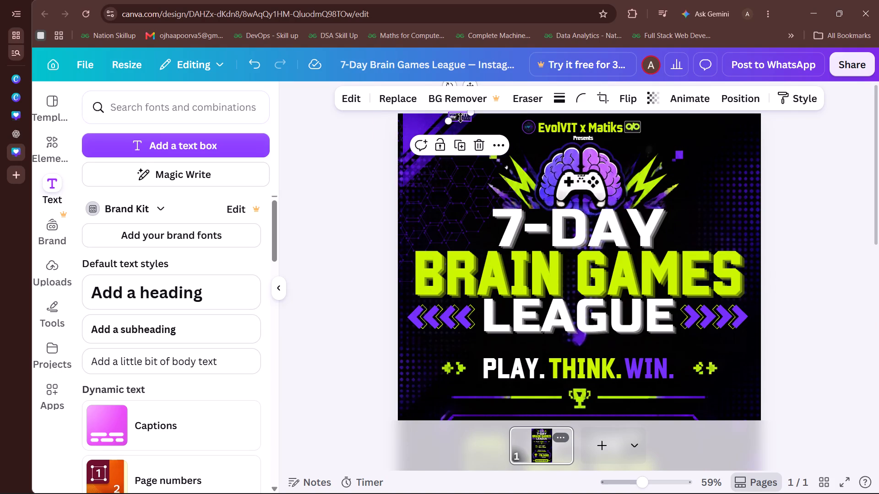
Move the VIT Bhopal logo to the poster's upper-right corner and enlarge it.
drag(458, 113, 462, 123)
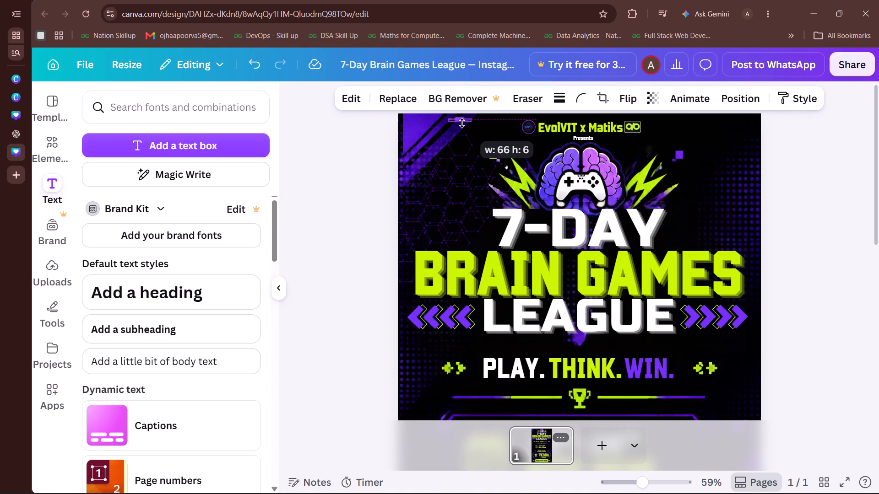
drag(462, 123, 464, 108)
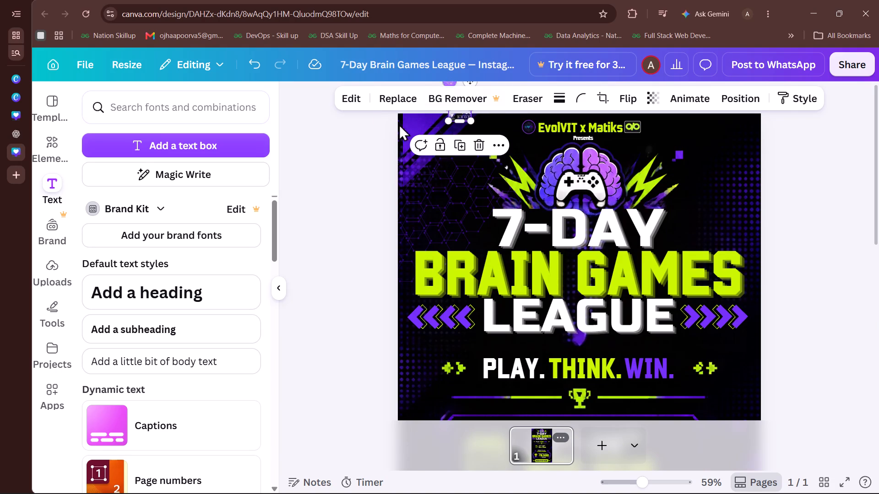
click(357, 157)
drag(459, 117, 715, 129)
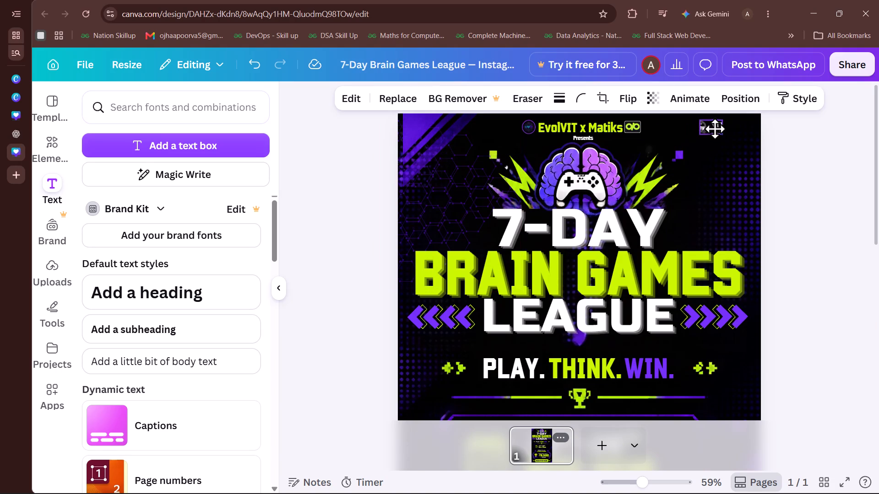
drag(715, 129, 734, 129)
drag(725, 134, 702, 155)
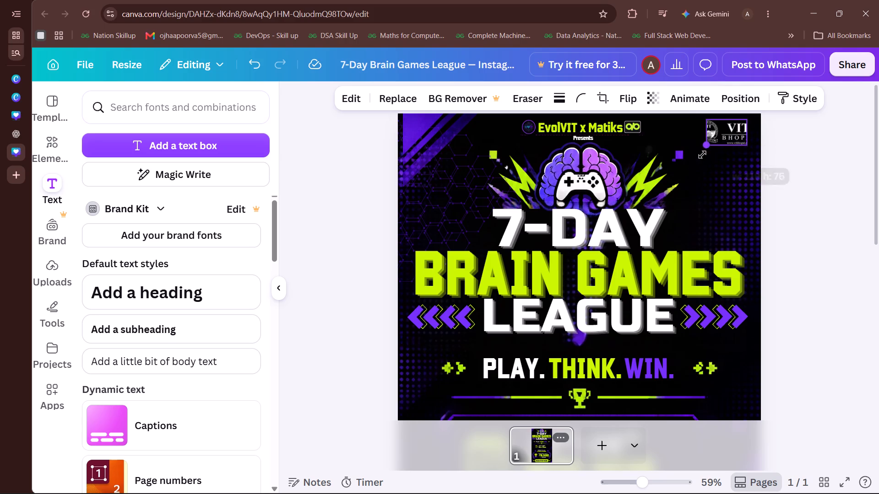
drag(702, 155, 688, 163)
Extend the VIT Bhopal logo's crop frame on both sides so the full emblem and lettering are included.
drag(685, 145, 668, 146)
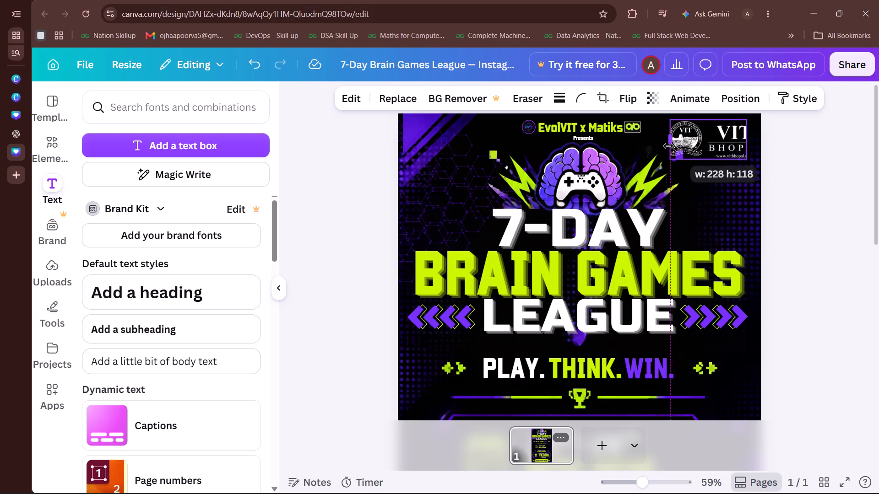
drag(668, 146, 660, 146)
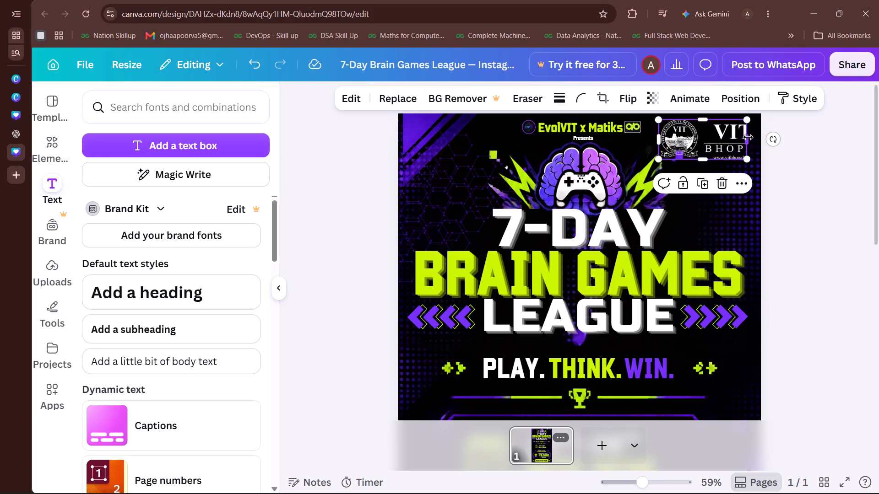
drag(748, 137, 762, 137)
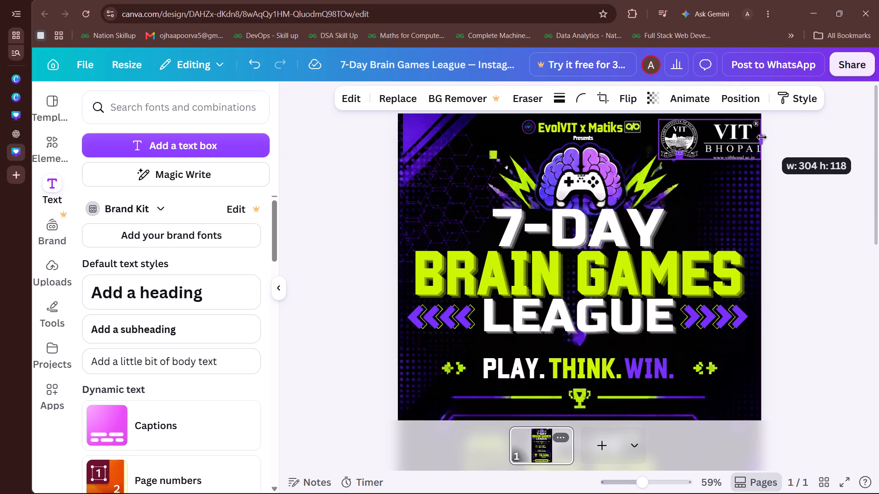
drag(762, 137, 765, 136)
drag(743, 138, 722, 146)
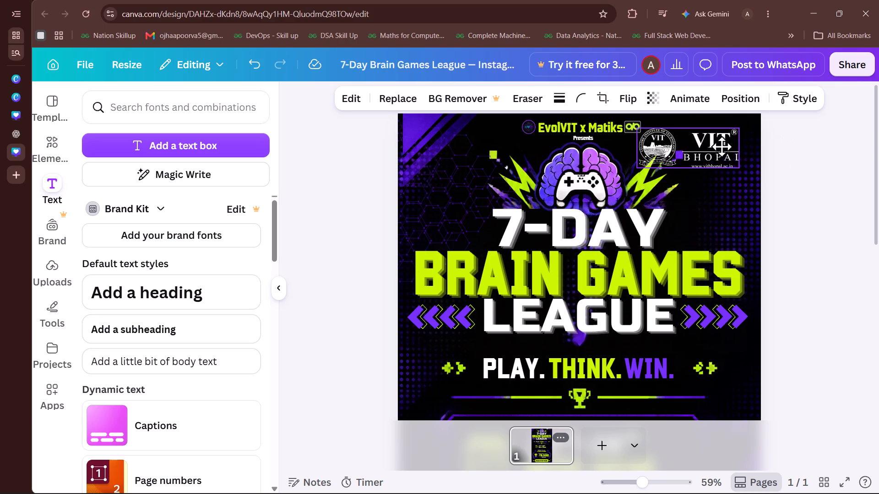
drag(722, 146, 718, 146)
drag(738, 146, 743, 146)
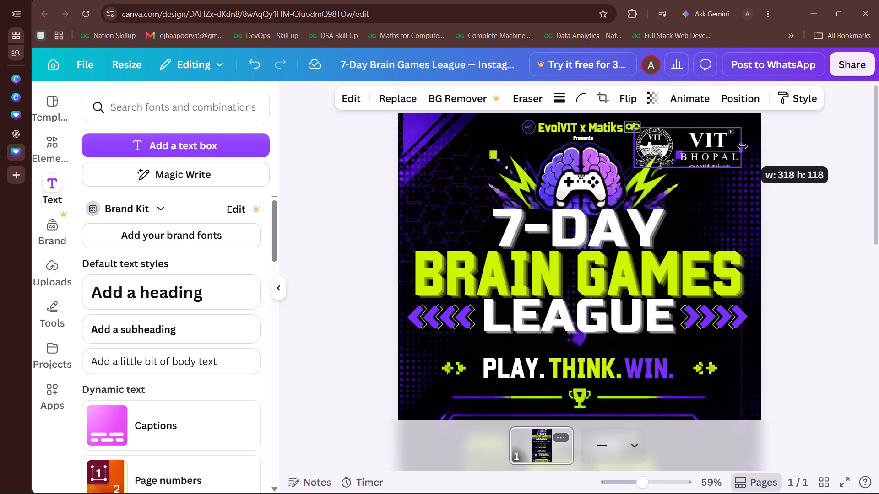
drag(743, 146, 745, 146)
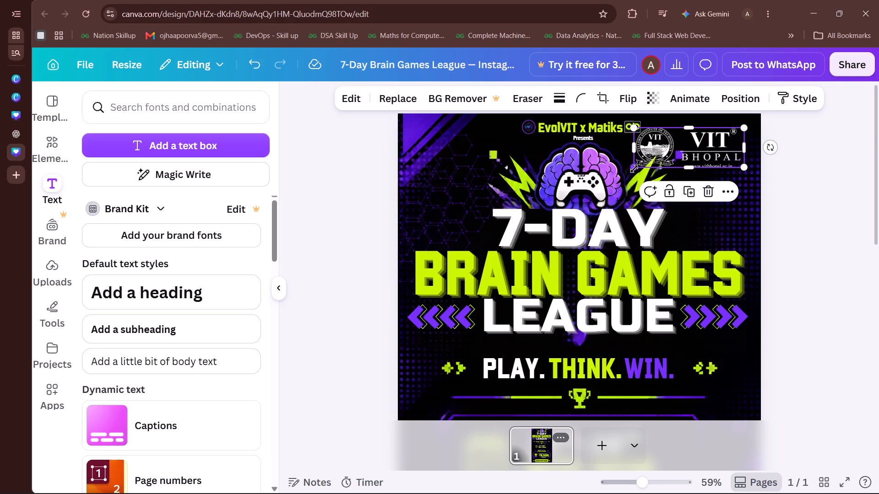
Shrink the VIT Bhopal logo and place it in the poster's upper-right corner, level with the EvolVIT x Matiks heading.
drag(634, 168, 673, 146)
drag(711, 136, 725, 127)
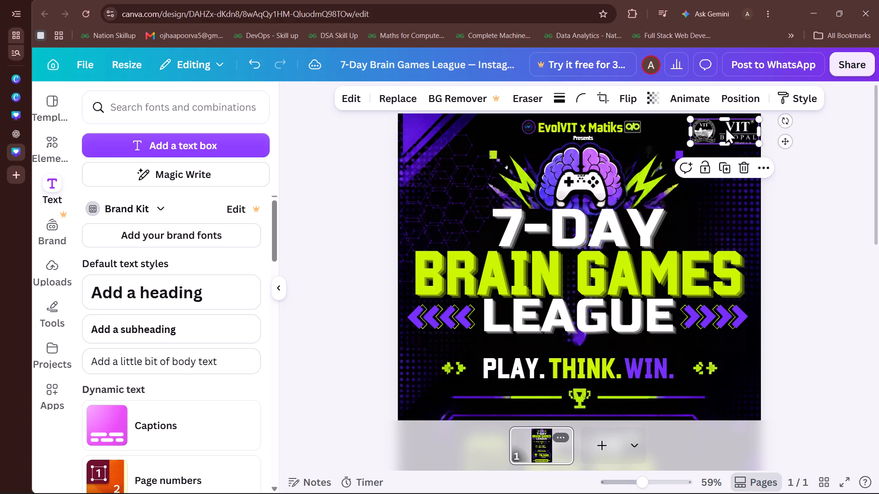
drag(690, 143, 695, 139)
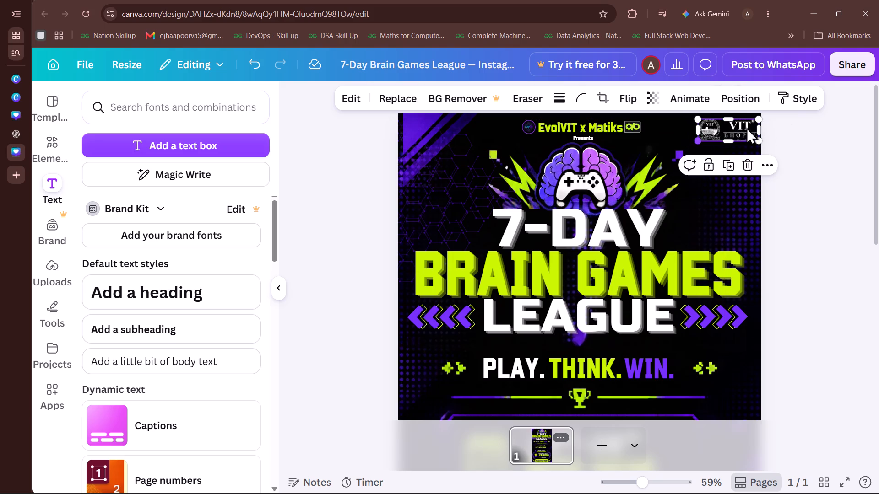
click(809, 120)
scroll(766, 128, left, 2)
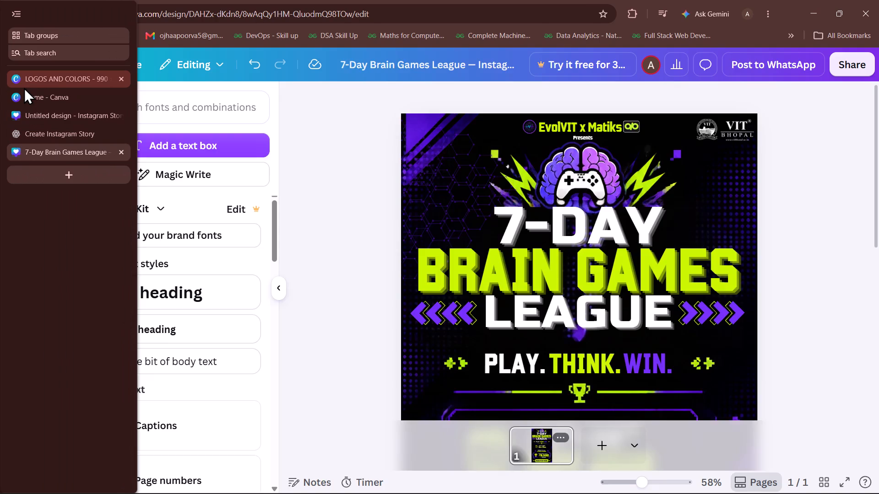
Copy the Office of Students' Welfare logo from the LOGOS AND COLORS design and place it in the poster's upper-left corner.
click(24, 87)
click(305, 250)
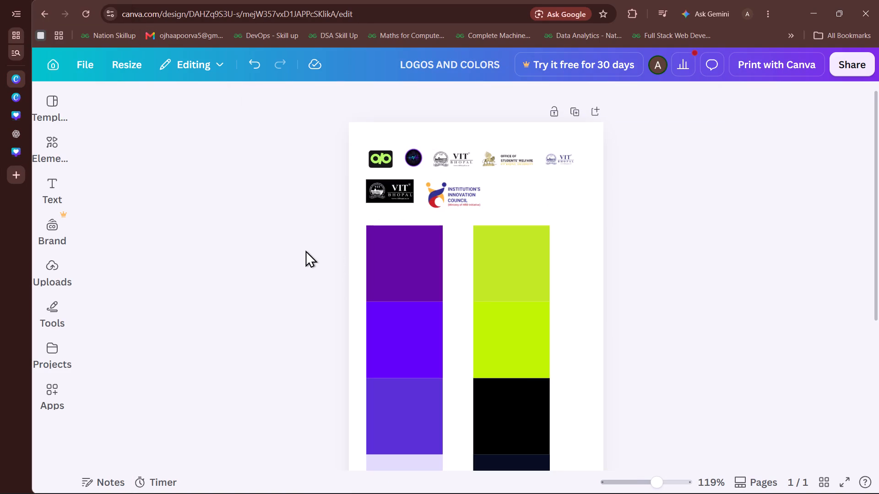
Copy the Office of Students' Welfare logo from the LOGOS AND COLORS design into the 7-Day Brain Games League poster.
click(523, 162)
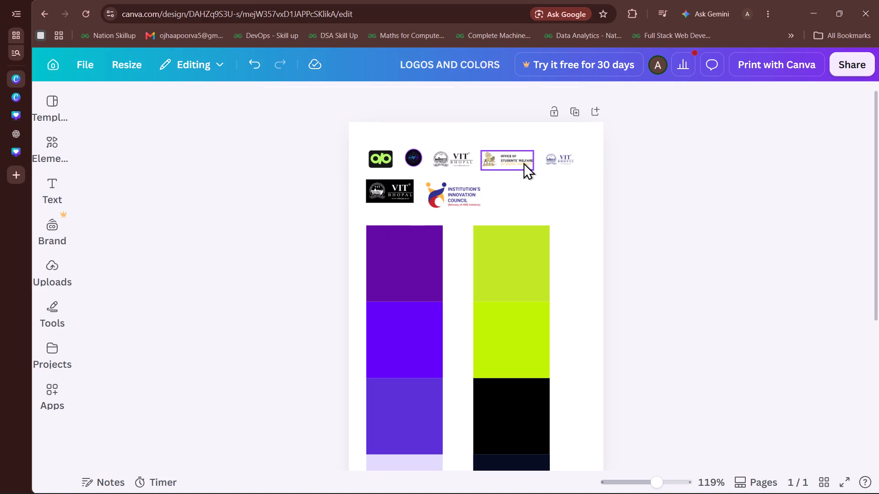
key(ctrl+c)
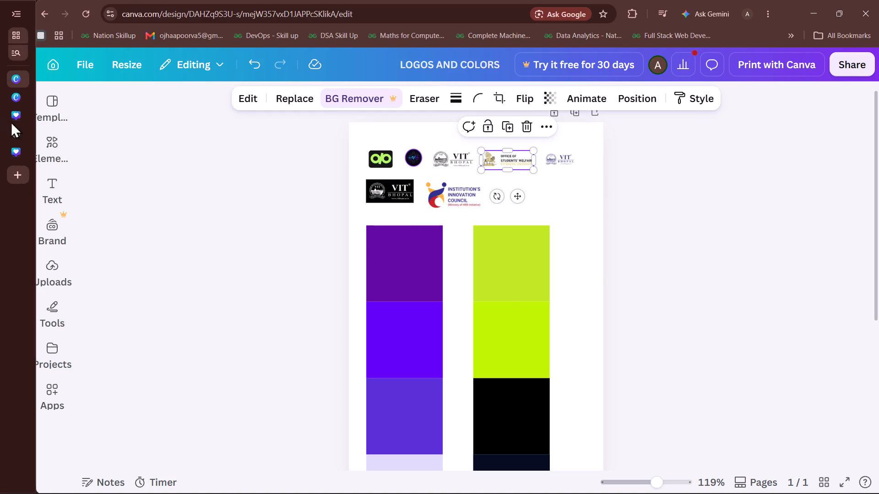
click(23, 156)
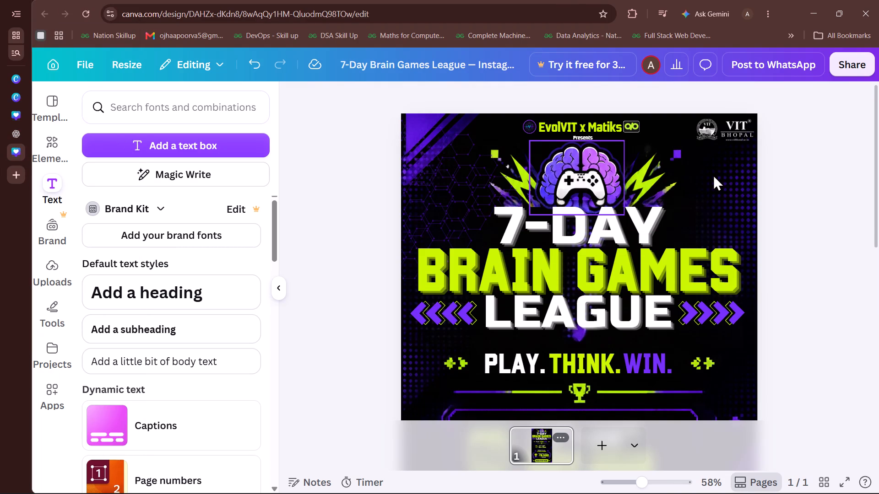
click(690, 183)
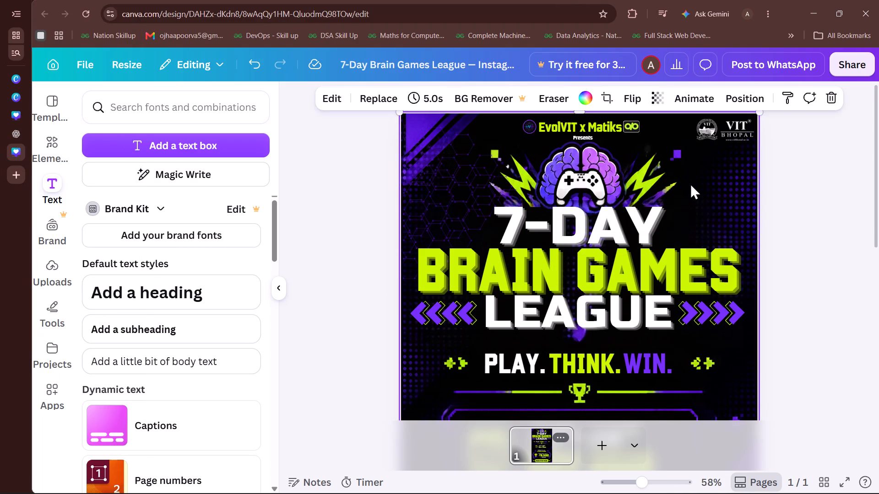
key(ctrl+v)
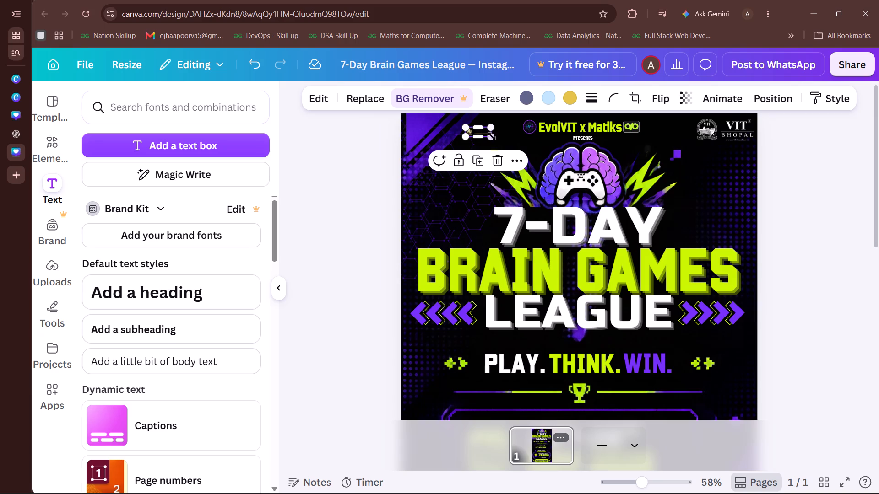
Enlarge the Office of Students' Welfare logo and fit it into the poster's upper-left corner, level with the EvolVIT x Matiks heading.
drag(492, 137, 522, 153)
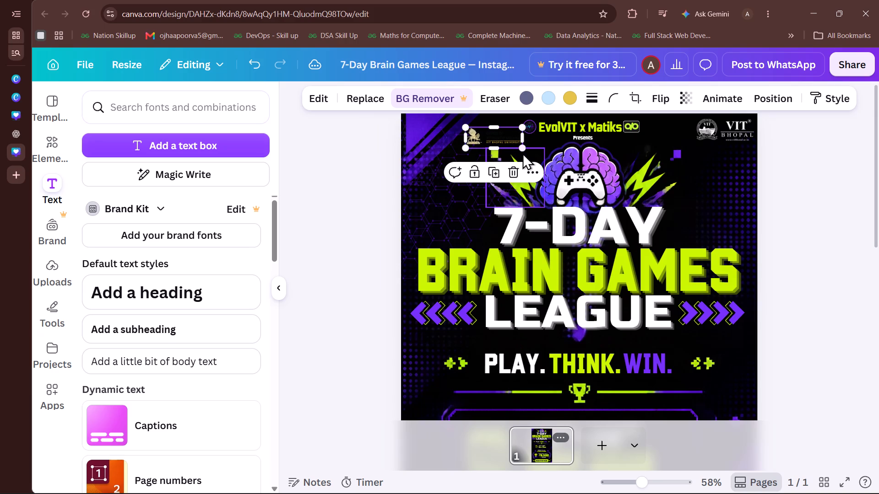
drag(508, 136, 459, 121)
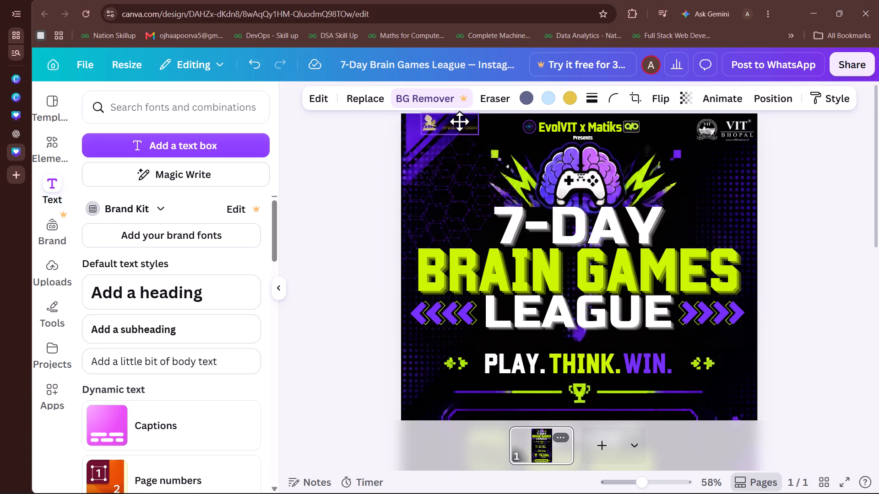
drag(459, 121, 445, 126)
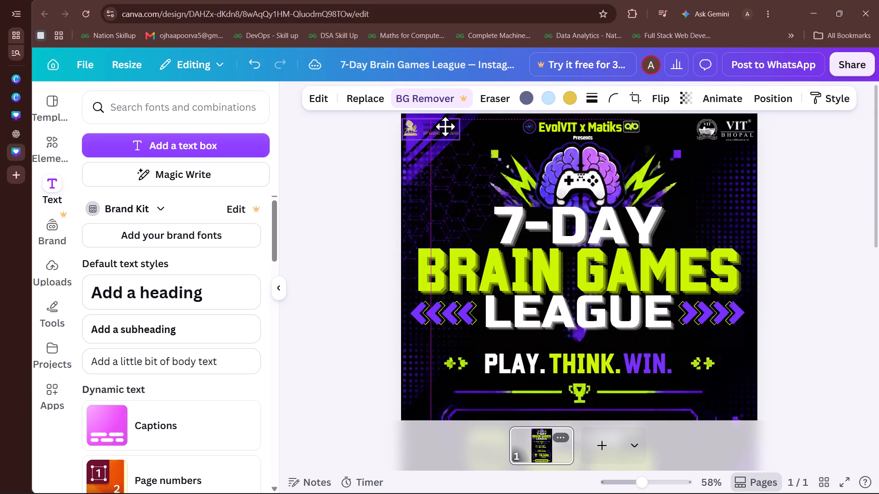
drag(445, 126, 448, 127)
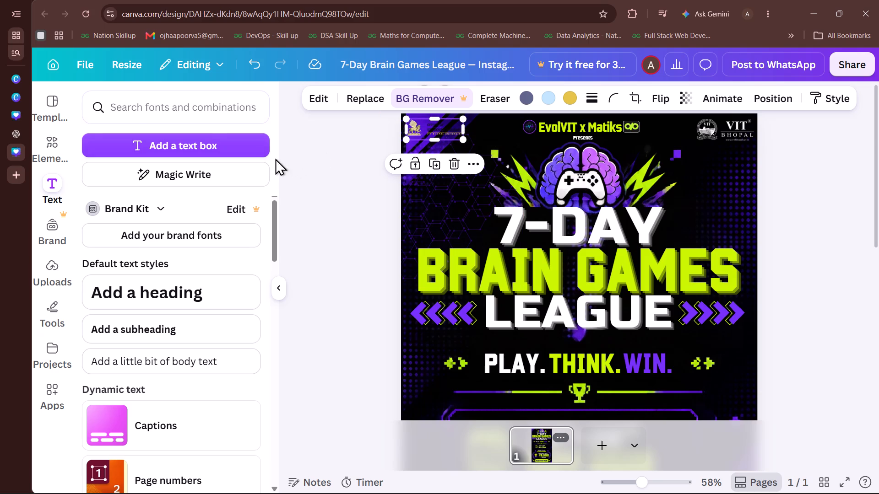
In the LOGOS AND COLORS design, examine the Office of Students' Welfare logo up close and nudge it slightly downward.
click(20, 76)
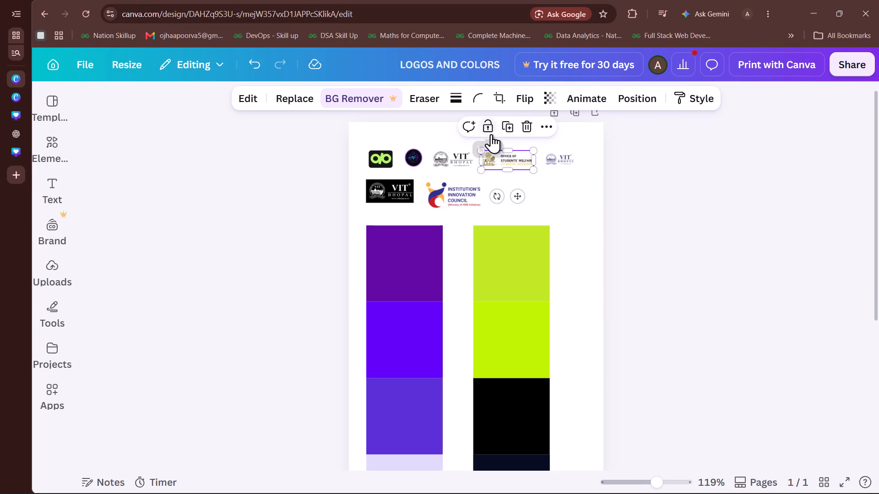
click(630, 230)
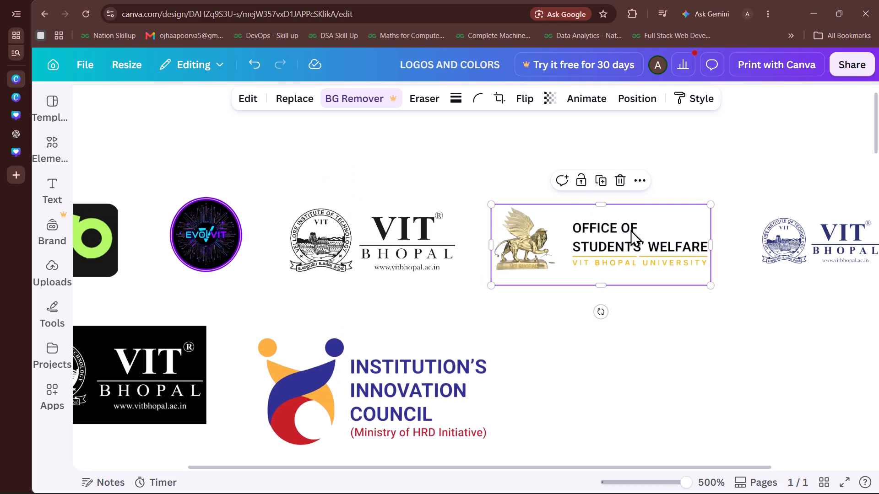
click(630, 230)
drag(577, 225, 579, 231)
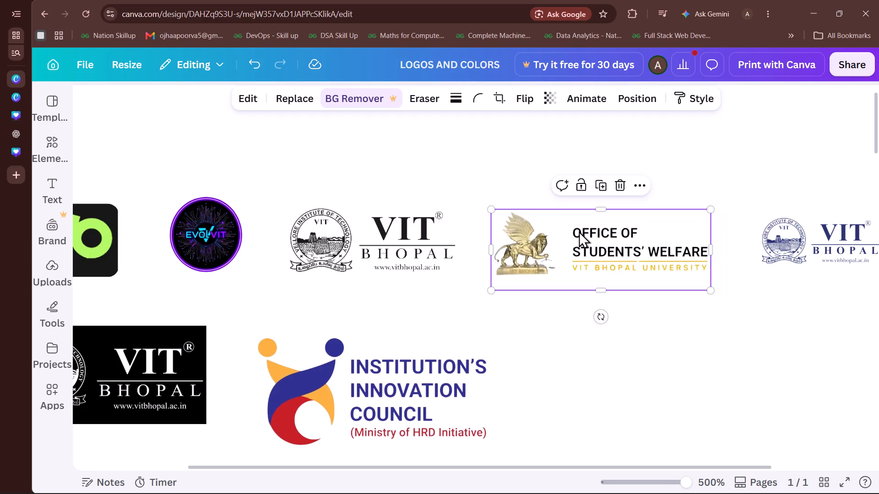
click(570, 258)
click(570, 258)
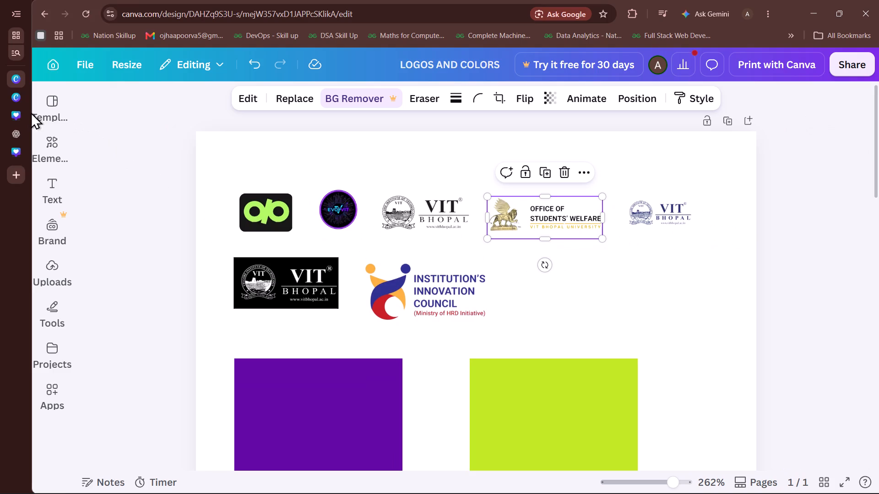
Back in the Brain Games League poster, change the Office of Students' Welfare logo's dark bluish-grey colour to white, trying light grey first.
click(25, 149)
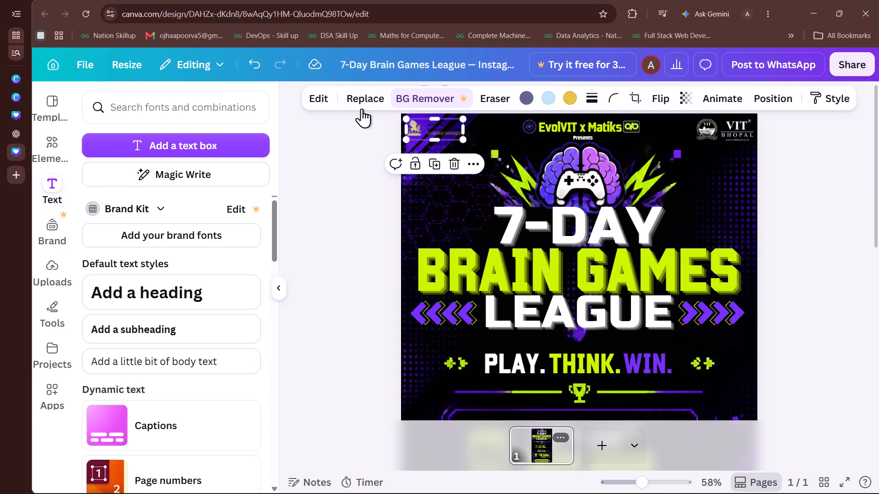
click(319, 106)
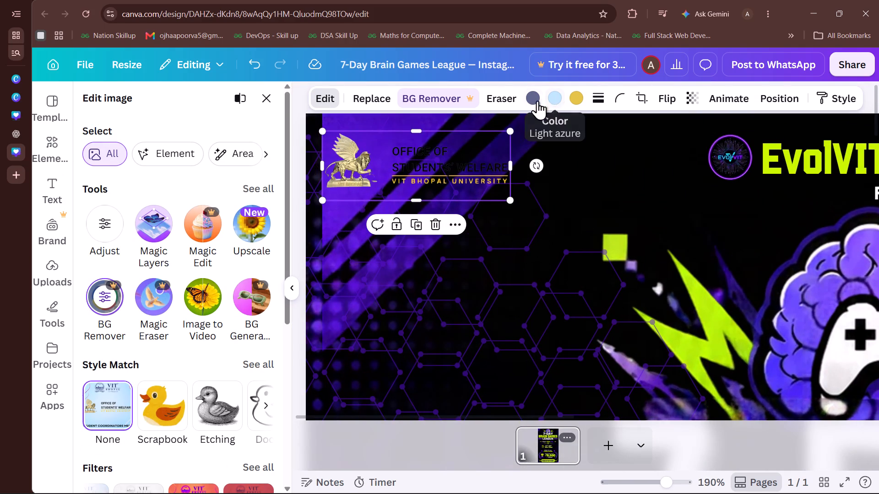
click(525, 101)
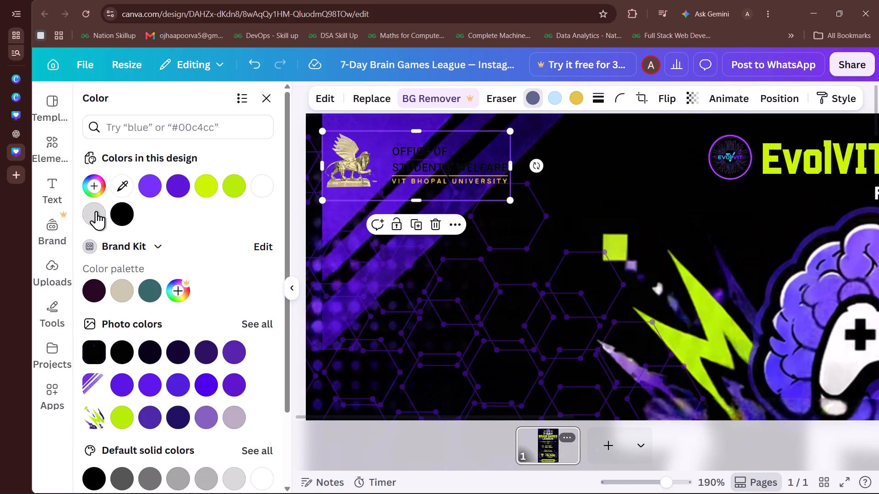
click(86, 215)
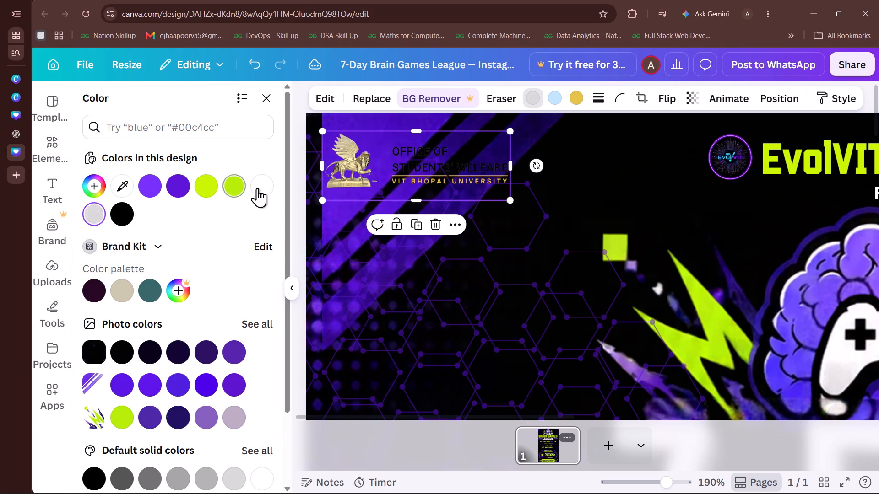
click(261, 188)
Open the Office of Students' Welfare logo's light azure colour for editing.
click(557, 95)
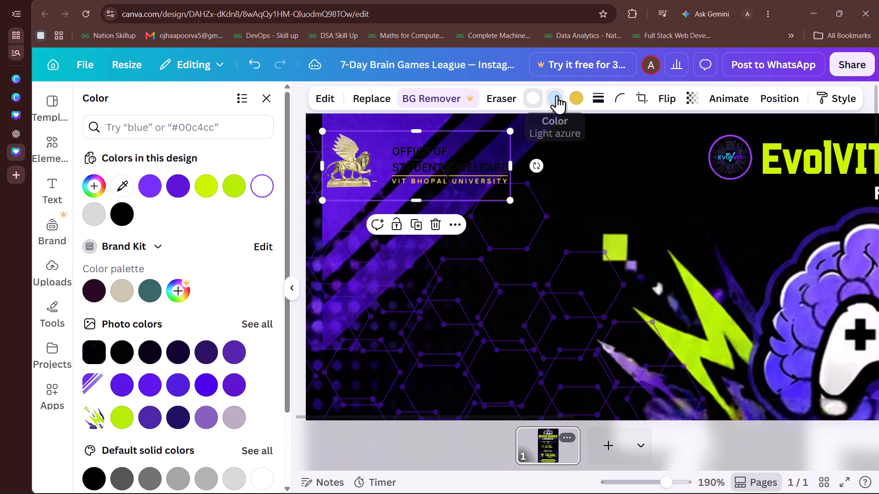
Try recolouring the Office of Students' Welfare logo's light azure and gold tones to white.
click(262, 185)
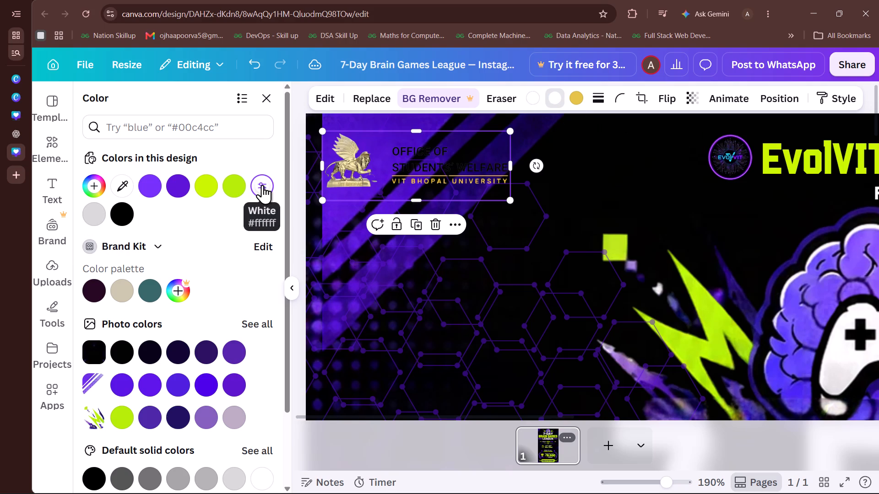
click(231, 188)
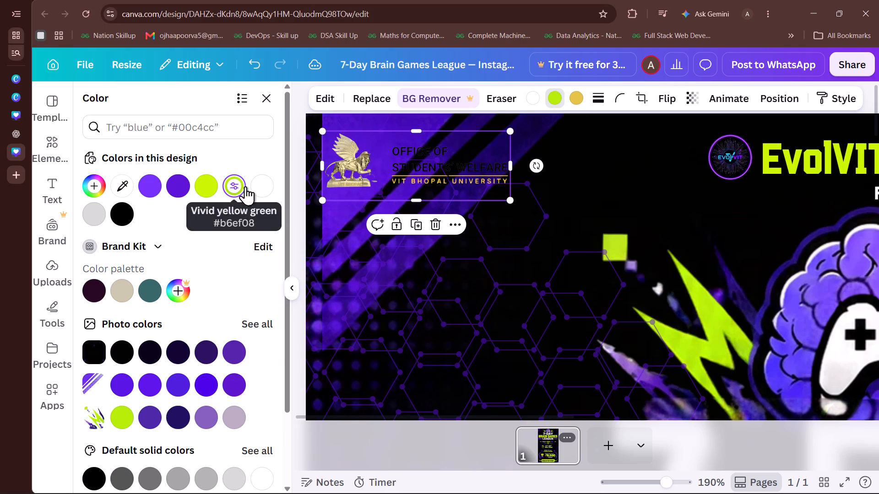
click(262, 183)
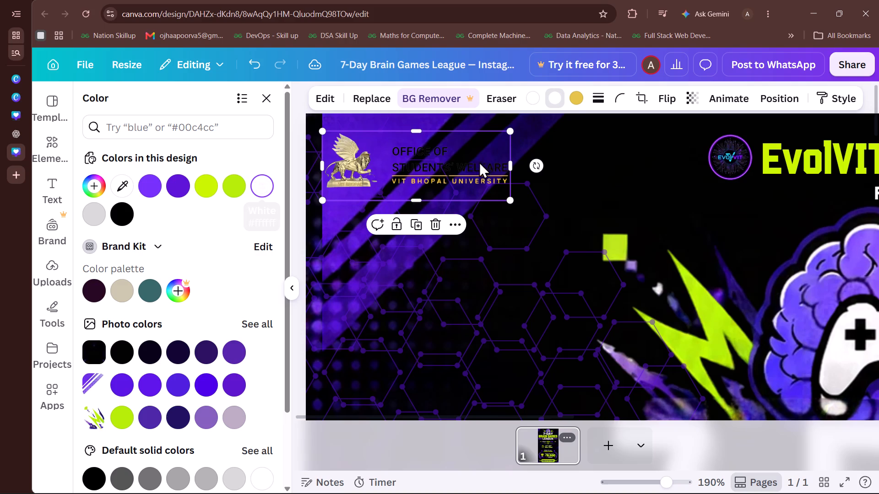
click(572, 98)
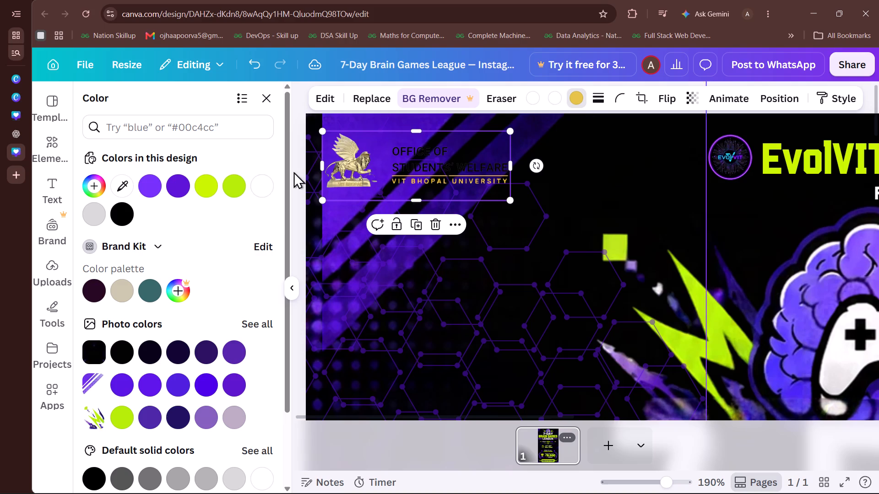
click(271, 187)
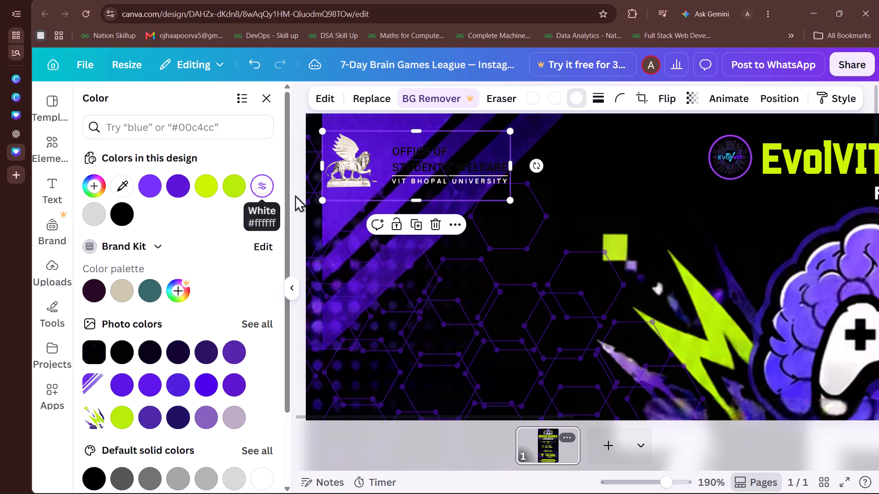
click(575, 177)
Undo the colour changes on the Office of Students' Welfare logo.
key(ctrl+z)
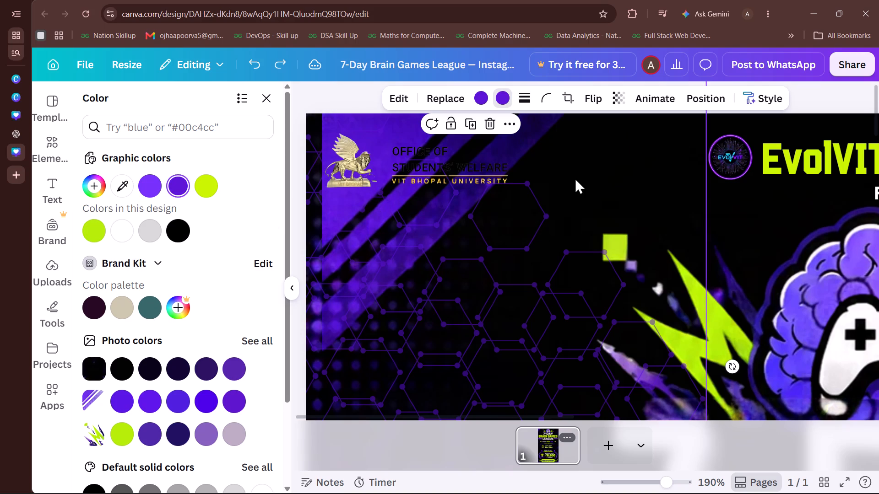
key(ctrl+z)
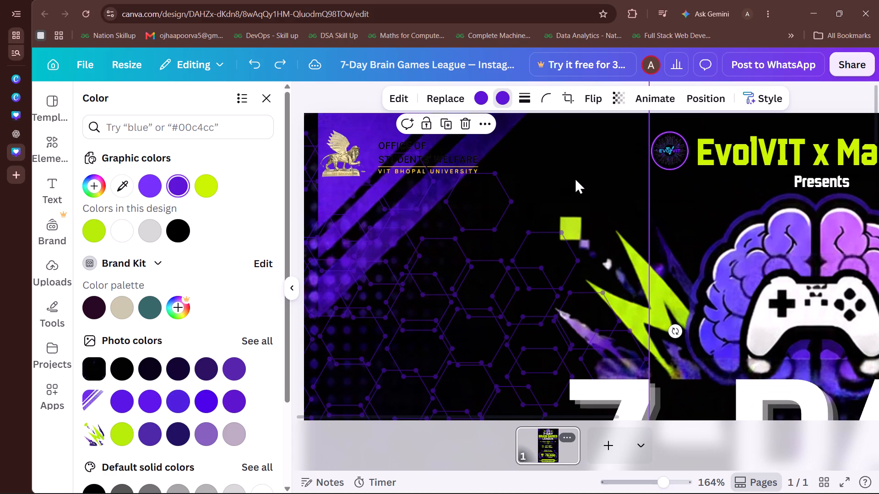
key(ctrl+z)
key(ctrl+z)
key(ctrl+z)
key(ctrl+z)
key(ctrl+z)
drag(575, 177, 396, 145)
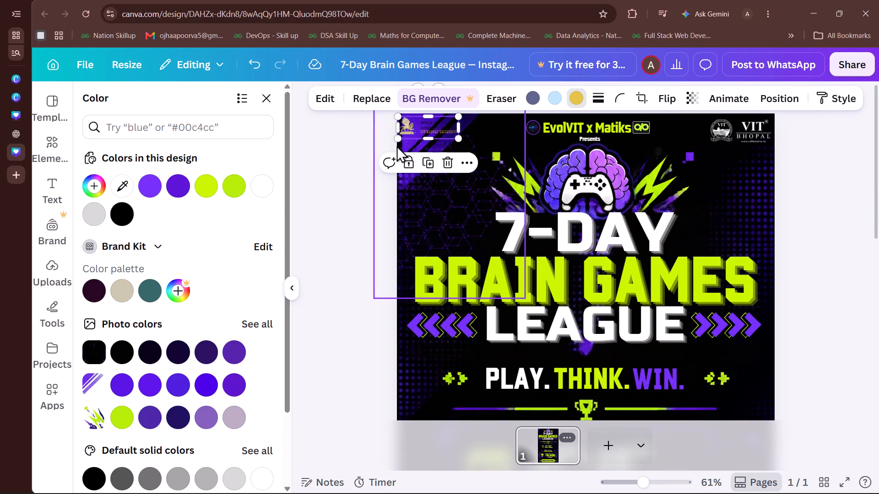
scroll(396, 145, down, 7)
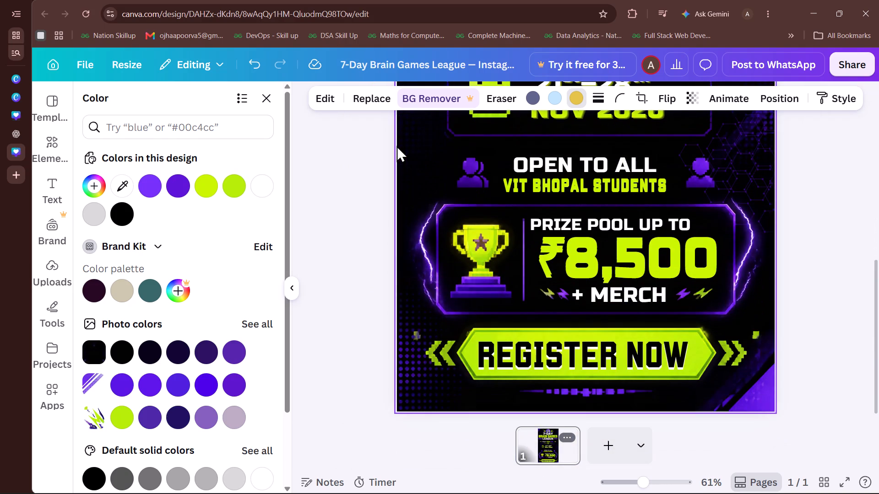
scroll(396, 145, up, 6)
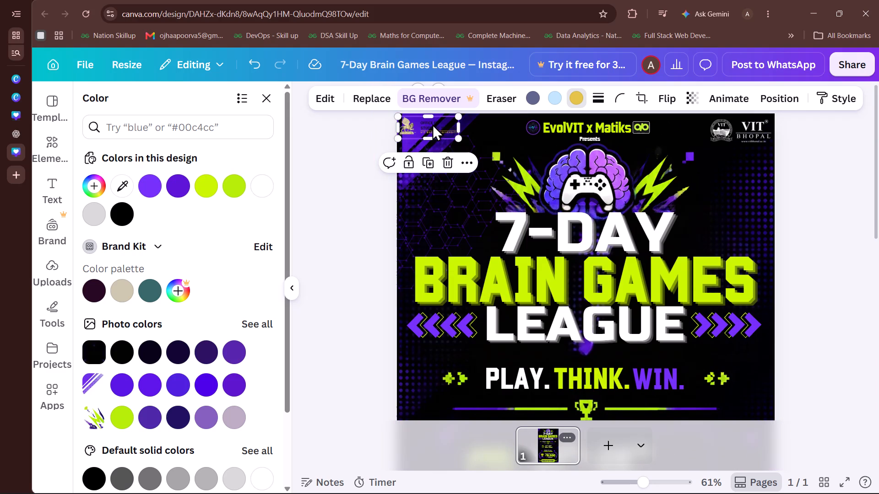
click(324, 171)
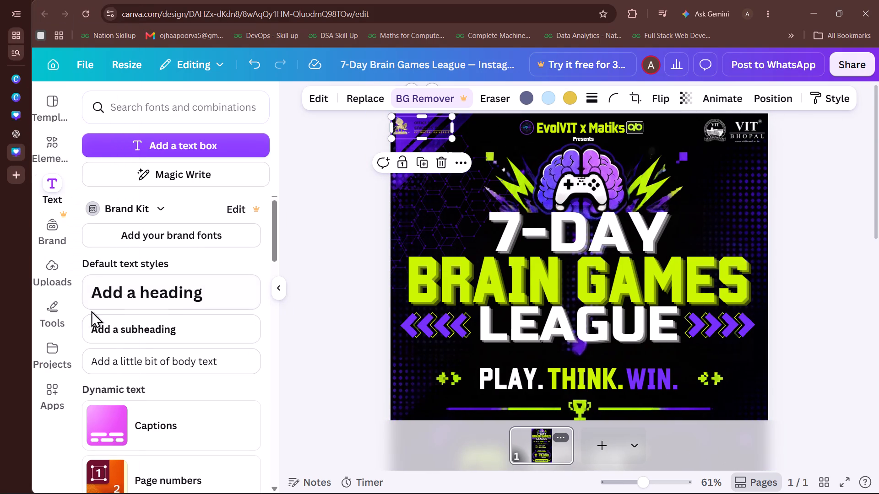
Add a rounded square shape near the Office of Students' Welfare logo in the poster's upper-left corner.
click(65, 312)
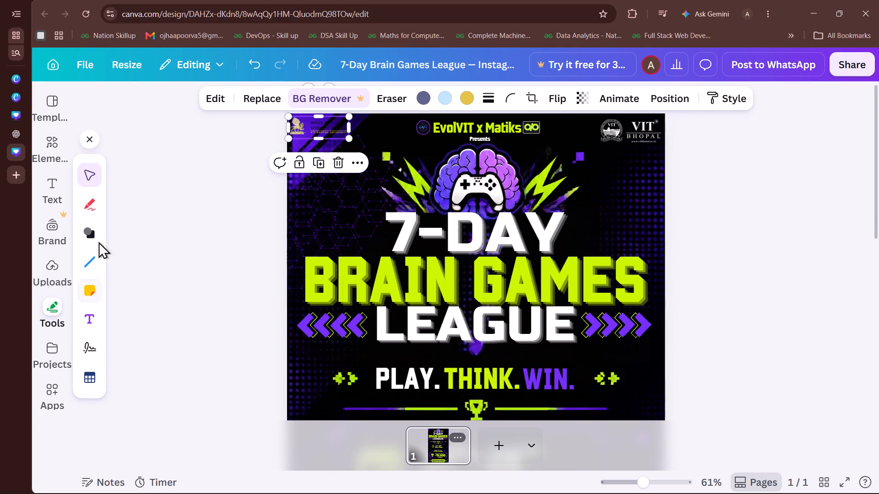
click(94, 239)
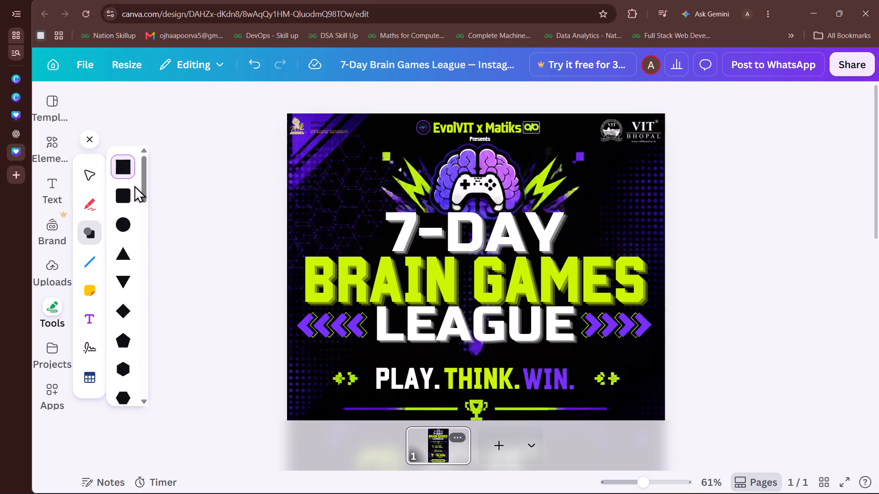
click(124, 194)
click(303, 129)
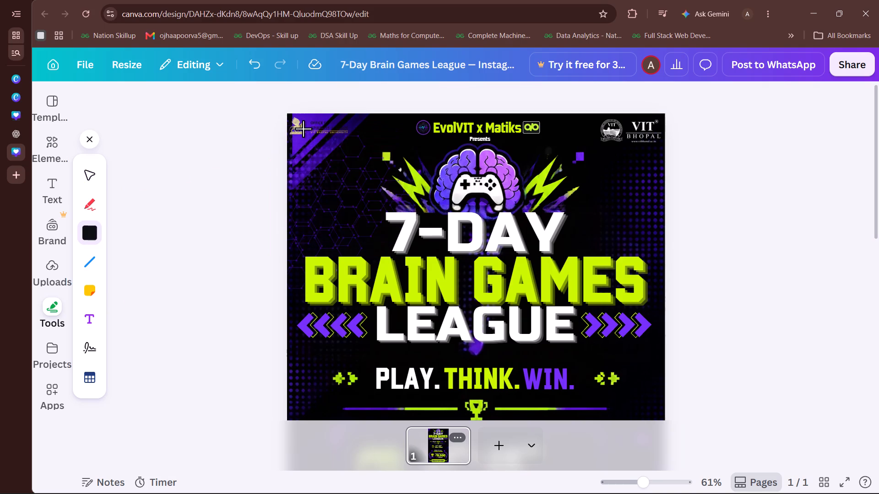
click(198, 182)
Resize the purple rounded square into a rectangle about 65 high and roughly as wide as the Office of Students' Welfare logo.
click(325, 170)
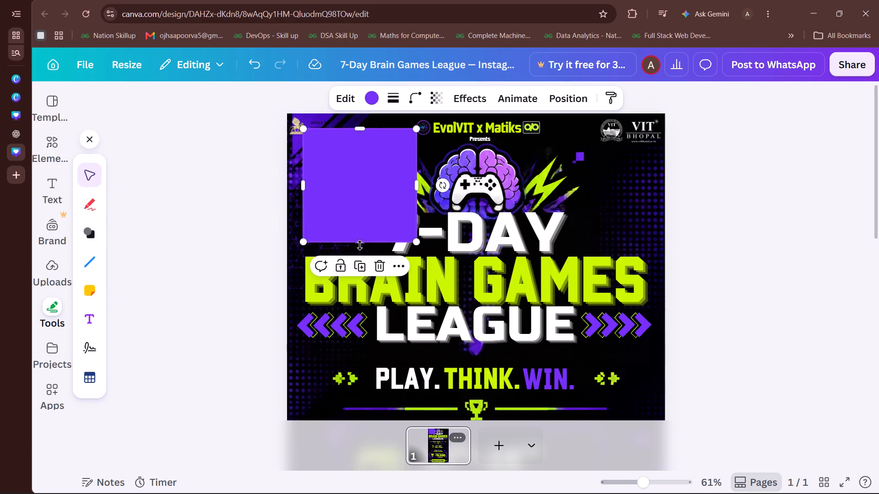
drag(360, 245, 353, 156)
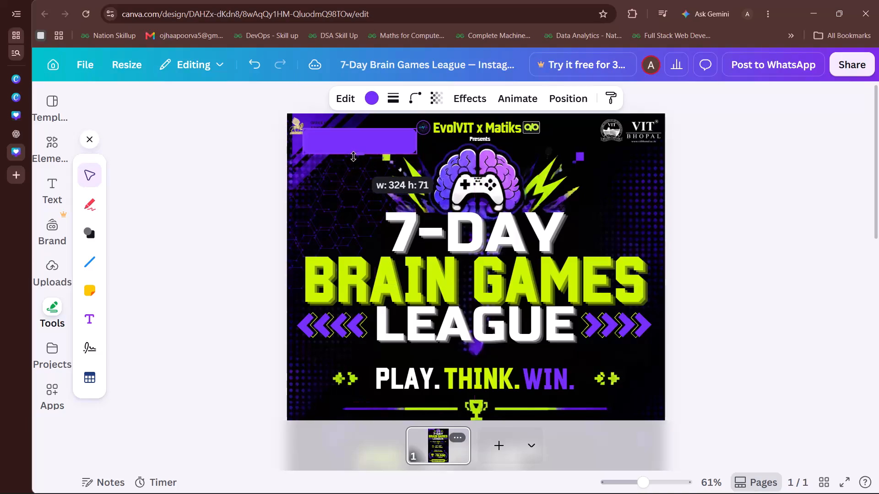
drag(353, 156, 353, 154)
drag(415, 136, 379, 138)
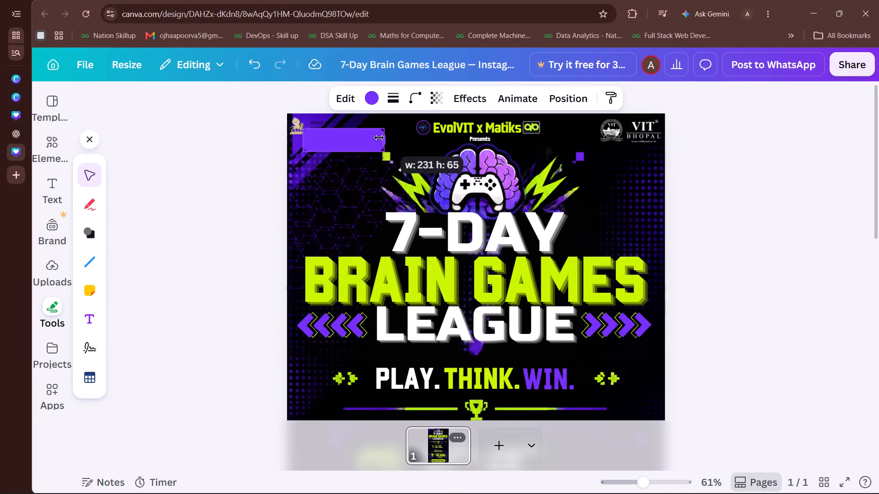
drag(379, 138, 361, 137)
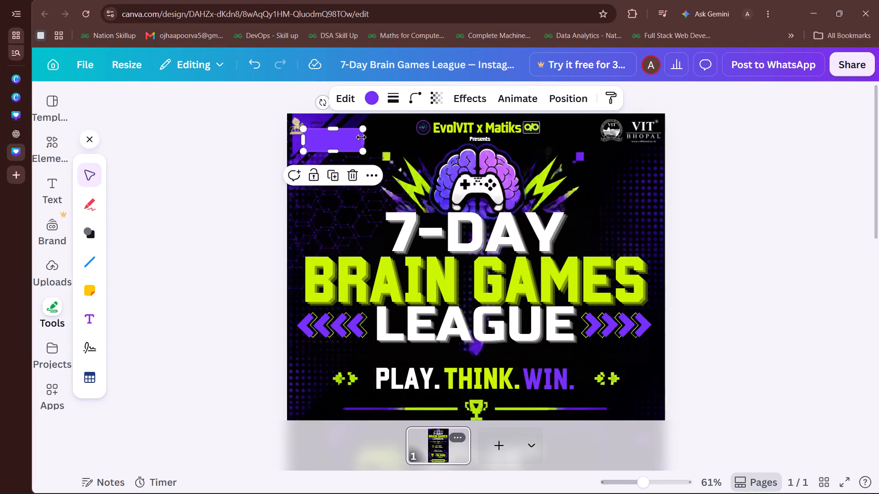
Fill the rounded rectangle with white (#ffffff) and set its transparency to 57.
click(374, 95)
click(177, 231)
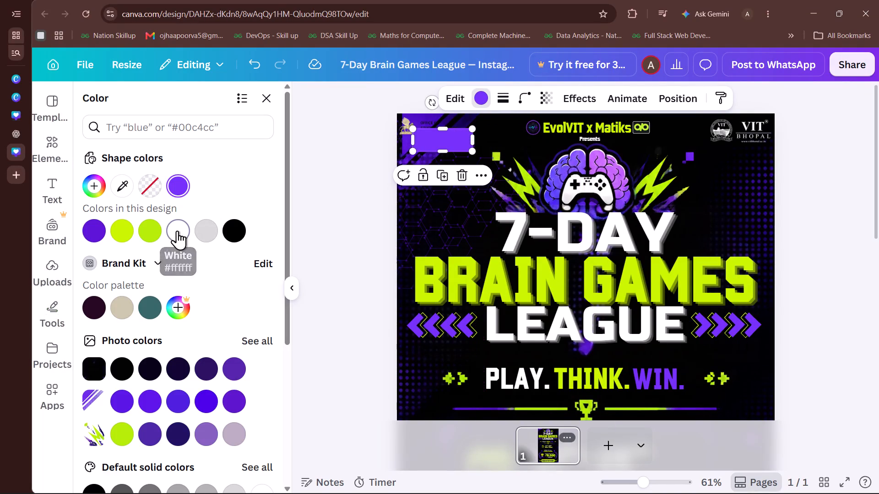
click(540, 105)
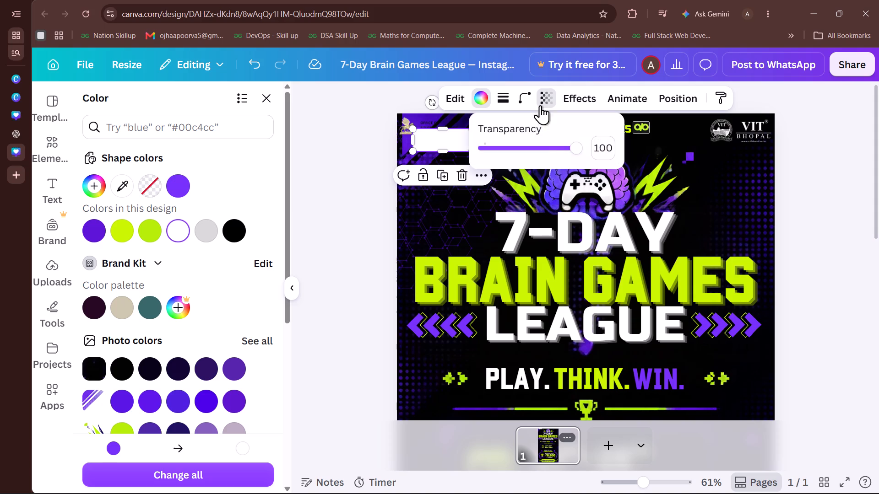
click(536, 148)
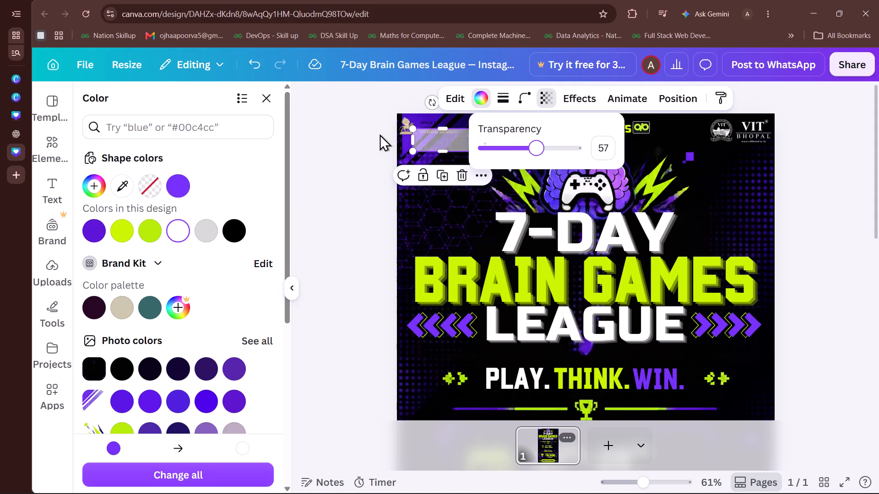
Position the translucent white rectangle over the Office of Students' Welfare logo and reduce its height slightly to fit the logo.
scroll(420, 125, right, 5)
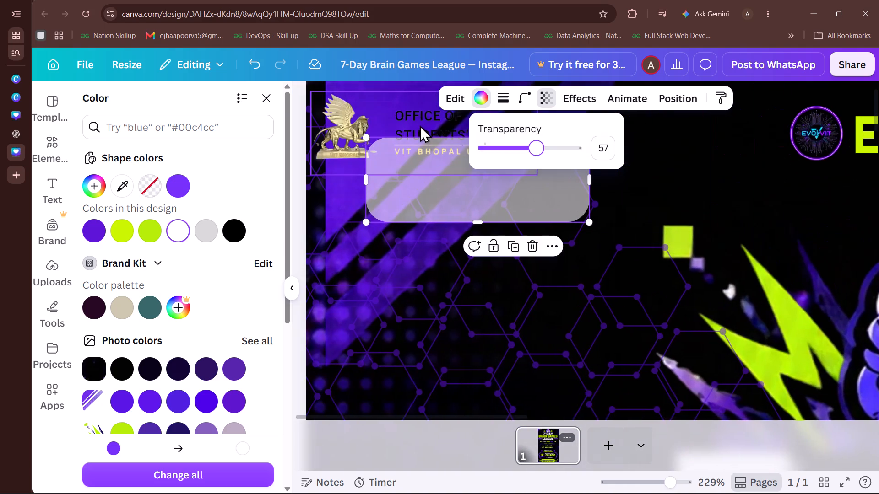
scroll(420, 125, up, 2)
drag(508, 225, 455, 182)
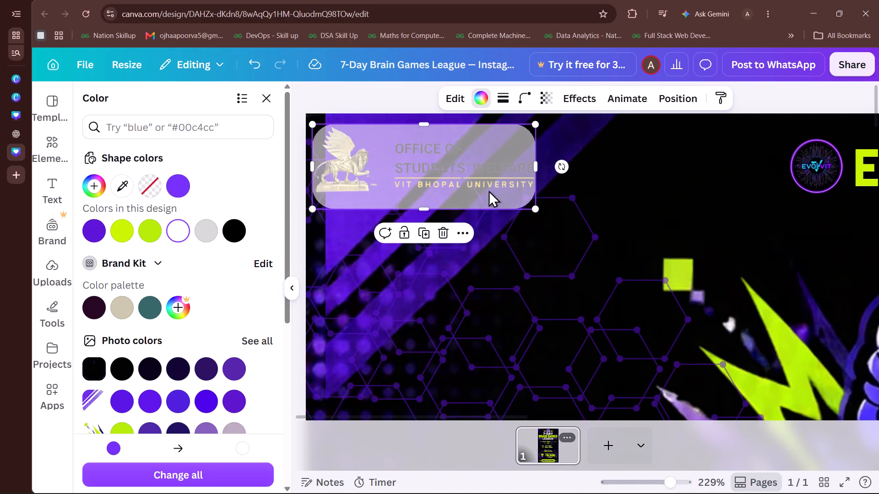
drag(424, 209, 423, 201)
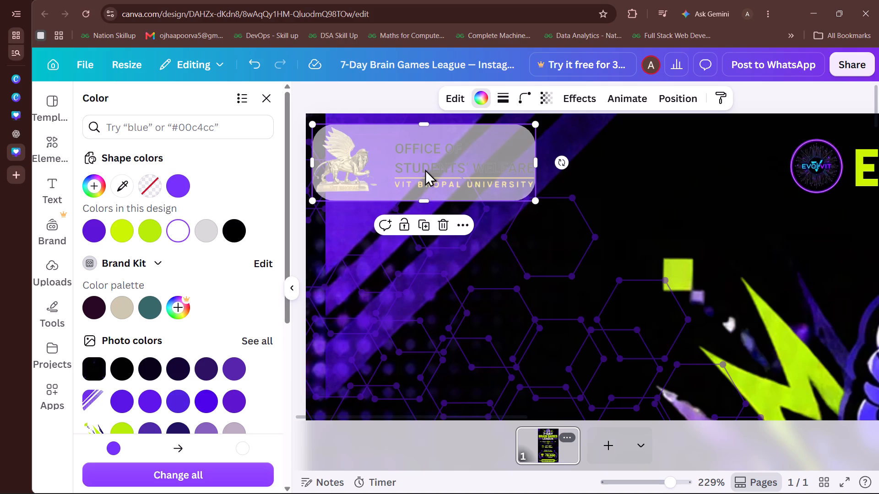
Widen the translucent white rectangle to about 176 wide so it extends just past the Office of Students' Welfare logo.
click(425, 169)
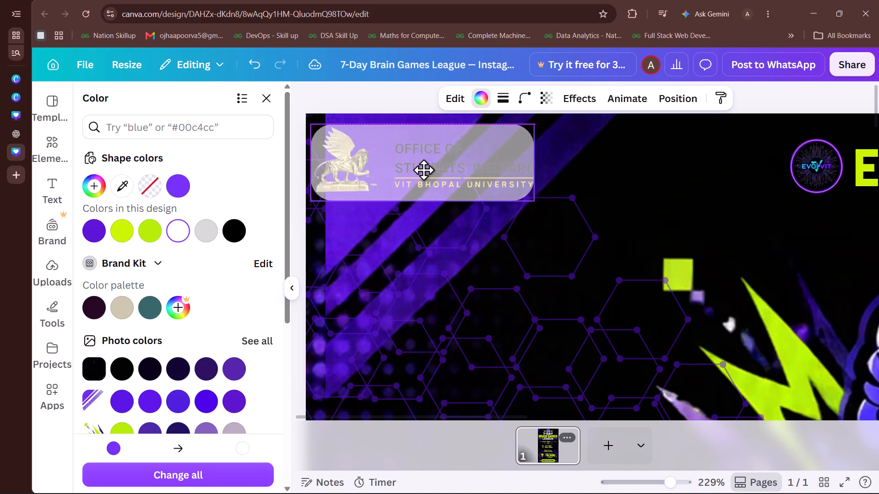
drag(535, 162, 536, 162)
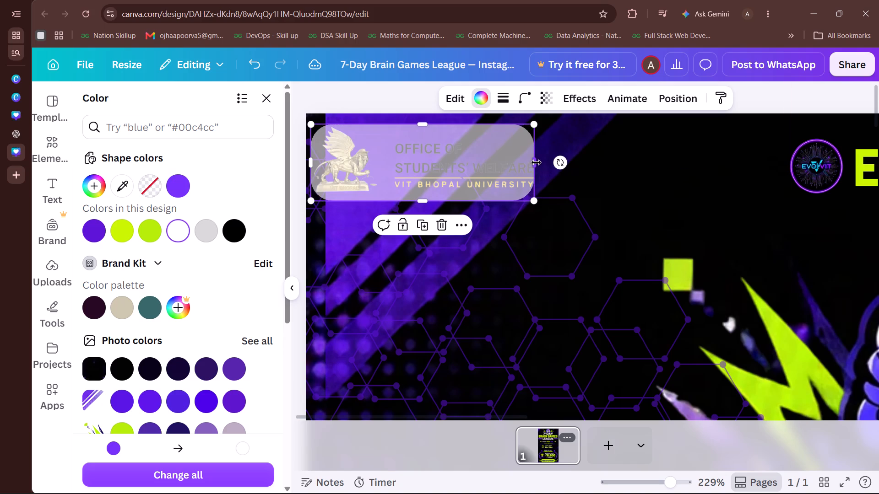
drag(536, 162, 542, 163)
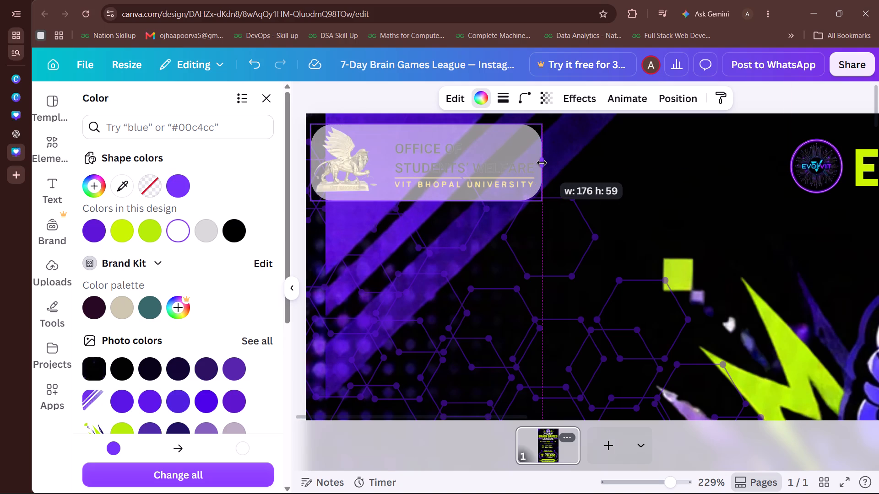
drag(542, 163, 541, 163)
Move the translucent white rectangle's layer directly beneath the Office of Students' Welfare logo.
click(693, 101)
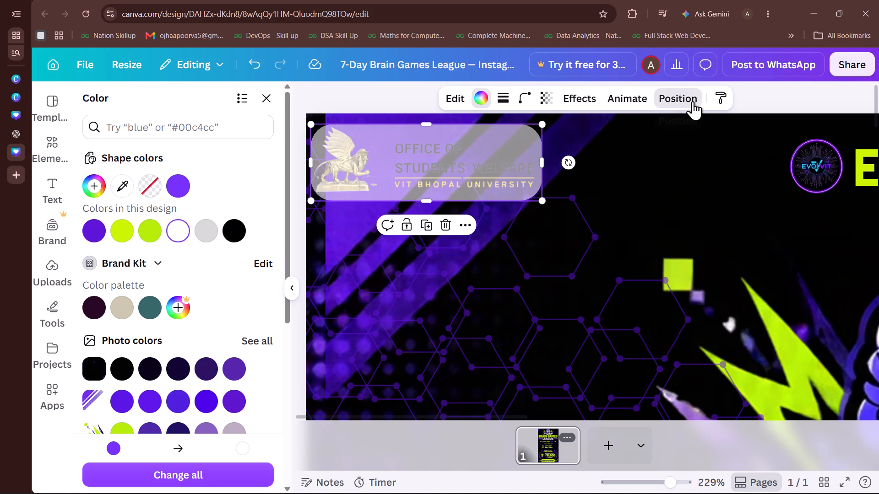
drag(165, 202, 171, 238)
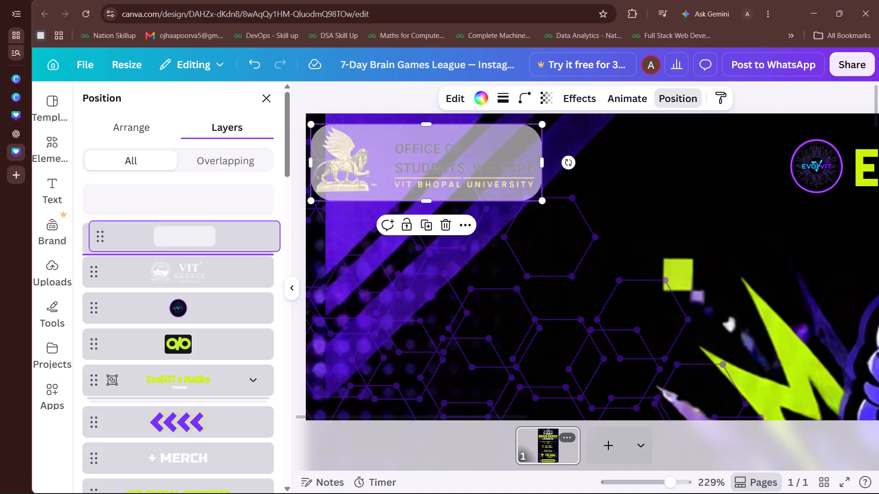
drag(171, 238, 167, 244)
click(642, 158)
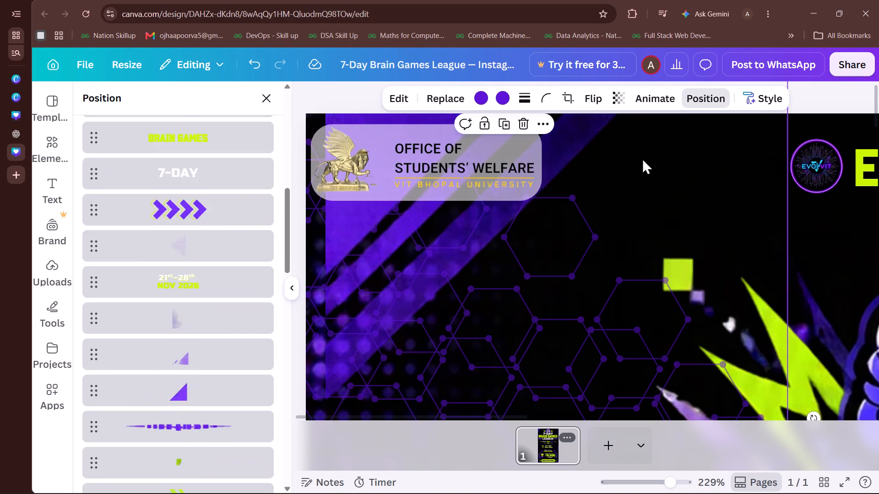
click(856, 148)
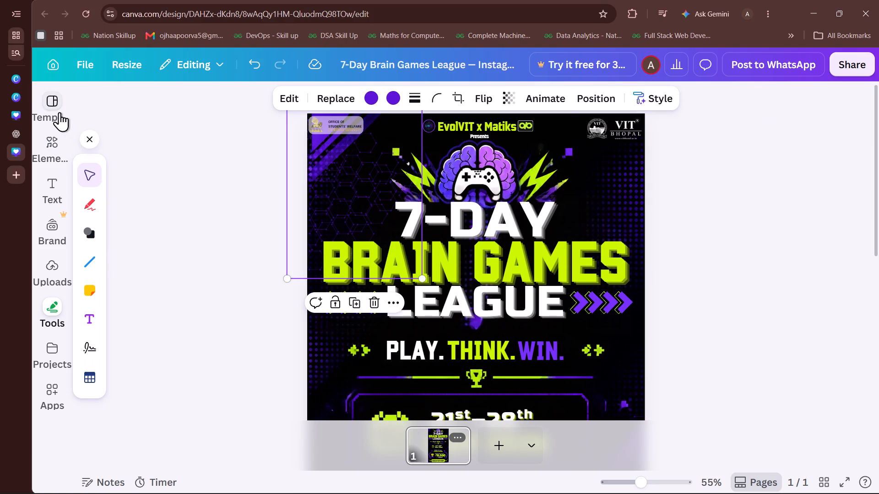
Copy the Institution's Innovation Council logo from the LOGOS AND COLORS design and paste it into the 7-Day Brain Games League poster.
click(30, 73)
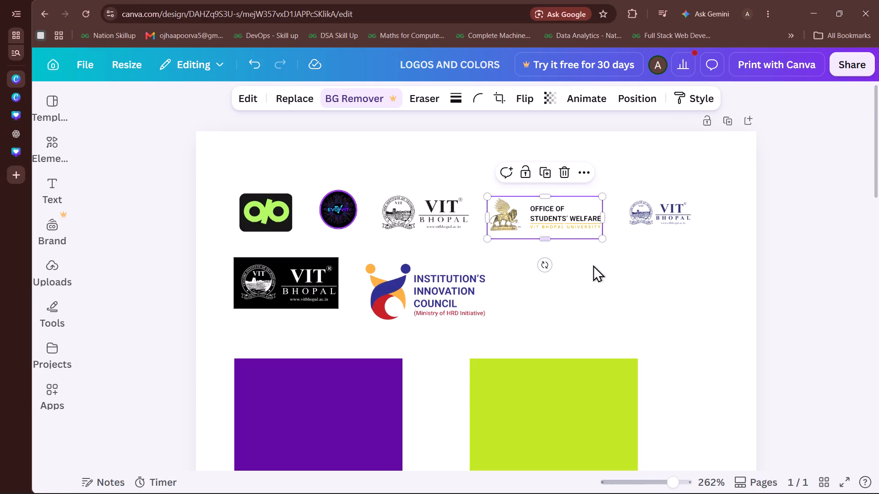
click(454, 313)
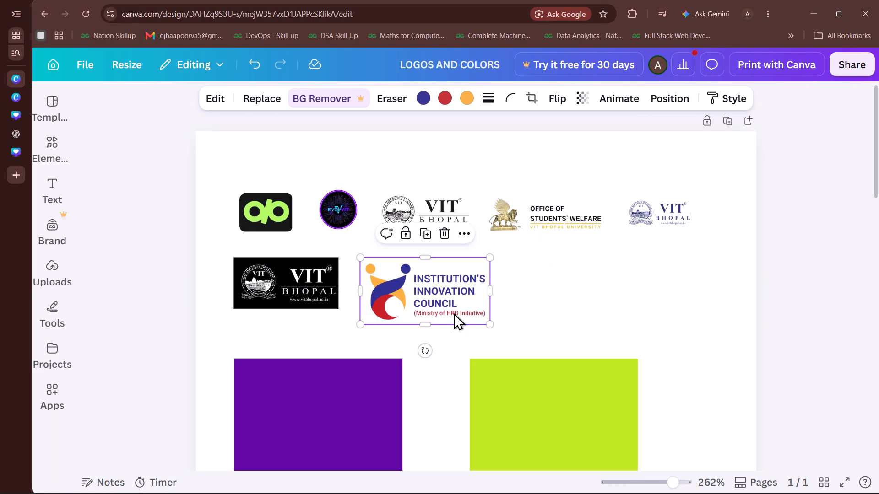
key(ctrl+c)
key(ctrl+c)
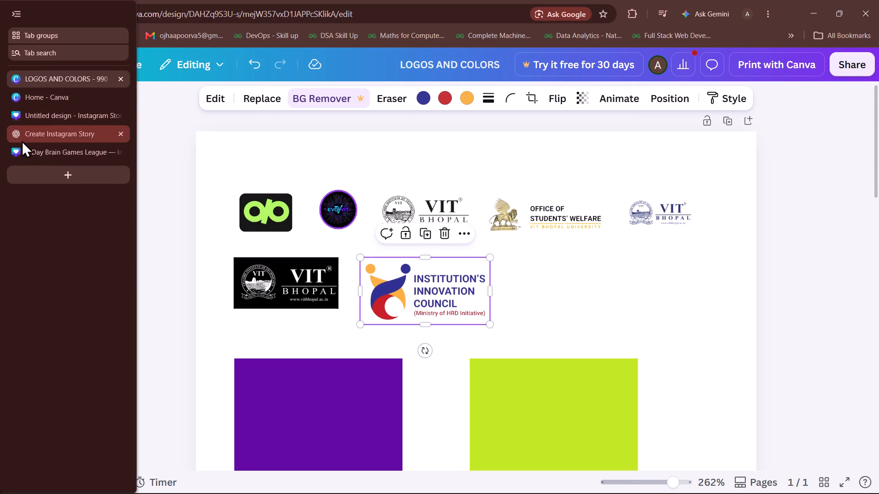
click(25, 150)
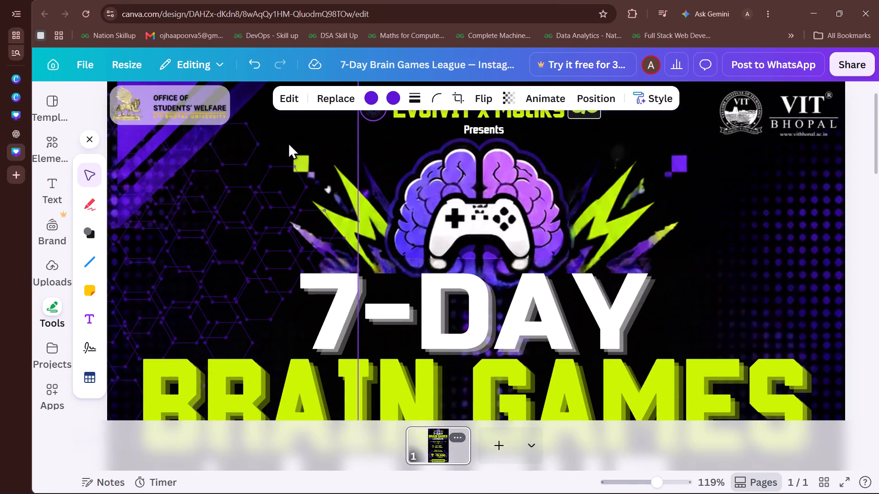
scroll(288, 142, right, 4)
scroll(288, 142, up, 2)
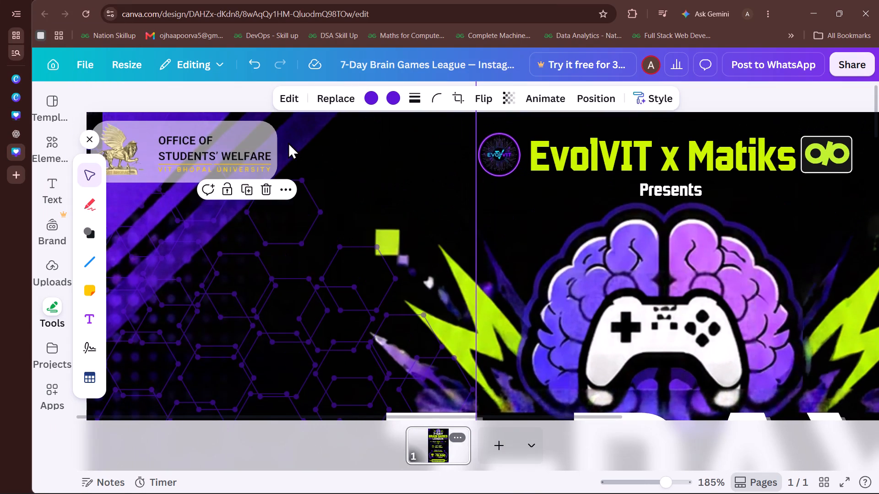
key(ctrl+v)
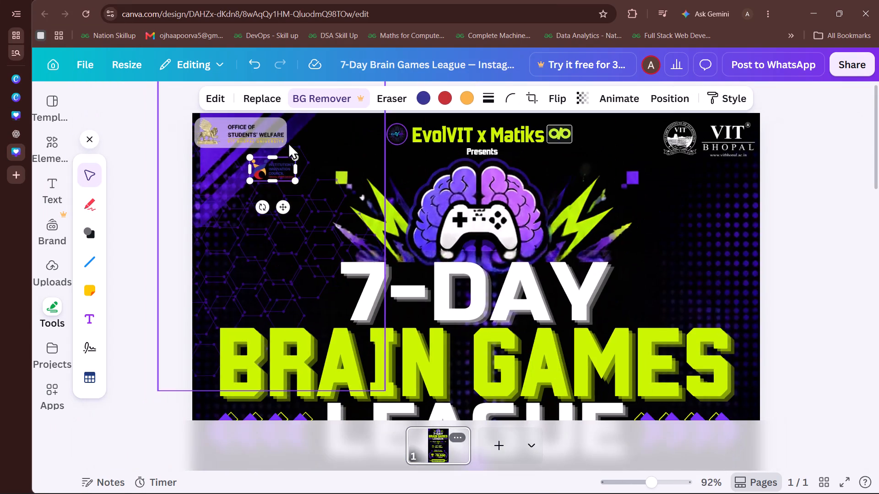
Stretch the translucent white rectangle sideways until it ends just short of the EvolVIT badge.
scroll(288, 142, up, 2)
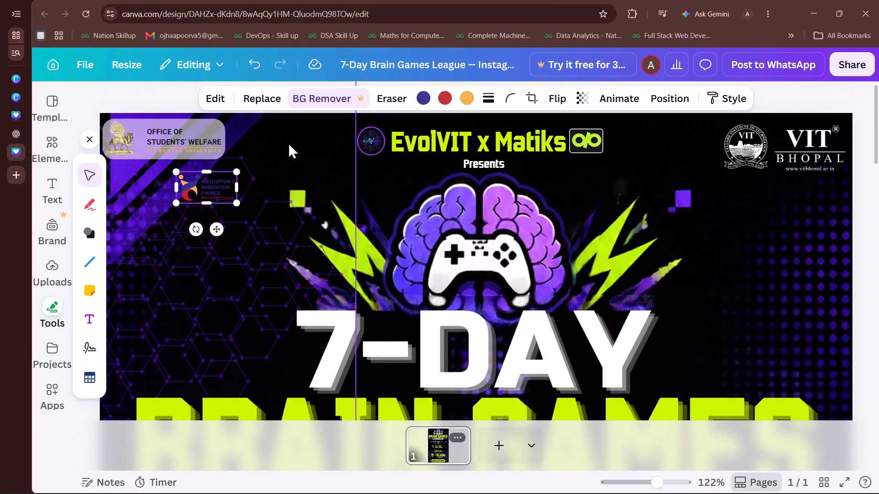
scroll(288, 142, right, 7)
scroll(288, 142, up, 1)
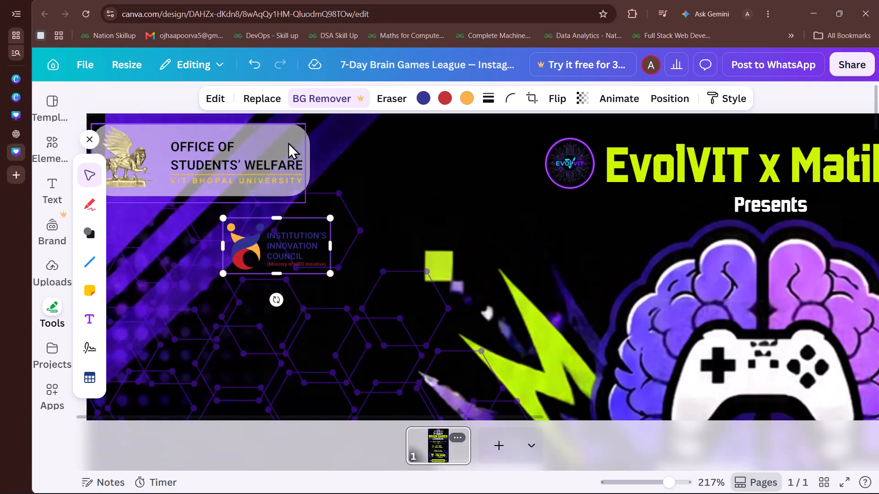
click(309, 154)
drag(314, 160, 443, 161)
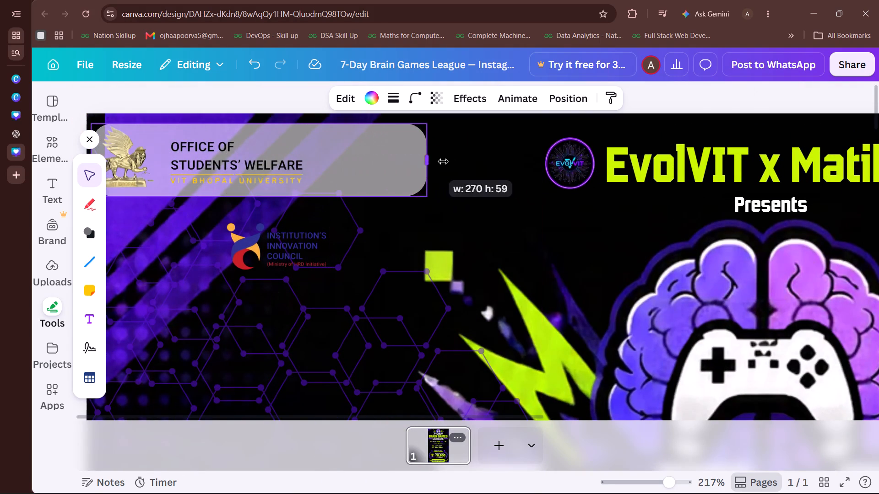
drag(443, 161, 534, 166)
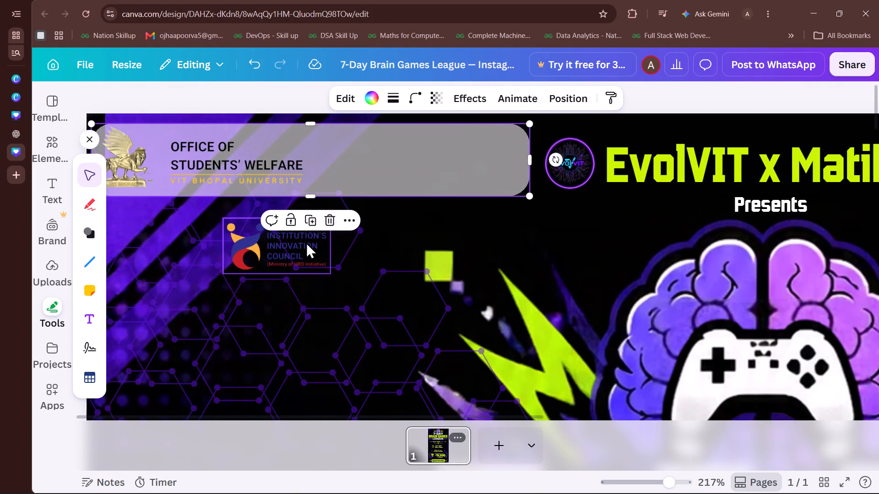
Place the Institution's Innovation Council logo on the rectangle beside the Office of Students' Welfare logo and enlarge it to nearly the rectangle's height.
drag(306, 242, 405, 155)
drag(430, 132, 450, 128)
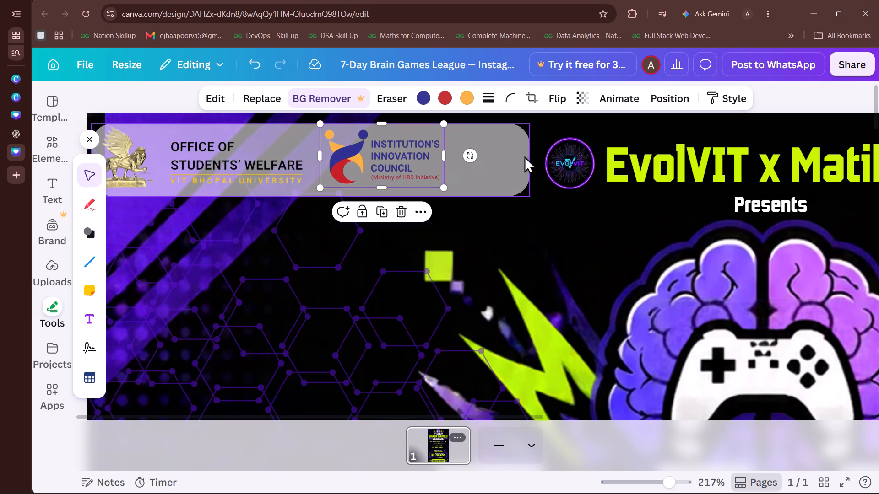
drag(386, 161, 384, 165)
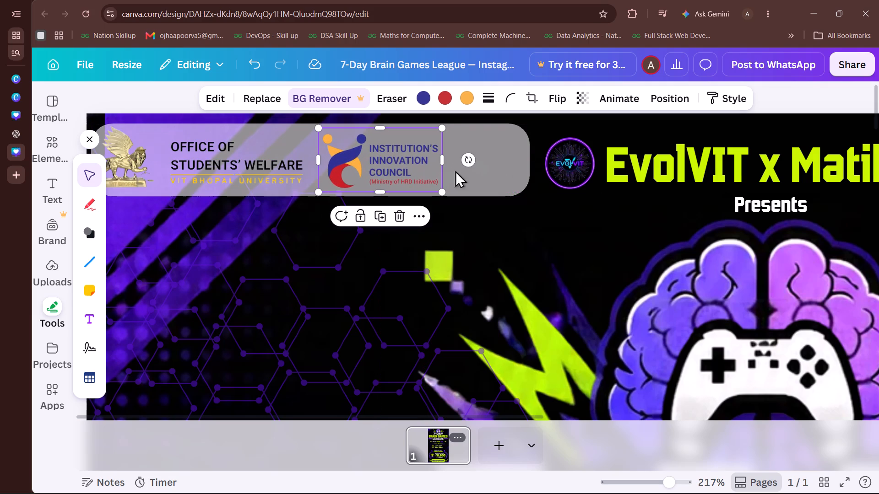
Shorten the translucent white rectangle so it ends just past the Institution's Innovation Council logo.
click(499, 174)
drag(527, 158, 477, 163)
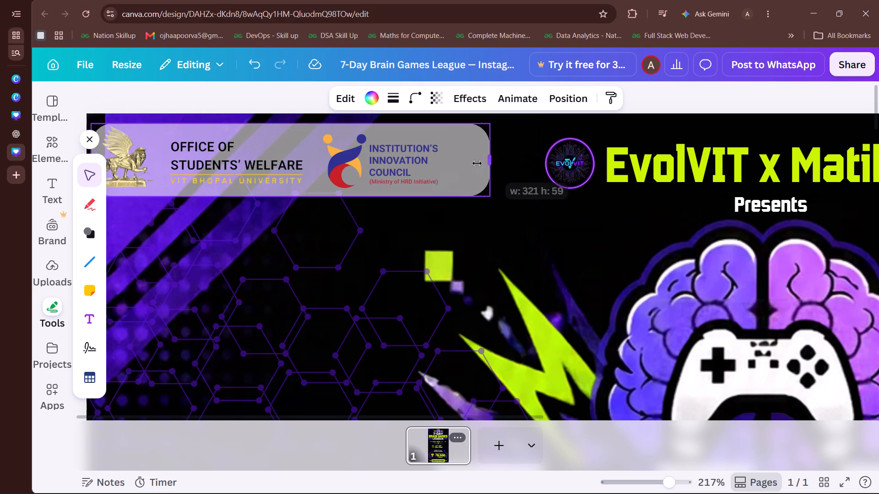
drag(477, 163, 450, 166)
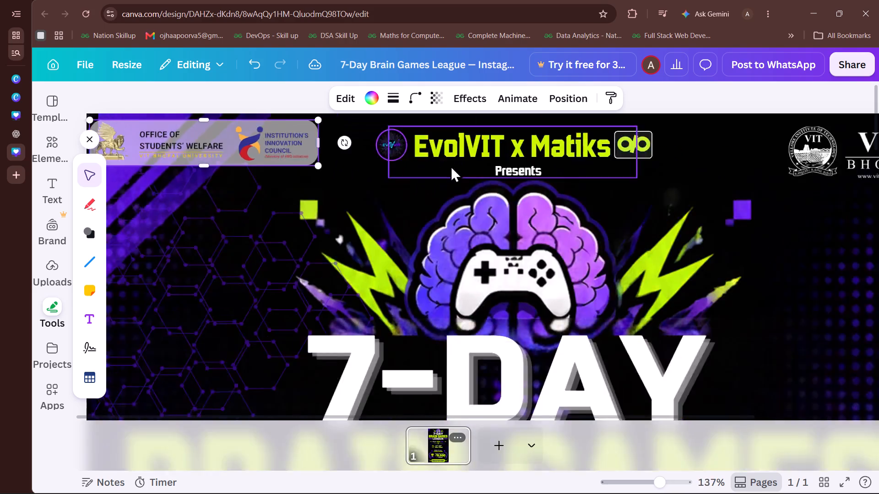
click(825, 169)
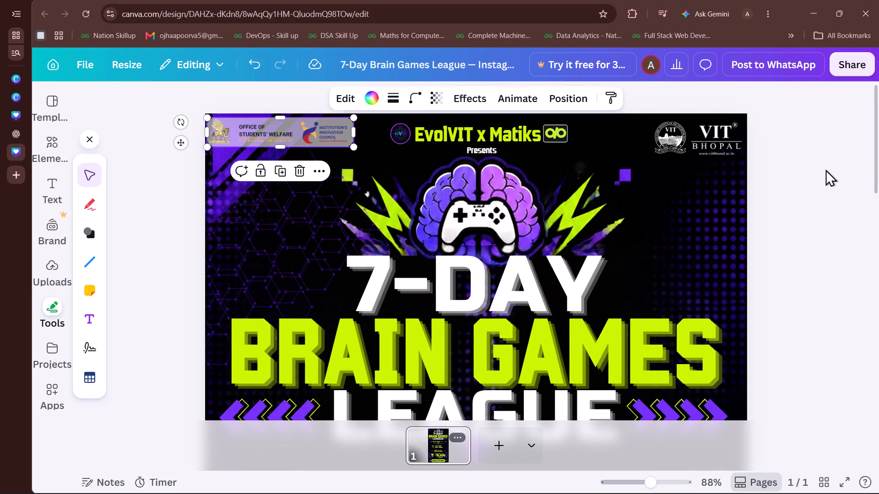
Group the EvolVIT badge, the EvolVIT x Matiks Presents heading and the Matiks logo together.
scroll(825, 169, right, 1)
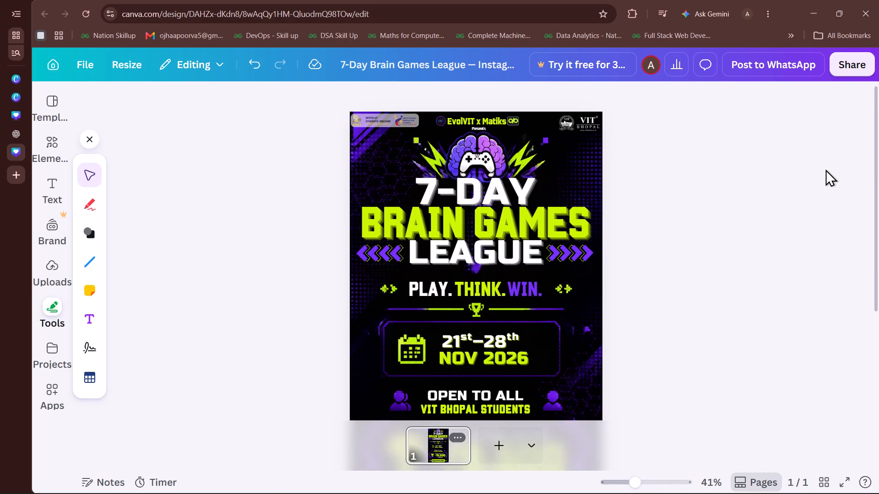
scroll(825, 169, right, 1)
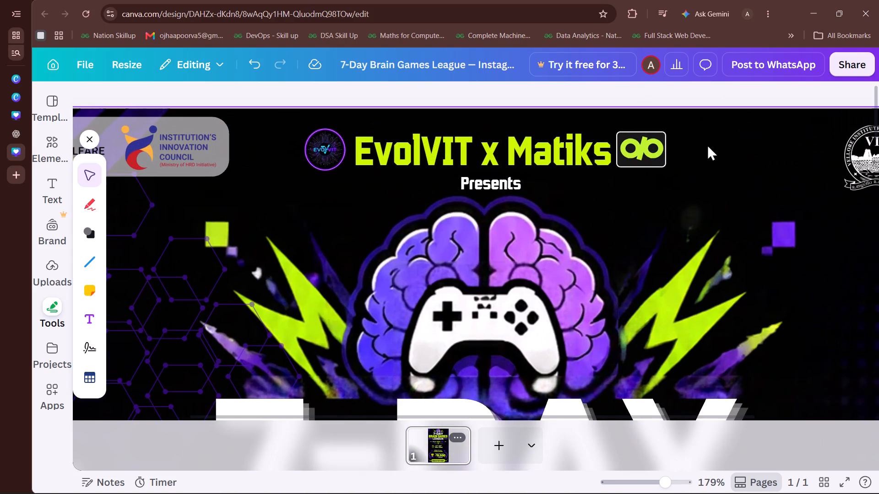
drag(690, 138, 368, 136)
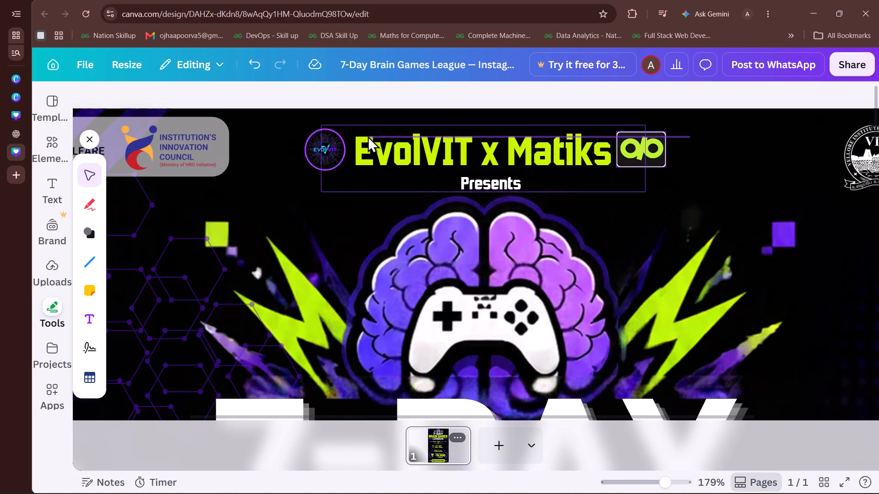
drag(368, 136, 328, 148)
scroll(353, 139, left, 1)
click(449, 222)
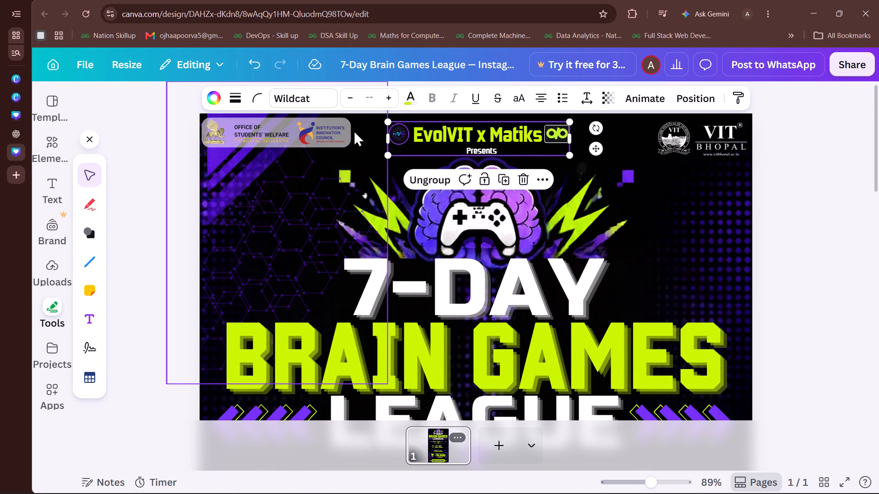
drag(354, 129, 354, 135)
click(155, 157)
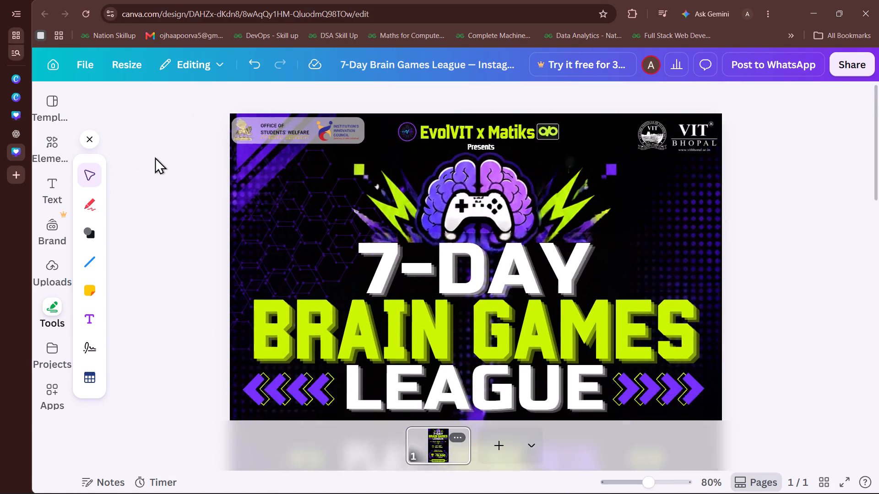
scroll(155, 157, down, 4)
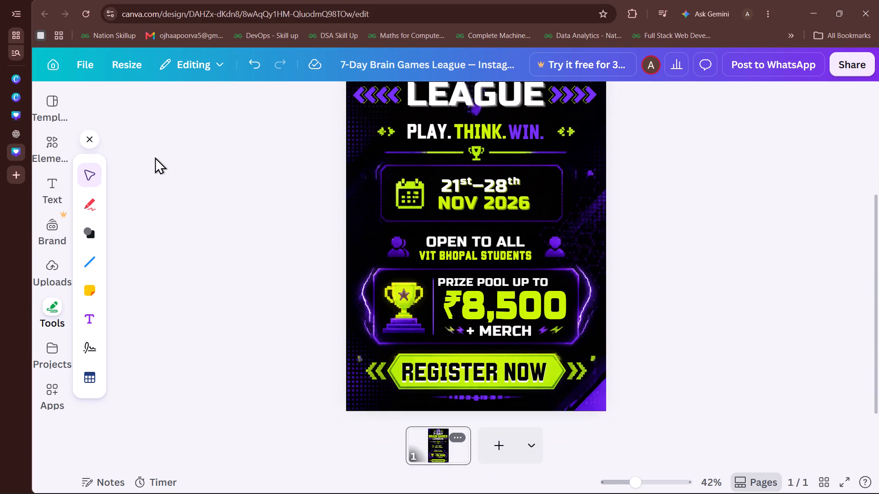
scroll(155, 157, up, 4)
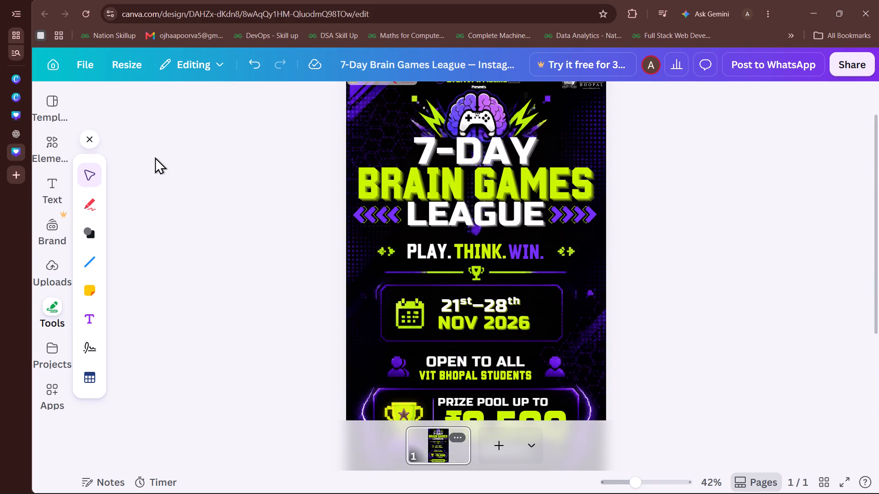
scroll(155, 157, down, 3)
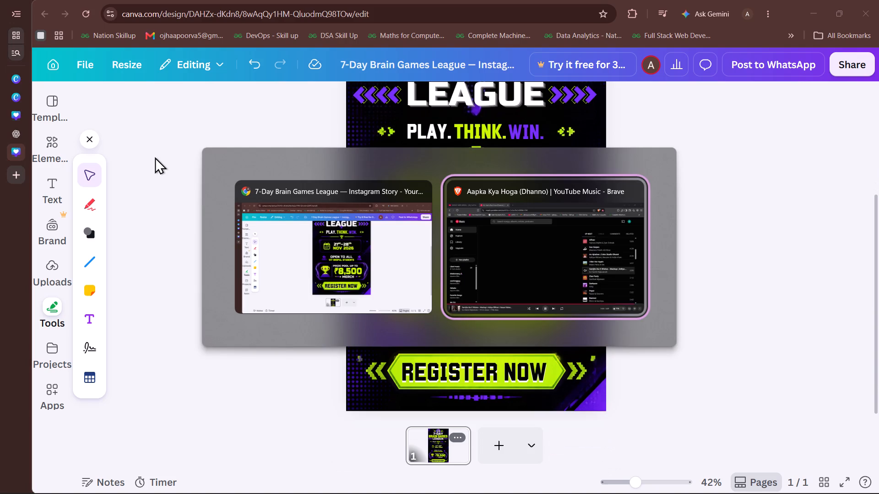
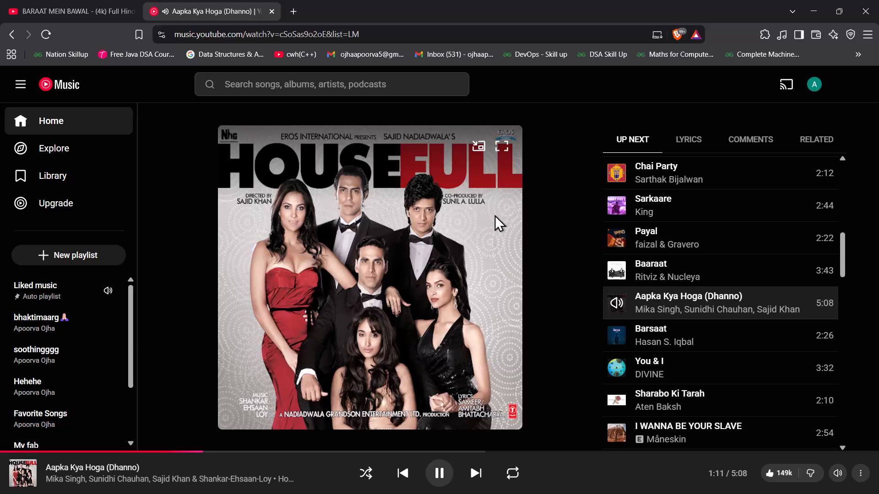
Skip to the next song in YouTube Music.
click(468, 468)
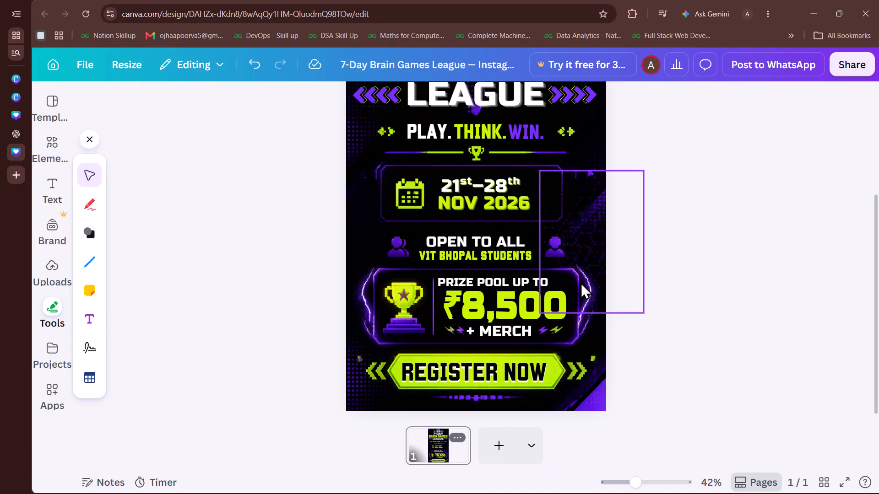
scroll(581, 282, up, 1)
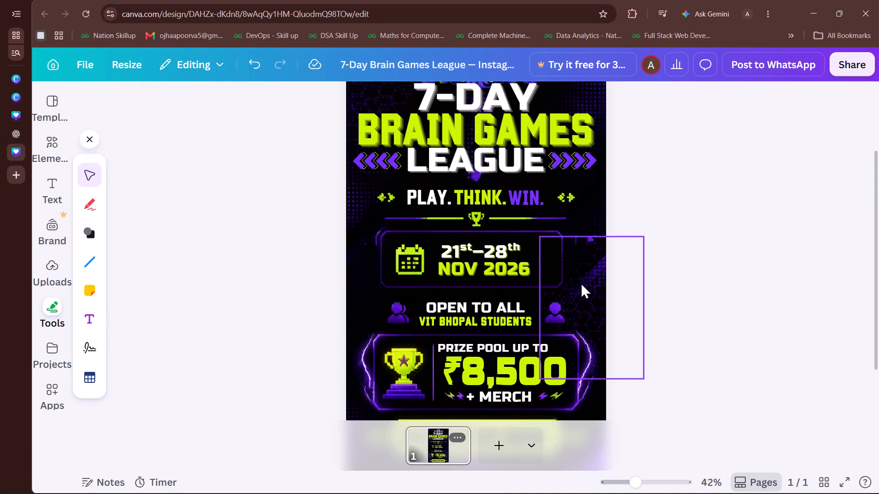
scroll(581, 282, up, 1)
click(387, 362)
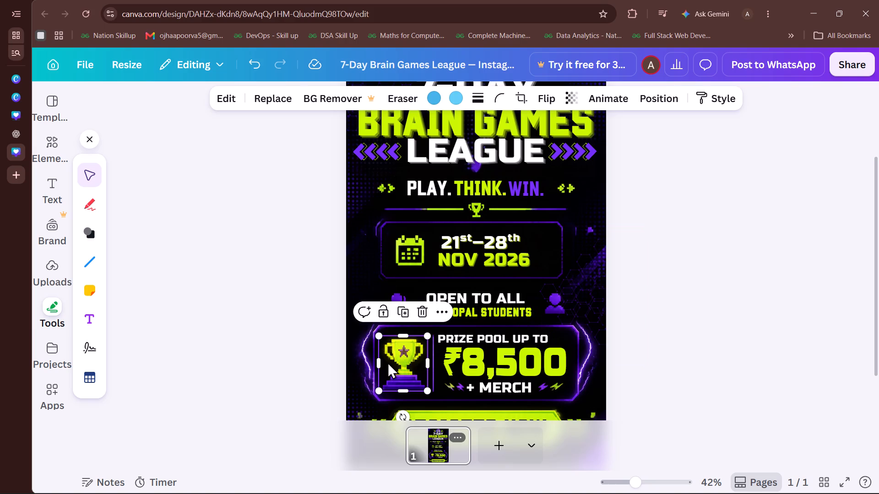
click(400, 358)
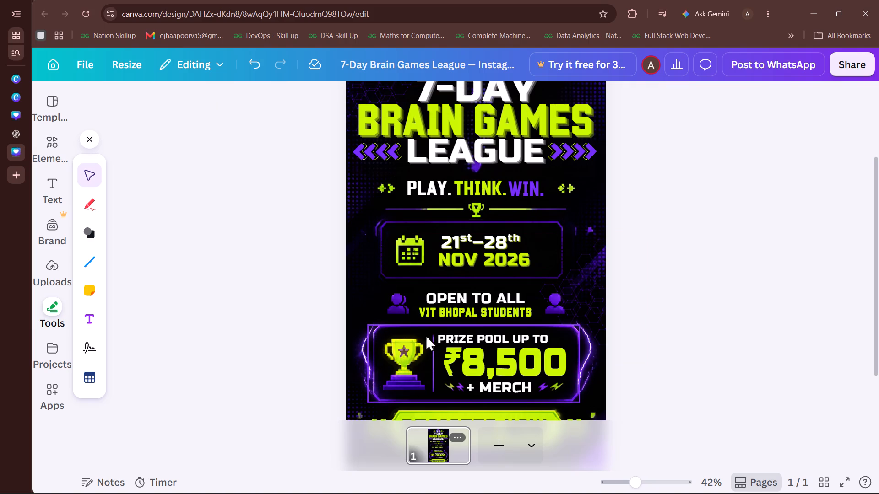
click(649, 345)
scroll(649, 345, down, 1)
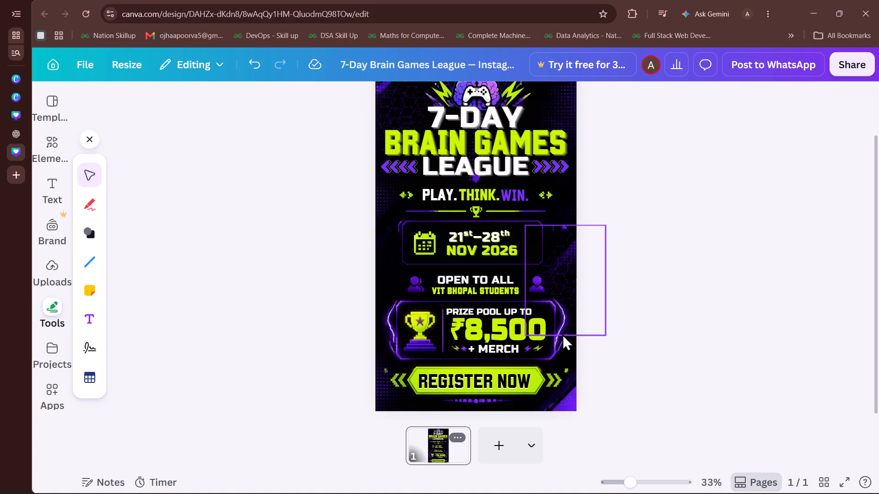
Examine the poster's full layer list, including the PLAY. THINK. WIN. group, and the layers overlapping the faint purple accent beside the prize and date frames.
click(562, 334)
click(588, 97)
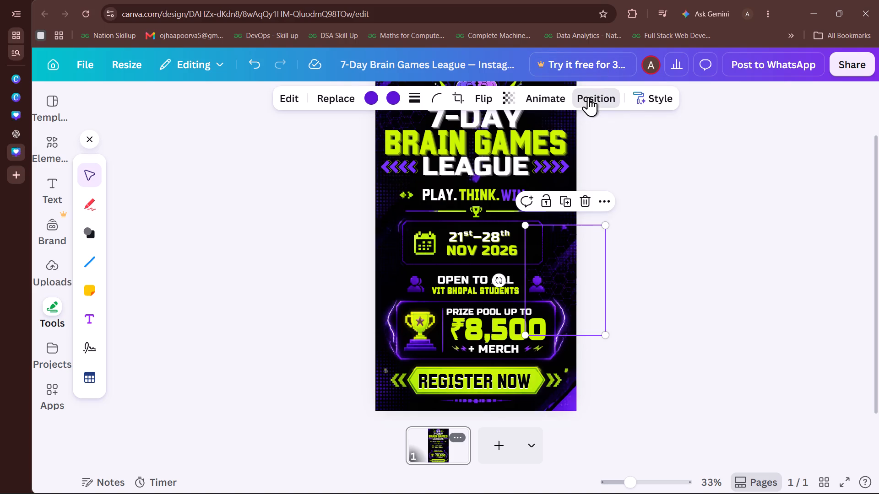
scroll(199, 333, down, 5)
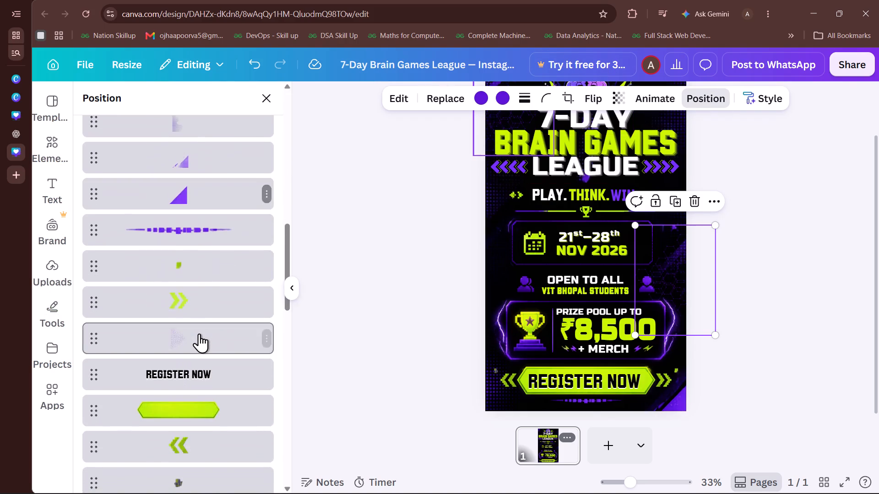
scroll(199, 333, down, 5)
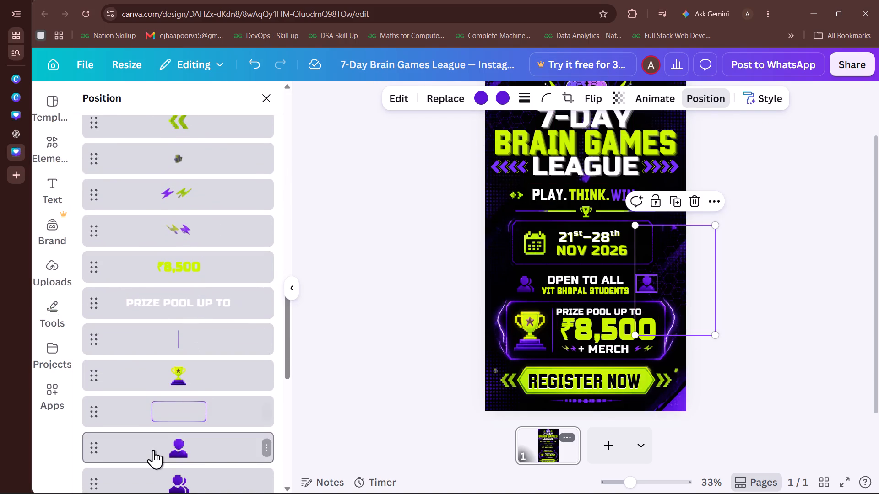
scroll(153, 450, down, 10)
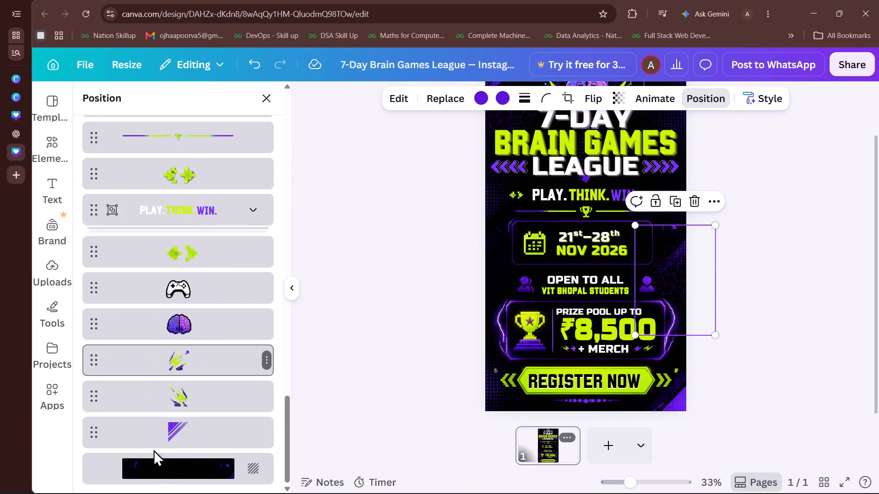
scroll(153, 450, up, 3)
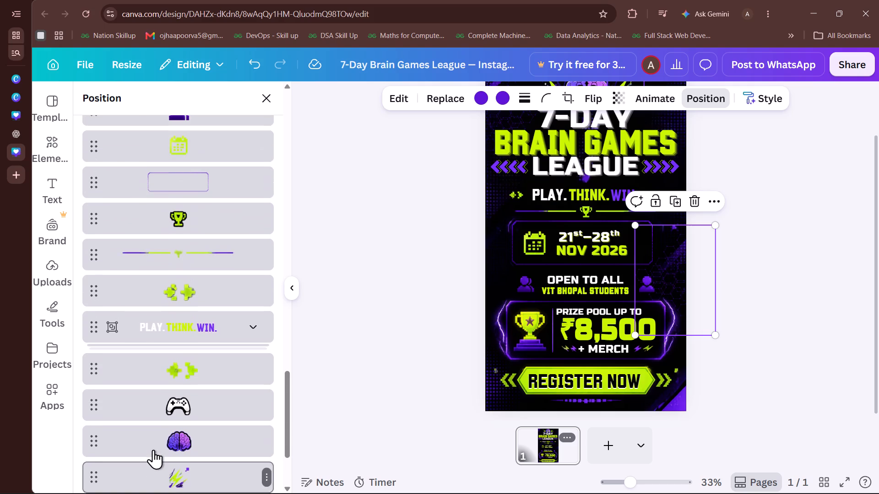
click(250, 335)
scroll(250, 335, down, 1)
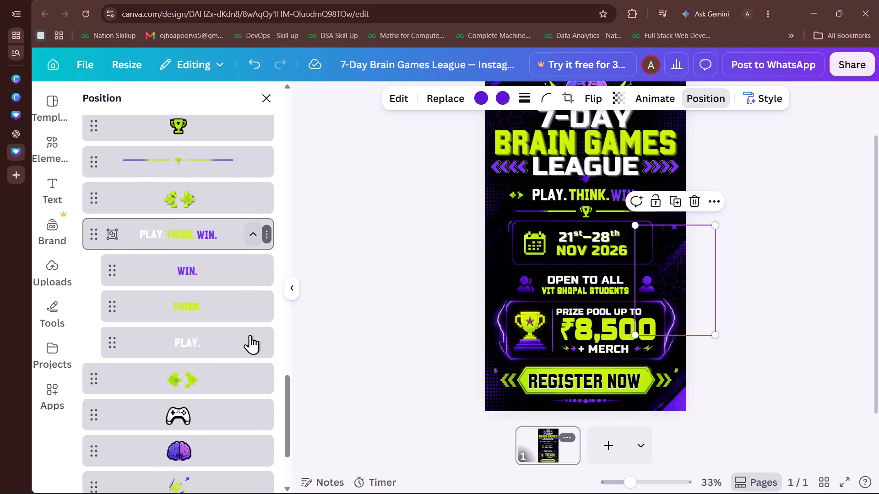
scroll(250, 335, down, 1)
click(254, 228)
scroll(254, 228, up, 4)
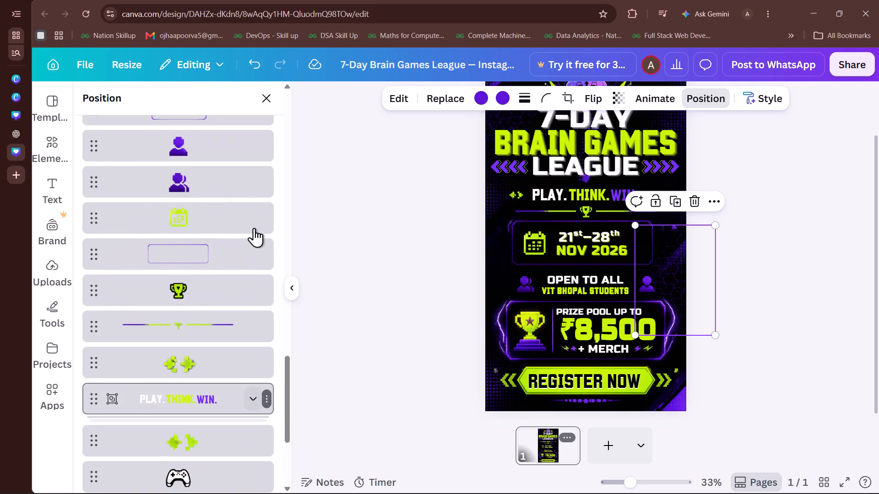
scroll(254, 228, up, 2)
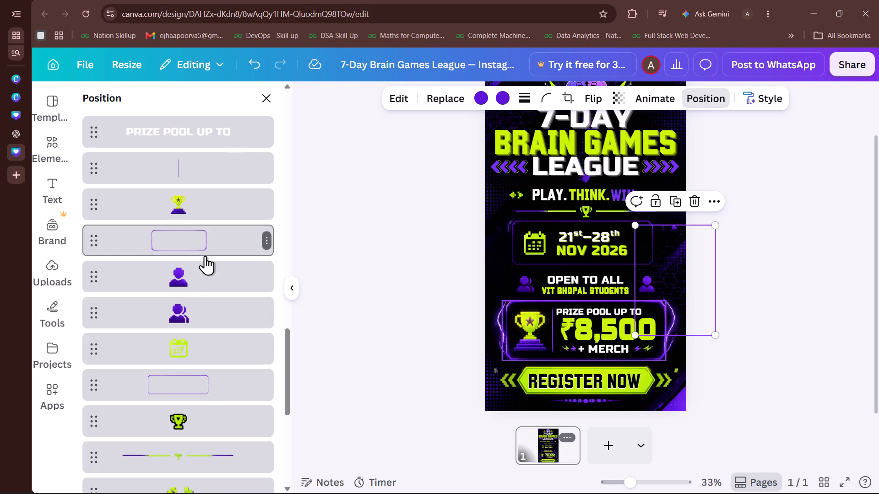
scroll(212, 164, up, 3)
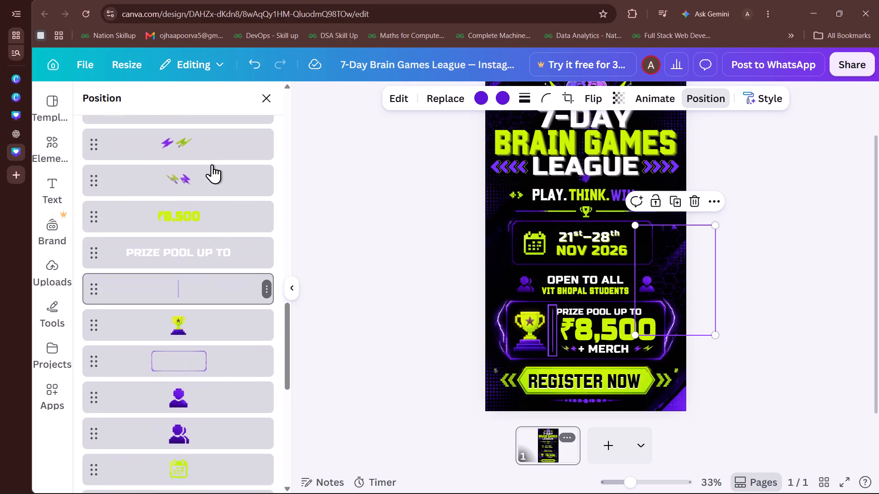
scroll(212, 164, up, 6)
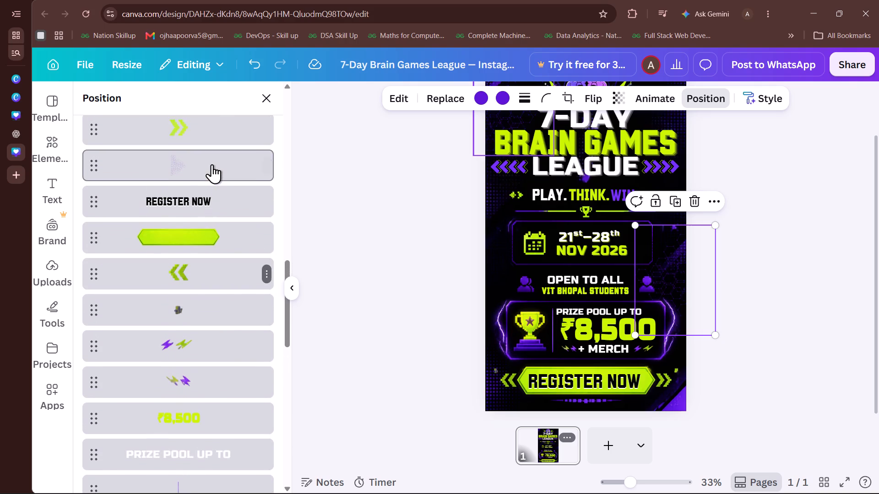
scroll(212, 164, up, 7)
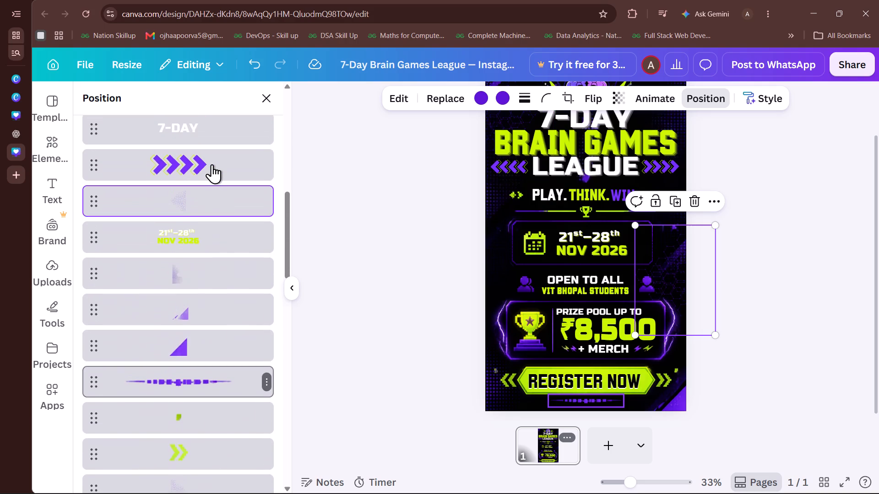
scroll(212, 164, up, 5)
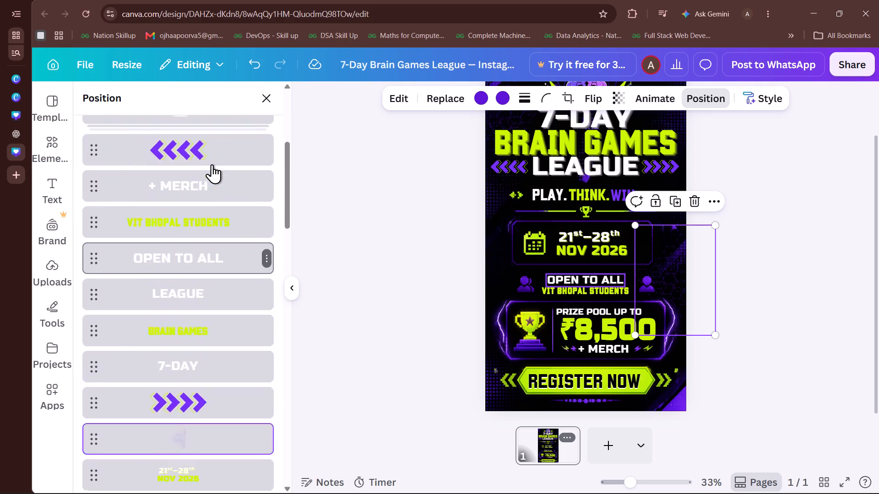
scroll(212, 164, up, 5)
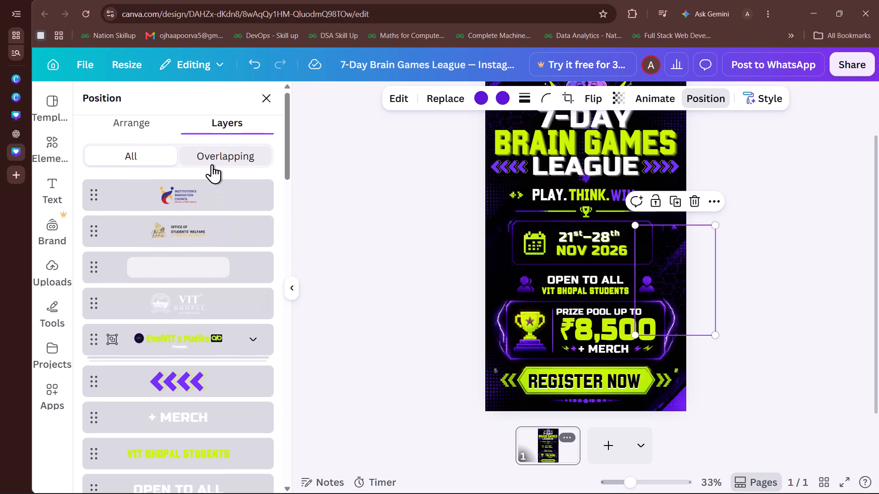
scroll(212, 164, up, 3)
click(212, 164)
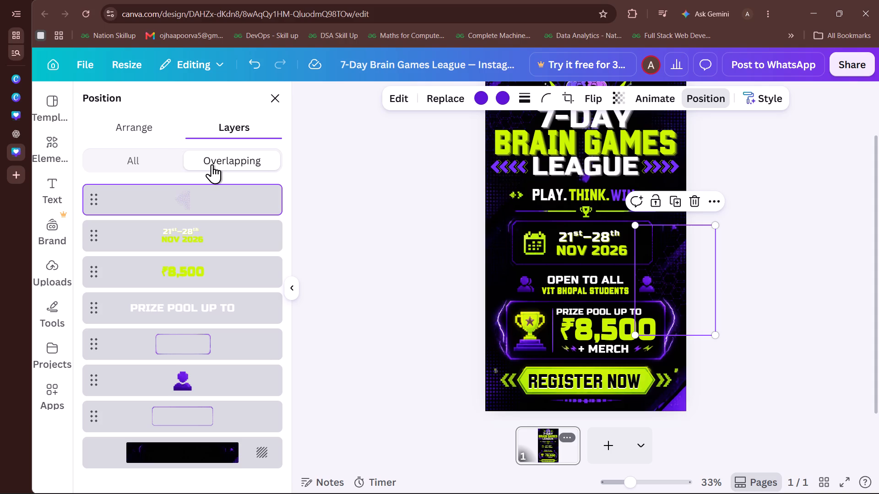
scroll(739, 218, right, 1)
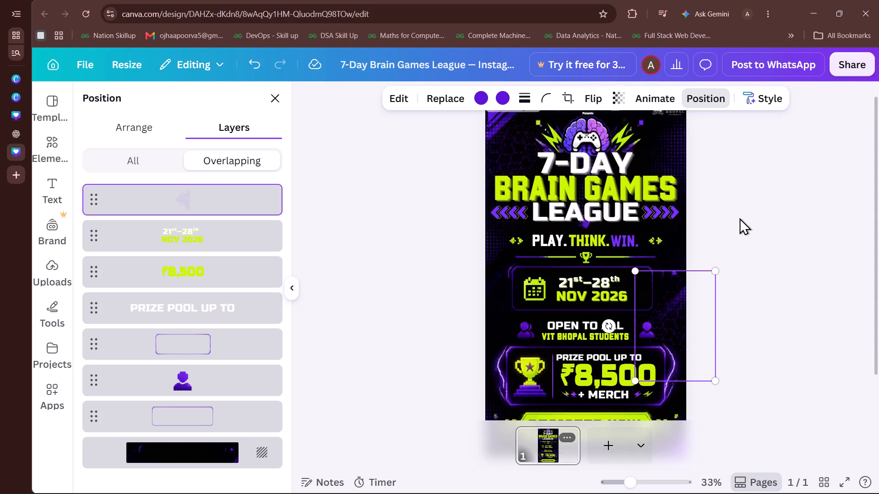
scroll(739, 218, right, 1)
click(739, 218)
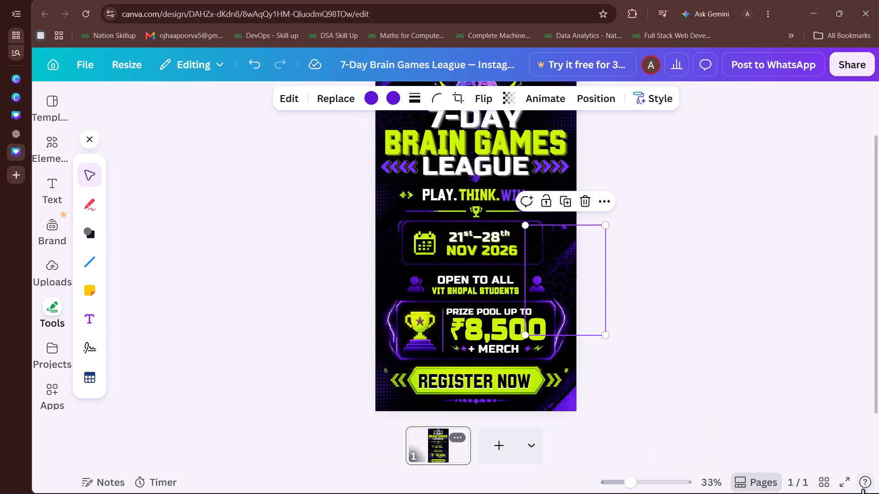
Preview the whole poster in full screen and return to editing.
click(845, 484)
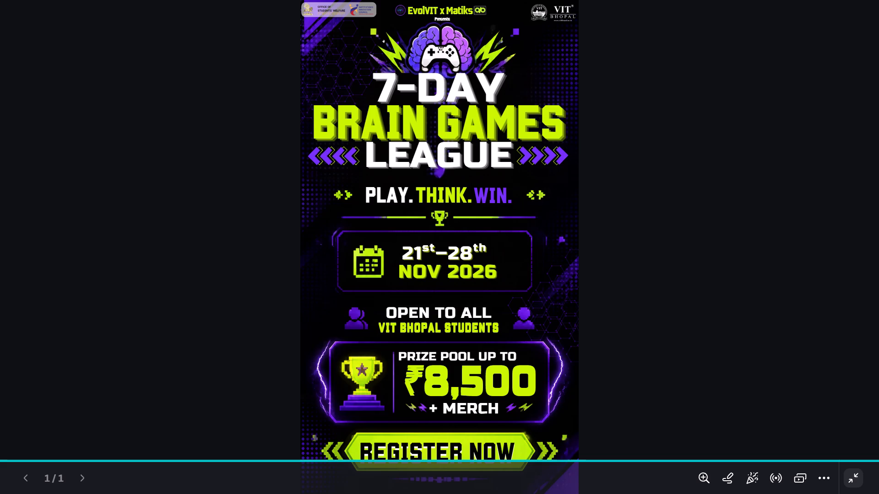
key(Escape)
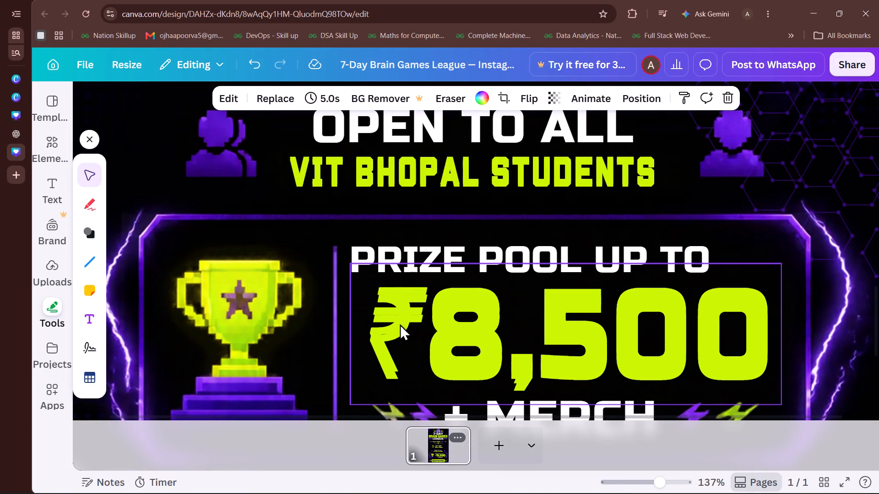
Nudge the ₹8,500 prize amount slightly downward beneath PRIZE POOL UP TO.
click(400, 324)
drag(400, 324, 400, 330)
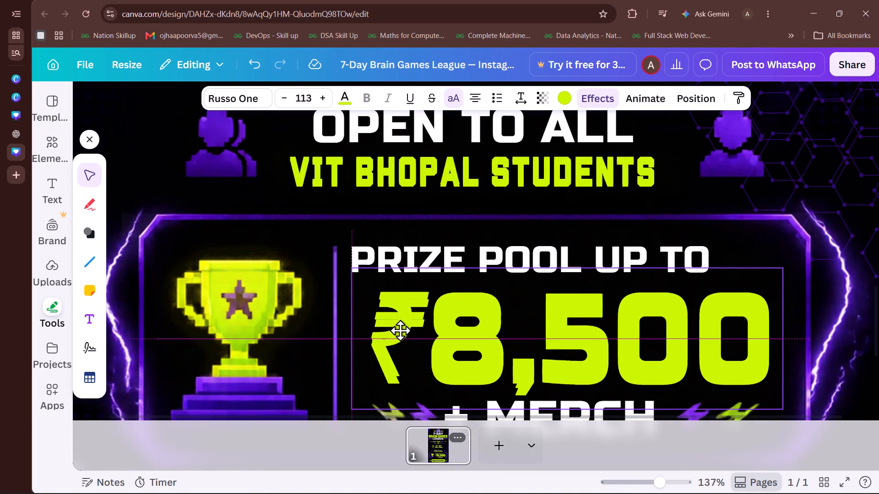
drag(400, 330, 402, 331)
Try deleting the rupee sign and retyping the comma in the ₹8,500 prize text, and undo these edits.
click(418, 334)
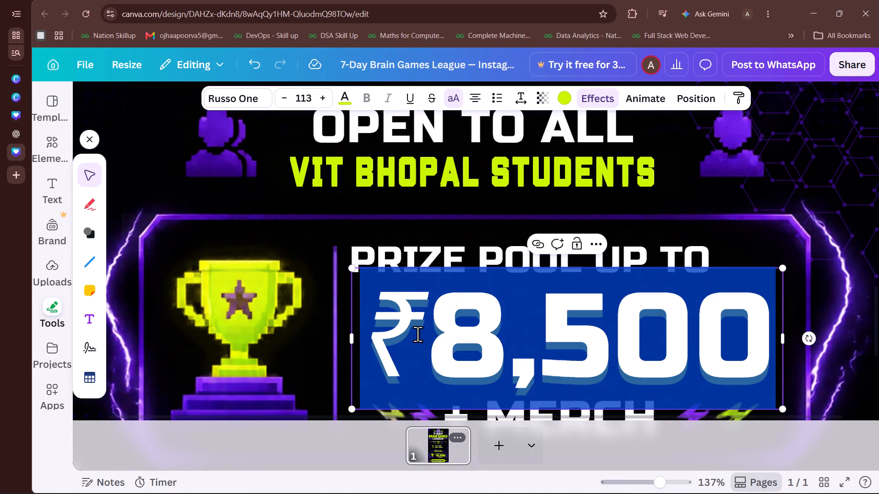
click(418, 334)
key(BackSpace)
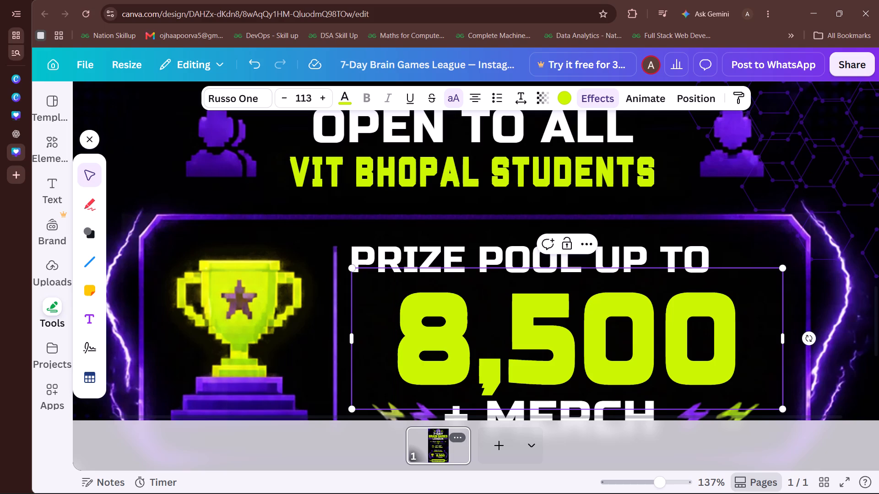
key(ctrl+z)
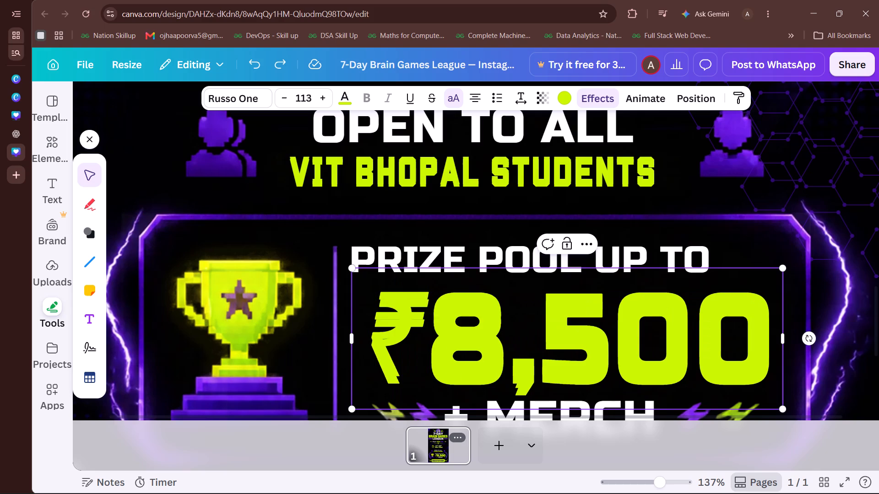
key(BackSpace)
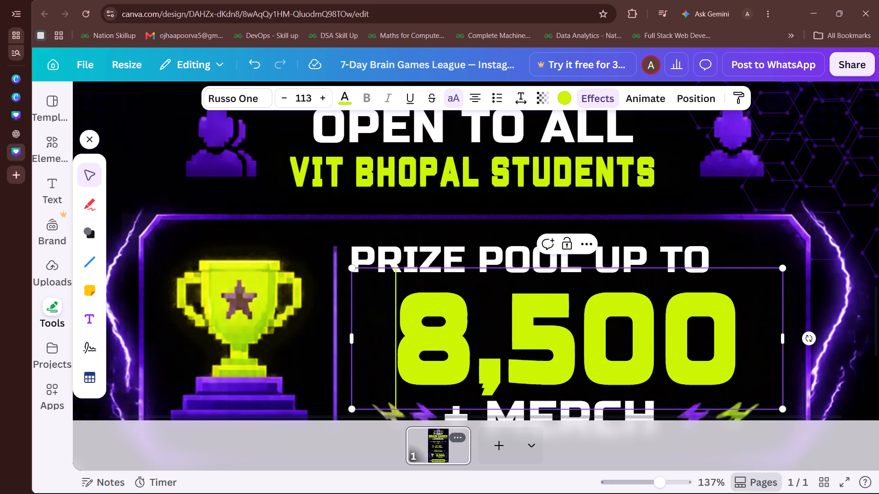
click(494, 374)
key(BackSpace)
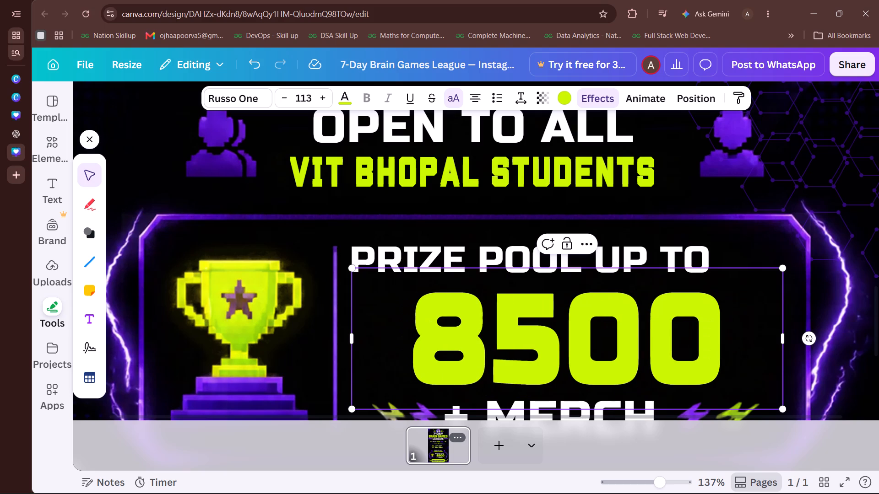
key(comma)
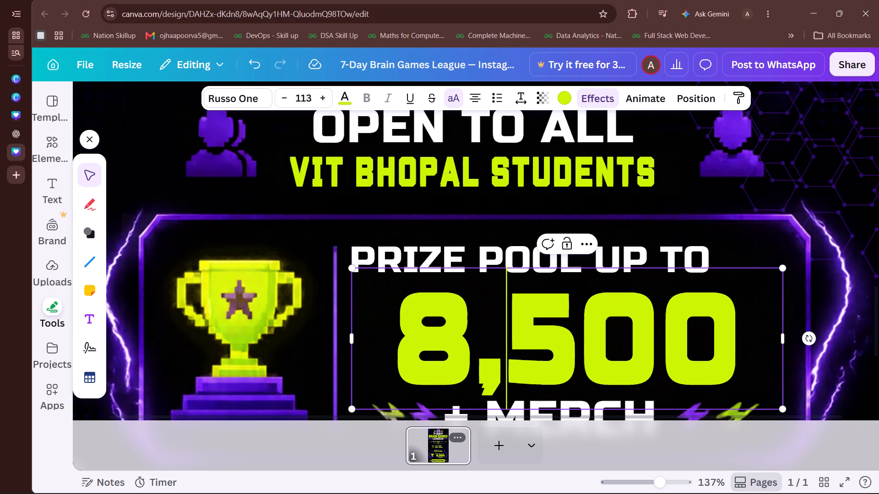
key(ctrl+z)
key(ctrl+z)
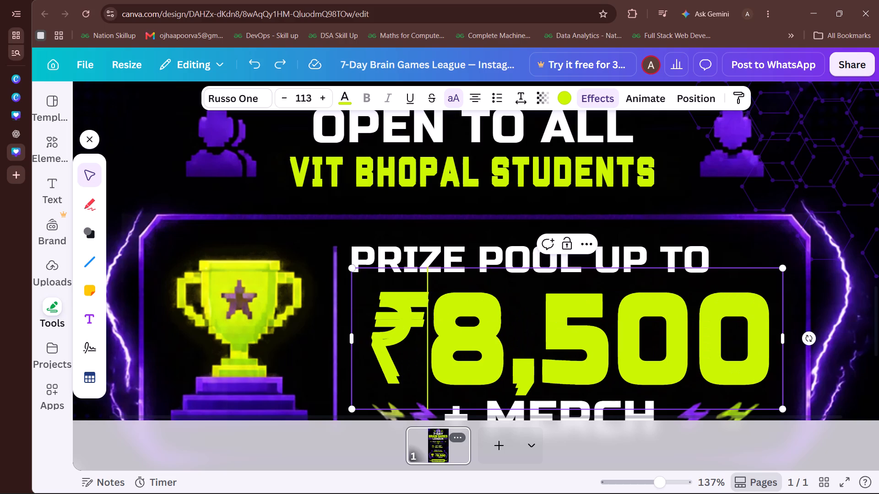
Remove the Drop shadow effect from the ₹8,500 prize text.
click(597, 97)
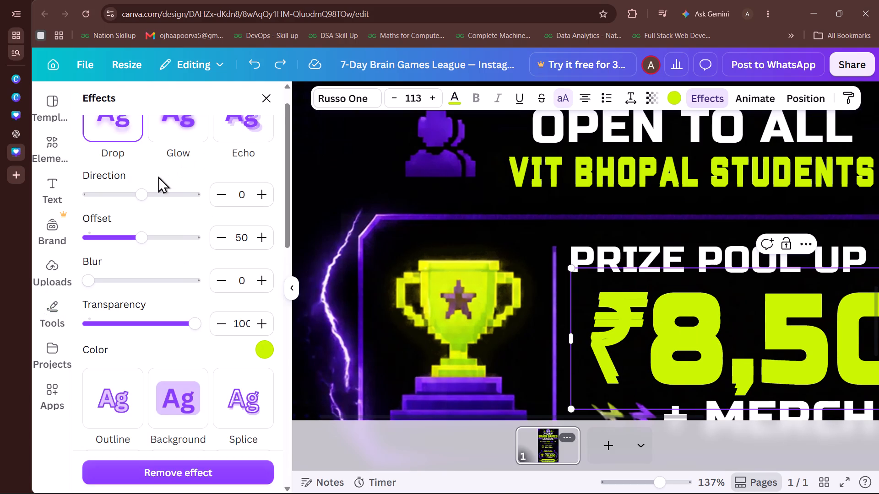
click(116, 137)
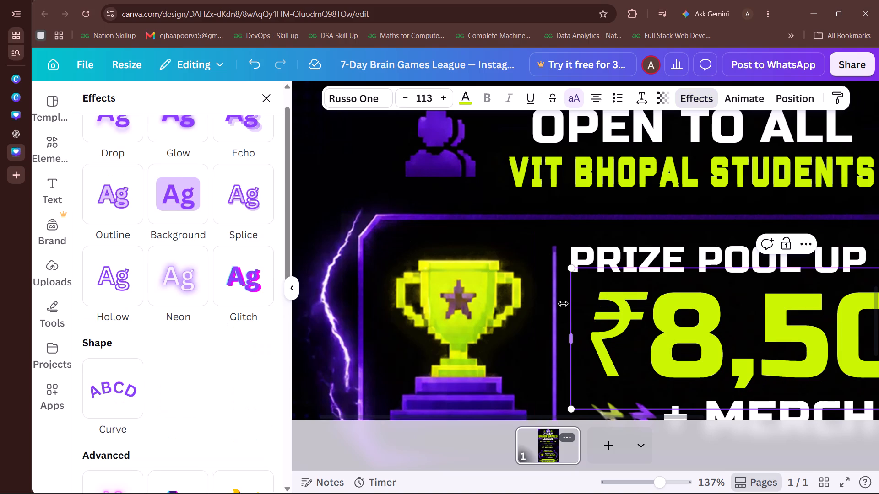
Apply an Outline effect to the ₹8,500 prize text in the same bright lime as its fill, with thickness 19.
scroll(563, 304, left, 5)
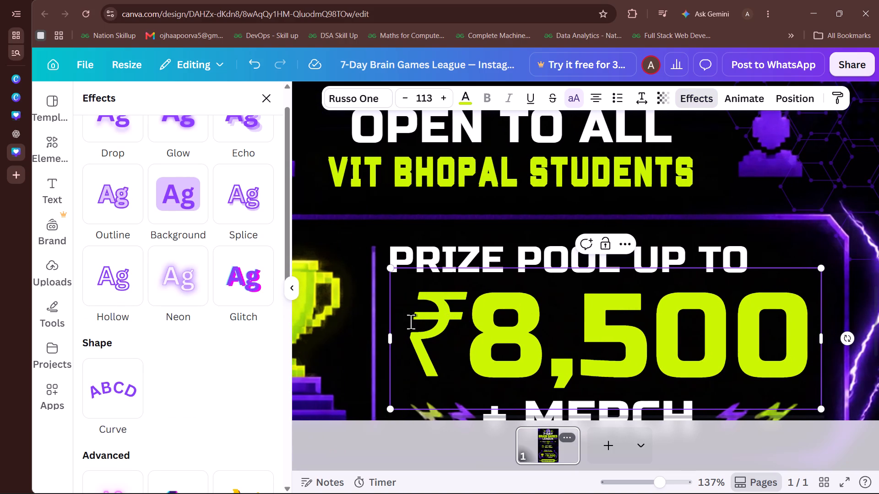
click(131, 204)
click(268, 301)
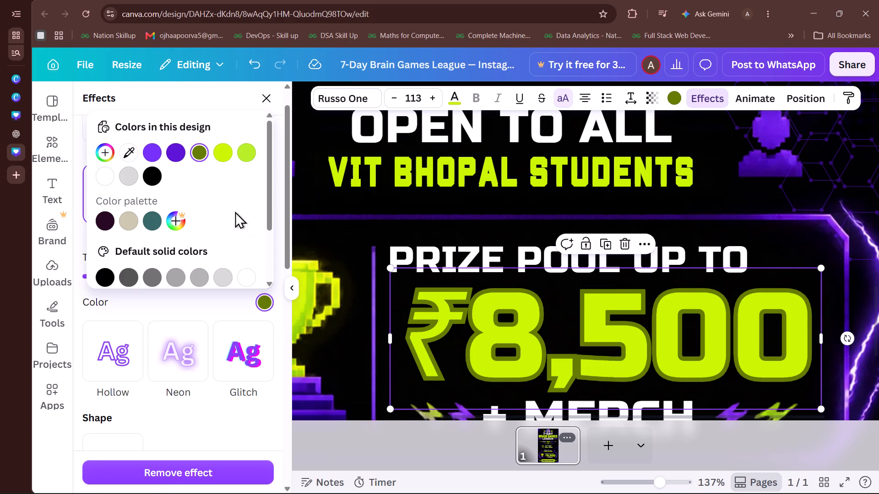
click(244, 153)
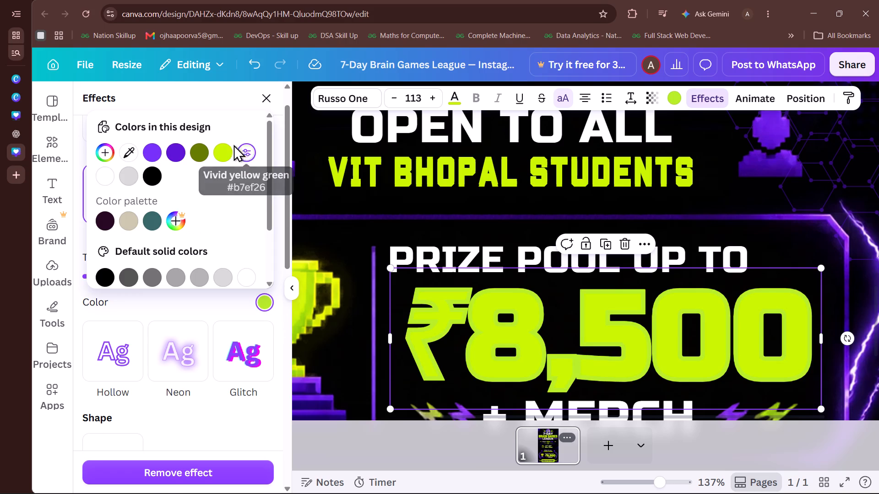
click(220, 150)
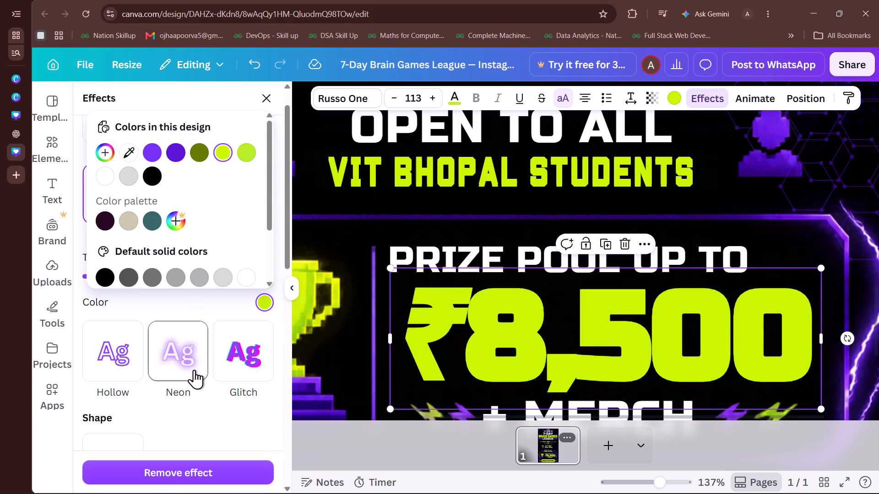
click(219, 306)
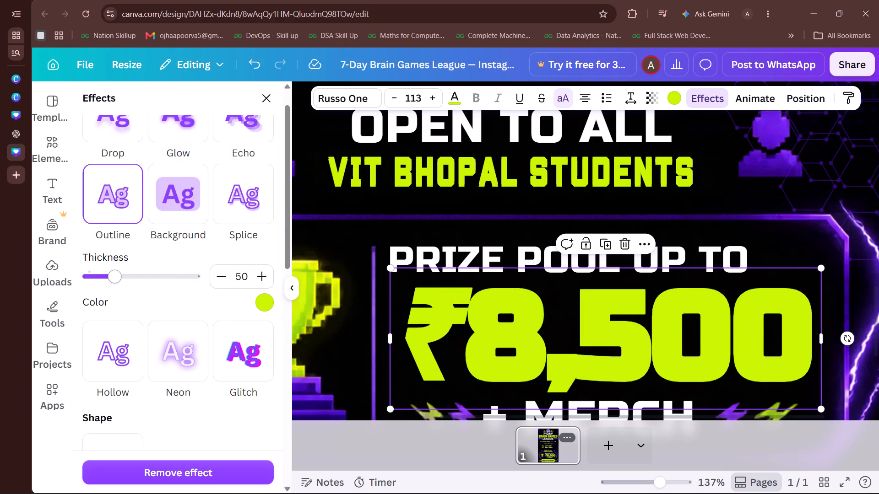
drag(119, 275, 97, 274)
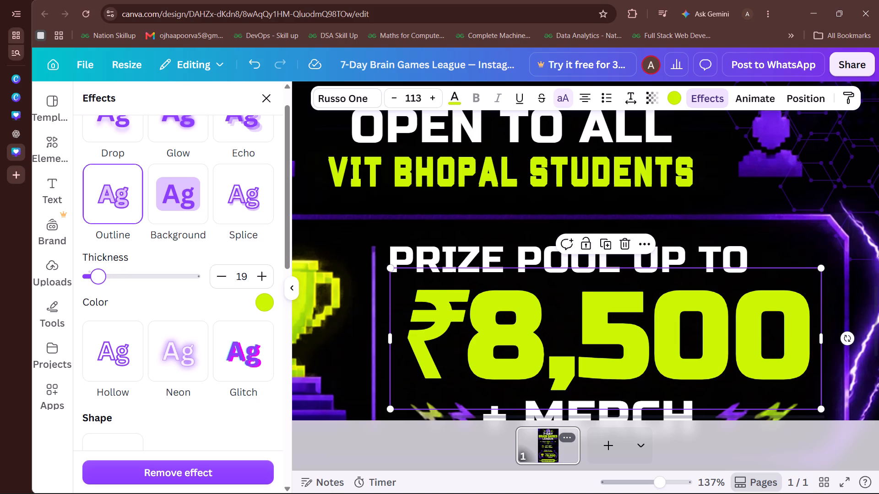
click(374, 203)
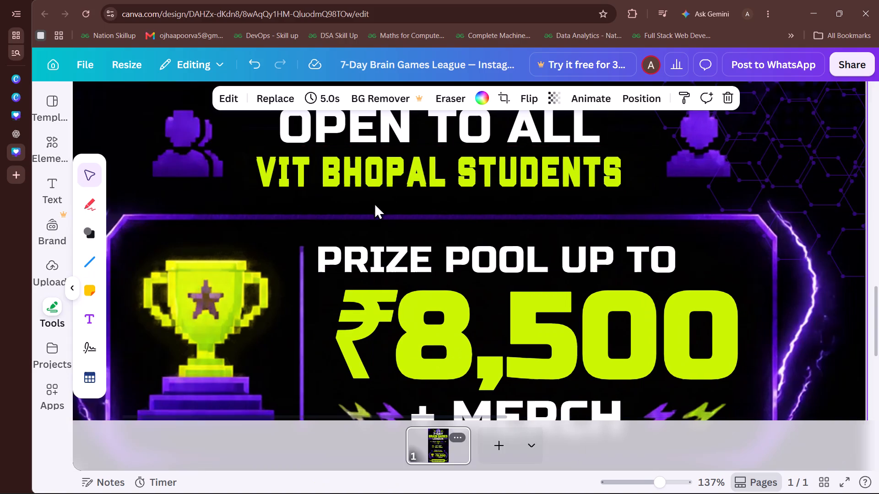
Review the whole poster from the partner logos and title down to the prize box and REGISTER NOW banner.
click(761, 220)
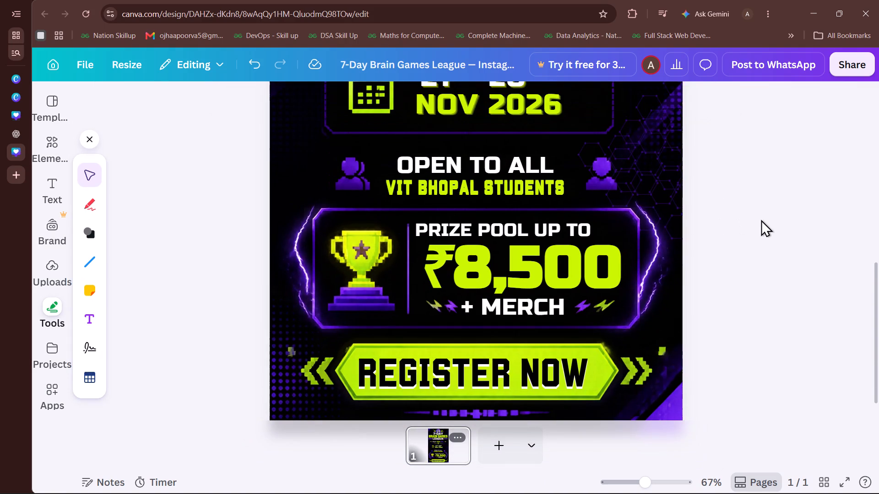
scroll(761, 220, down, 1)
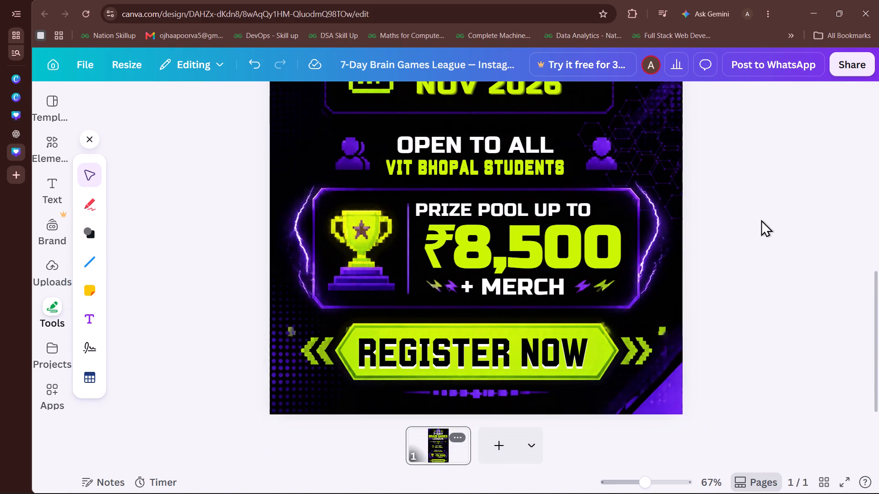
click(761, 220)
scroll(761, 220, up, 8)
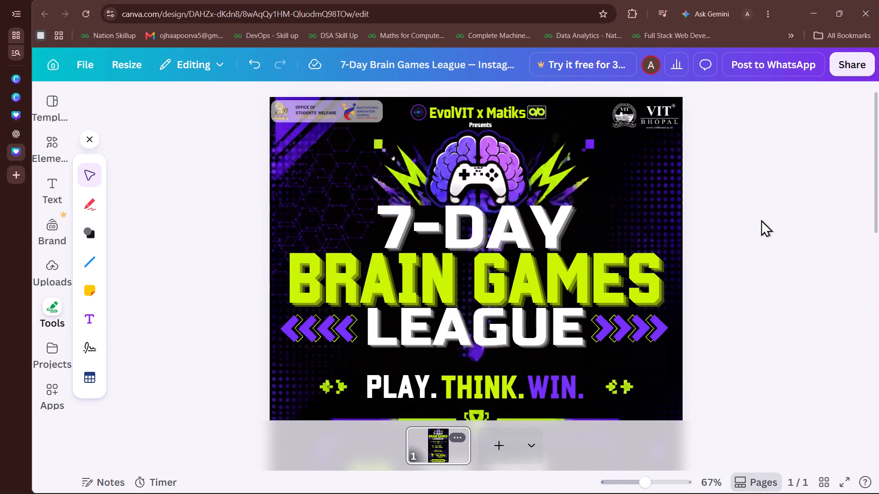
scroll(761, 220, down, 5)
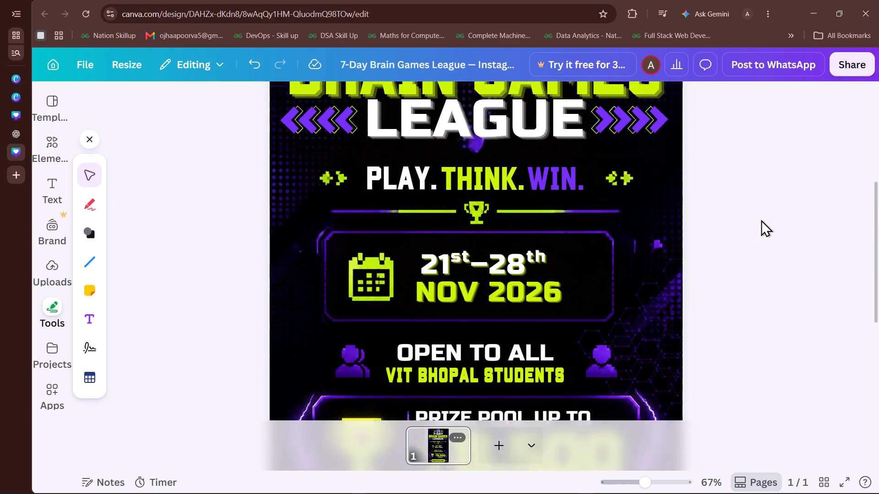
scroll(761, 220, down, 4)
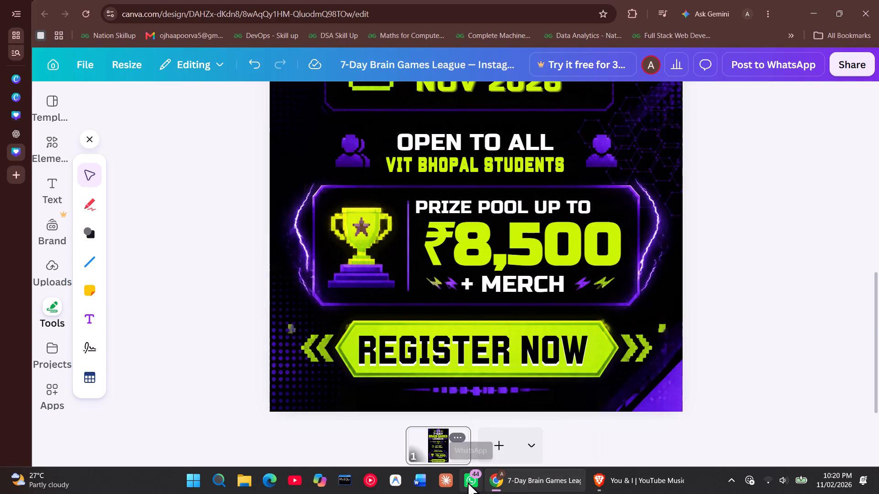
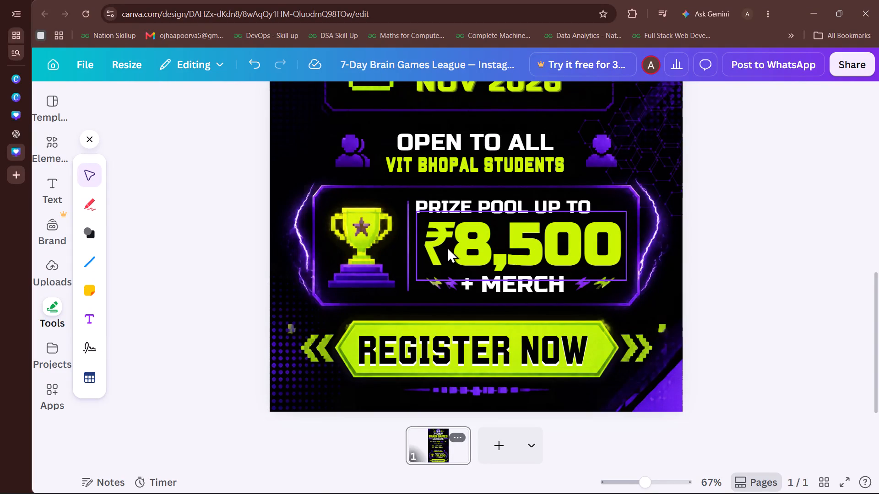
Widen the ₹8,500 prize text box slightly, trying a space after the rupee sign and removing it again.
click(448, 240)
click(448, 240)
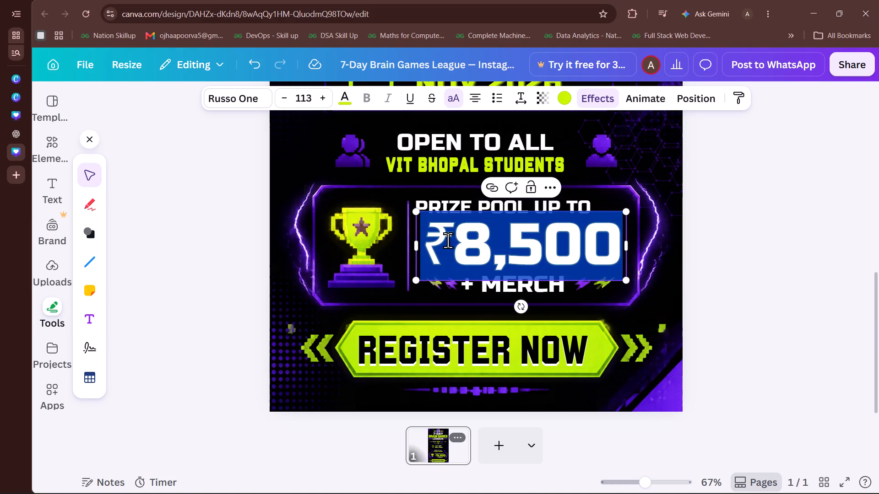
click(448, 240)
key(space)
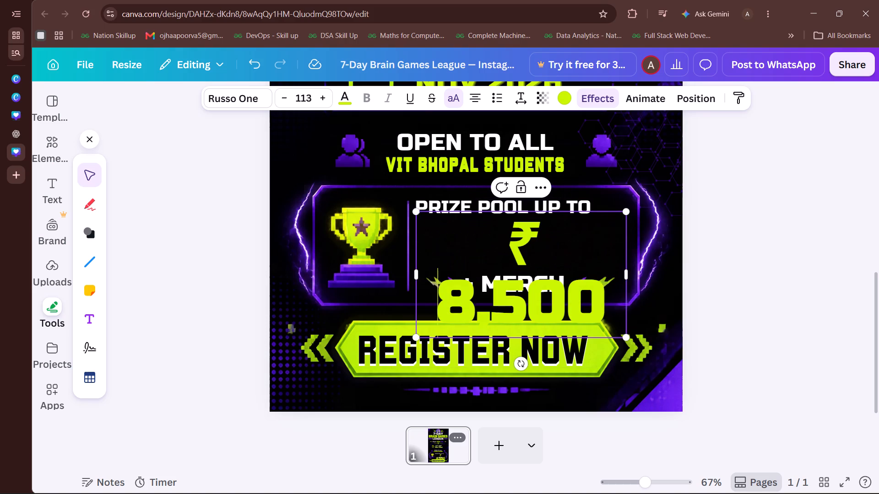
drag(631, 280, 650, 278)
key(BackSpace)
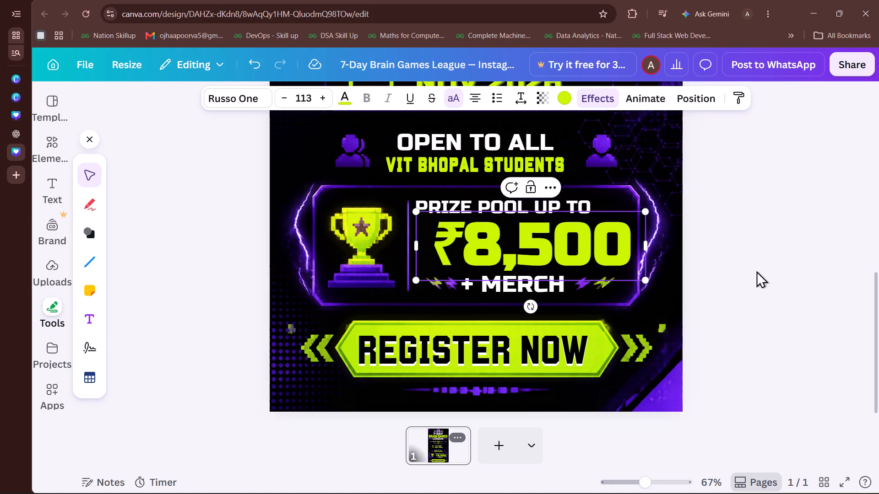
click(784, 263)
Shift the ₹8,500 prize text slightly left so it sits between the vertical divider and the prize box's right edge.
drag(573, 245, 563, 247)
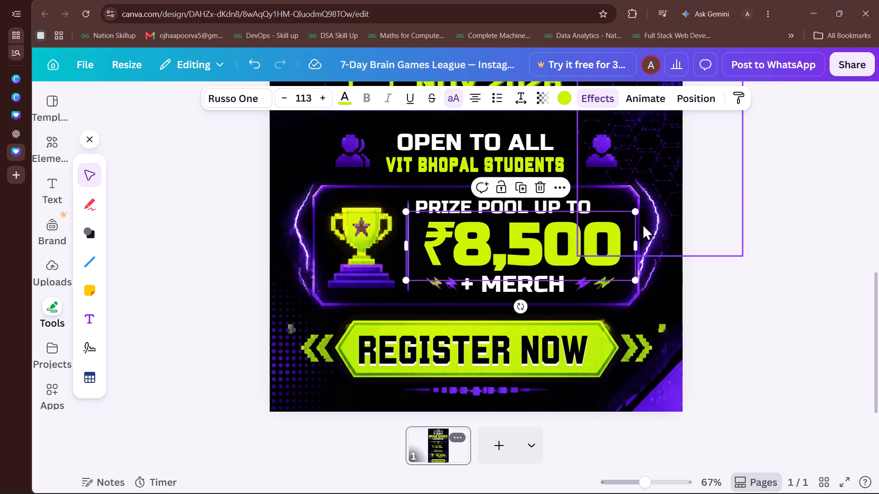
click(726, 204)
drag(547, 237, 543, 238)
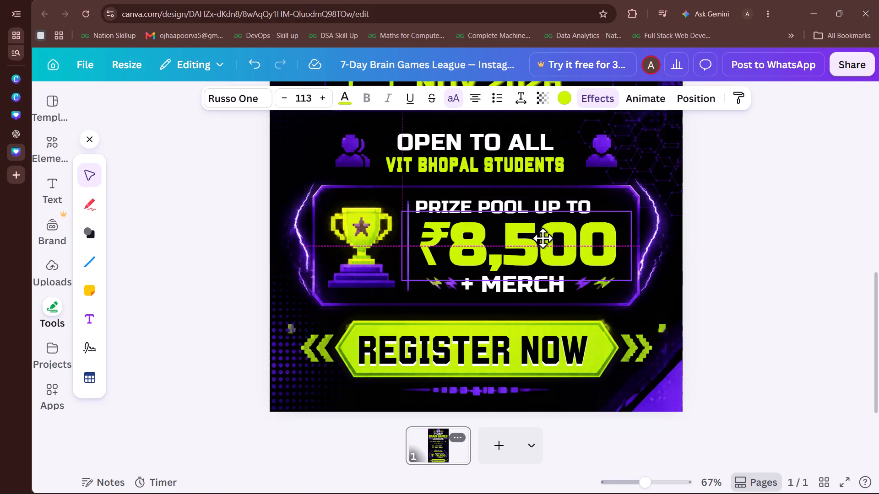
drag(543, 238, 543, 238)
click(797, 196)
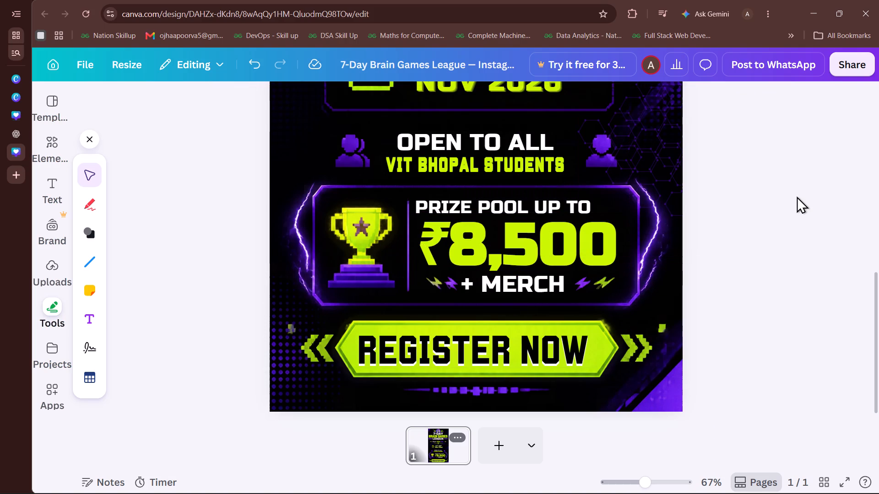
Move the PRIZE POOL UP TO line slightly right so it is centred above the ₹8,500 text.
drag(545, 201, 560, 201)
click(733, 195)
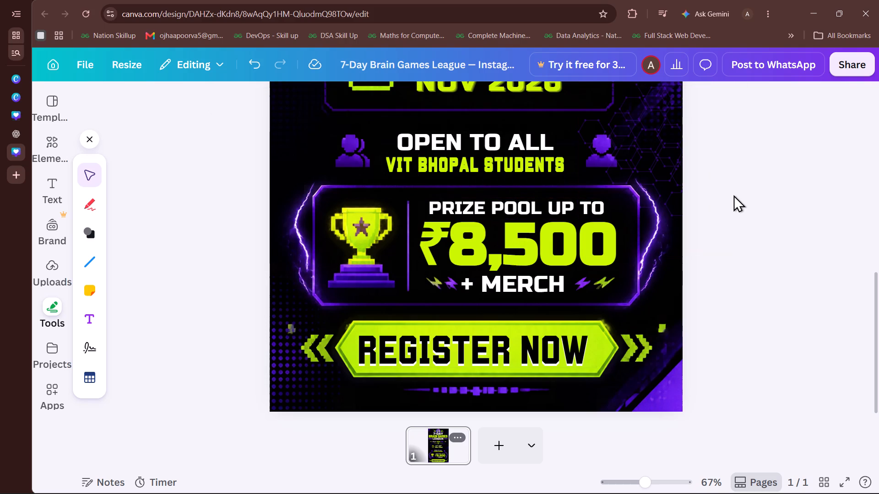
Review the poster from the prize box back up to the title and partner logos.
scroll(733, 195, up, 4)
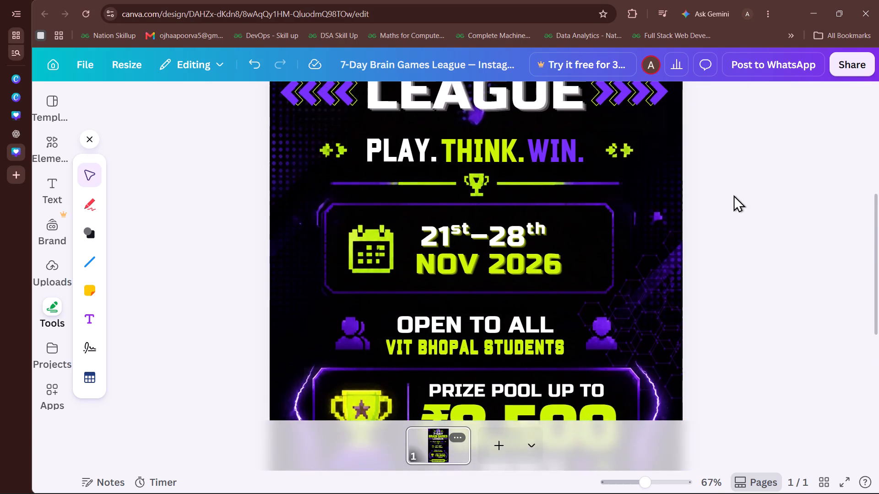
scroll(733, 195, up, 6)
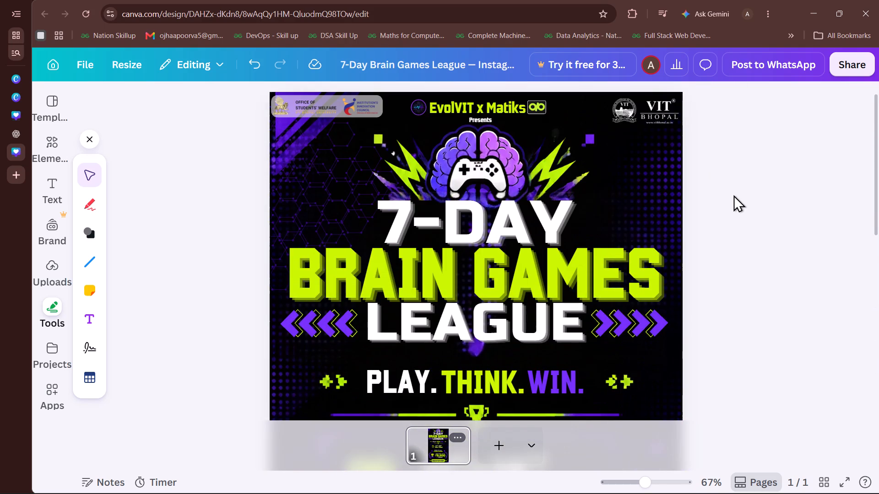
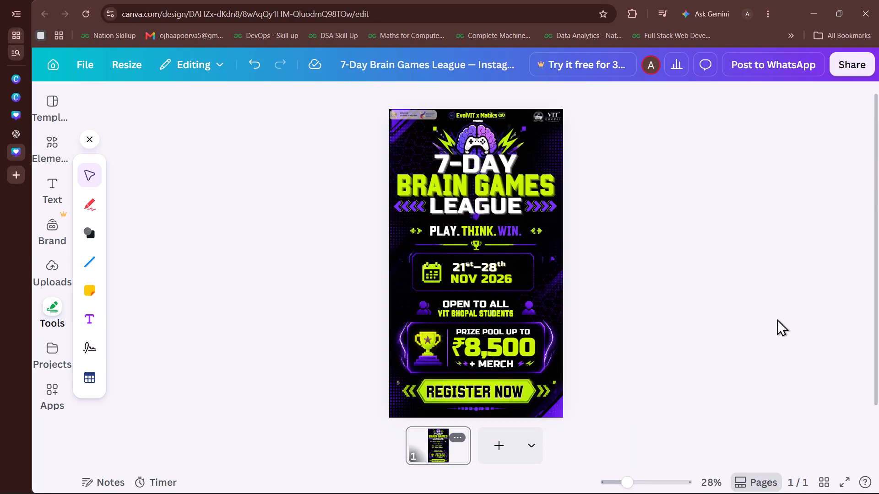
Show the poster in full screen, capture a screenshot of the whole poster, and return to the editor.
click(844, 478)
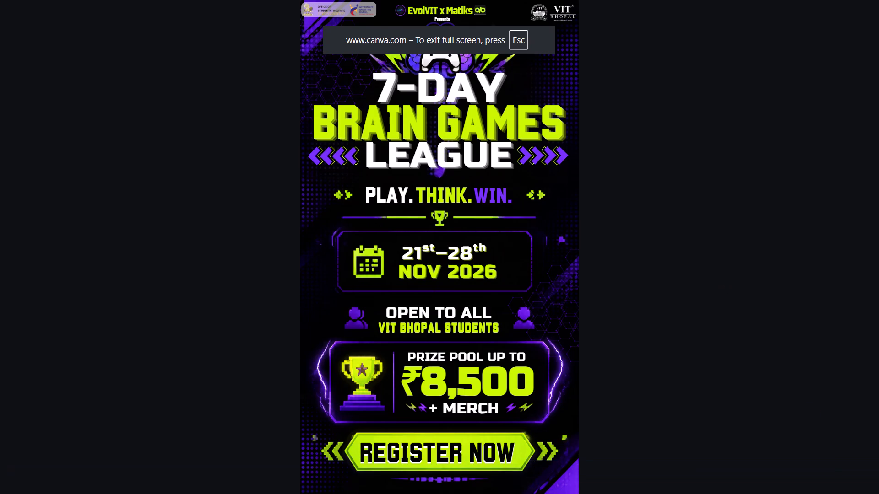
key(Print)
drag(292, 0, 567, 365)
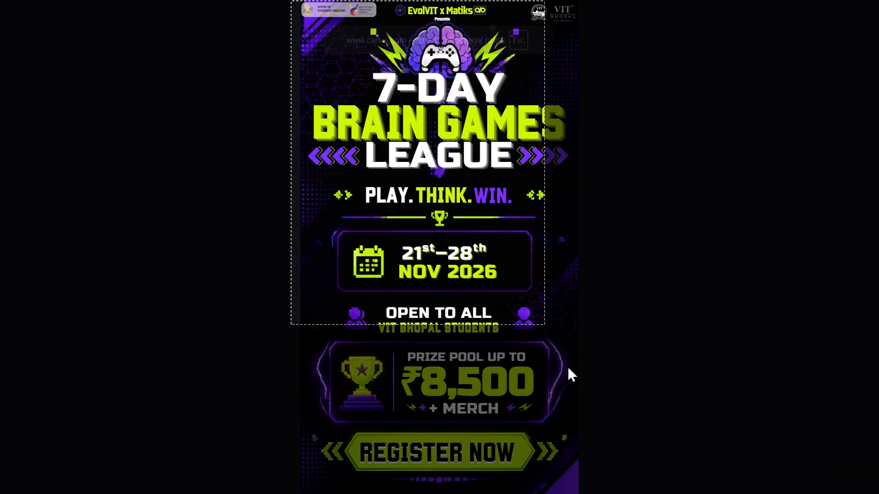
drag(567, 365, 590, 493)
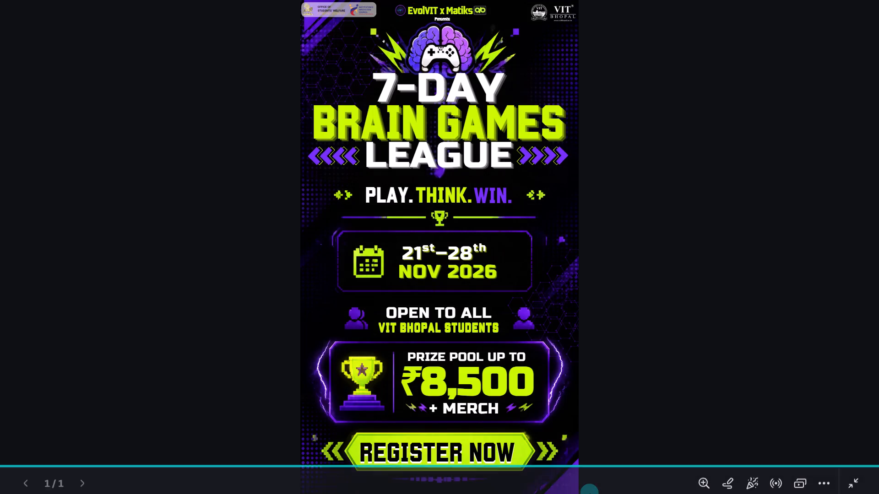
key(Escape)
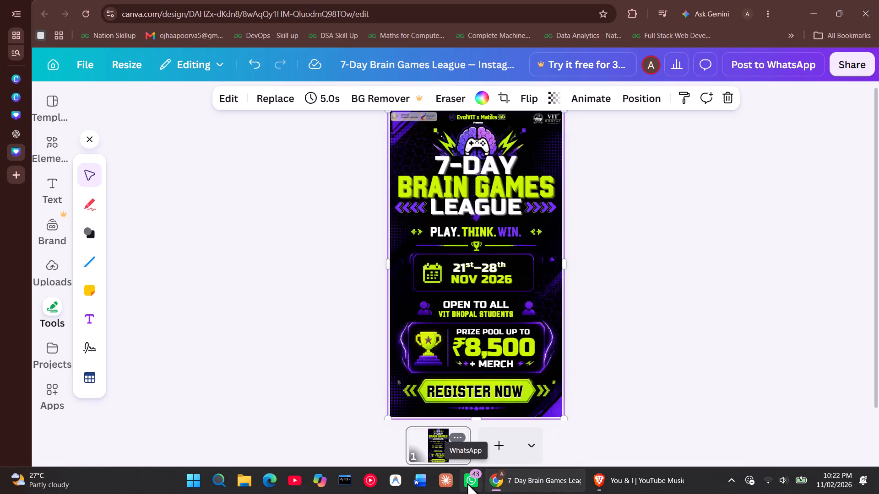
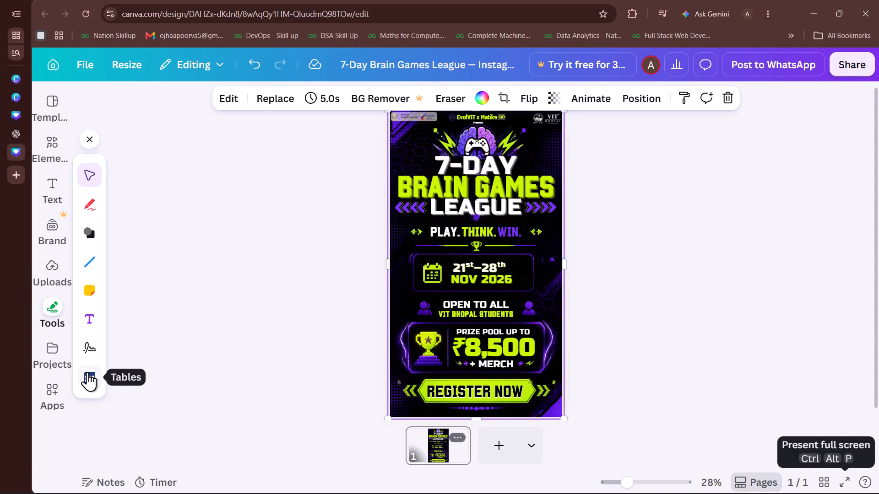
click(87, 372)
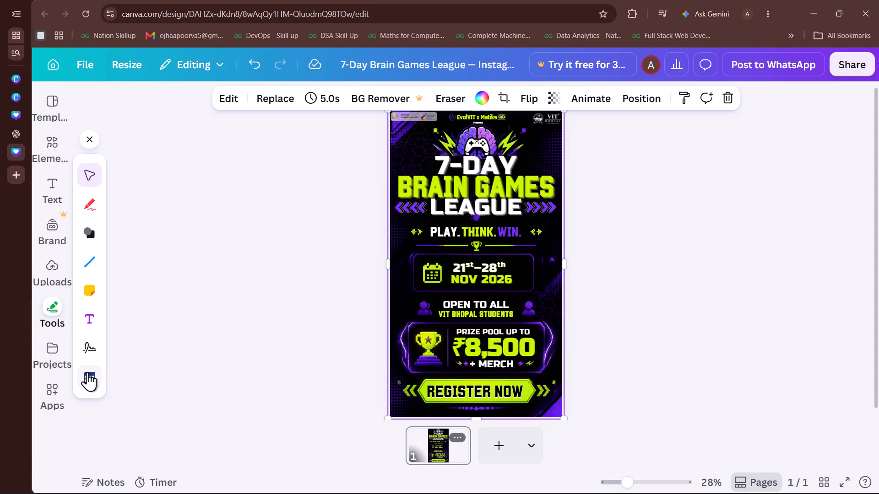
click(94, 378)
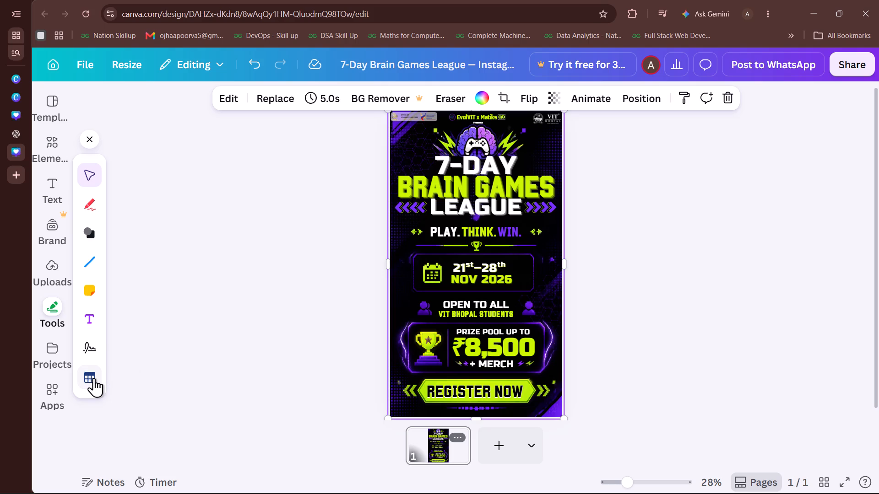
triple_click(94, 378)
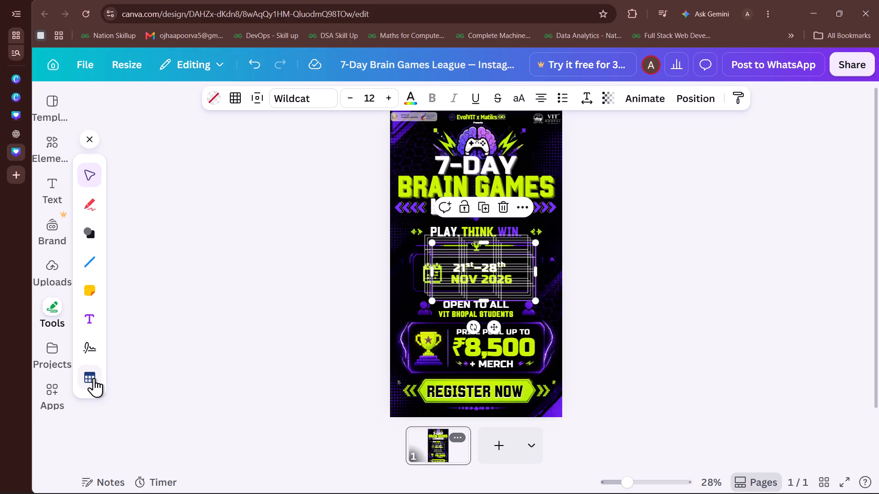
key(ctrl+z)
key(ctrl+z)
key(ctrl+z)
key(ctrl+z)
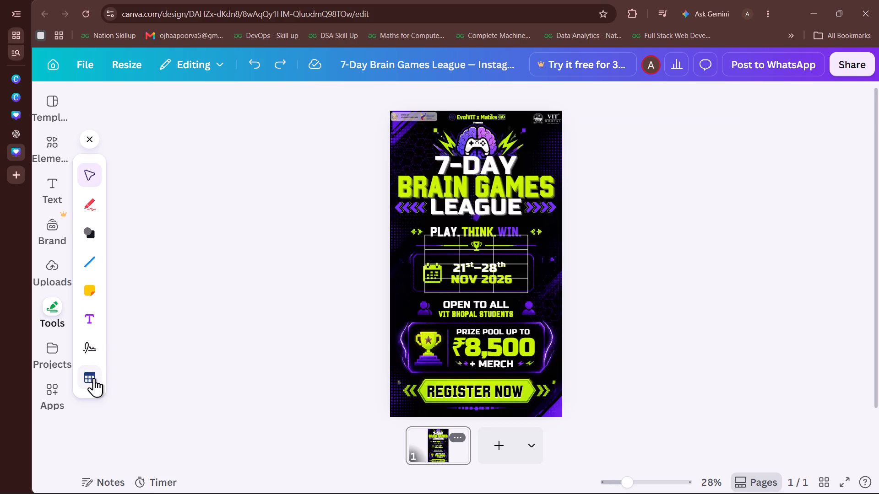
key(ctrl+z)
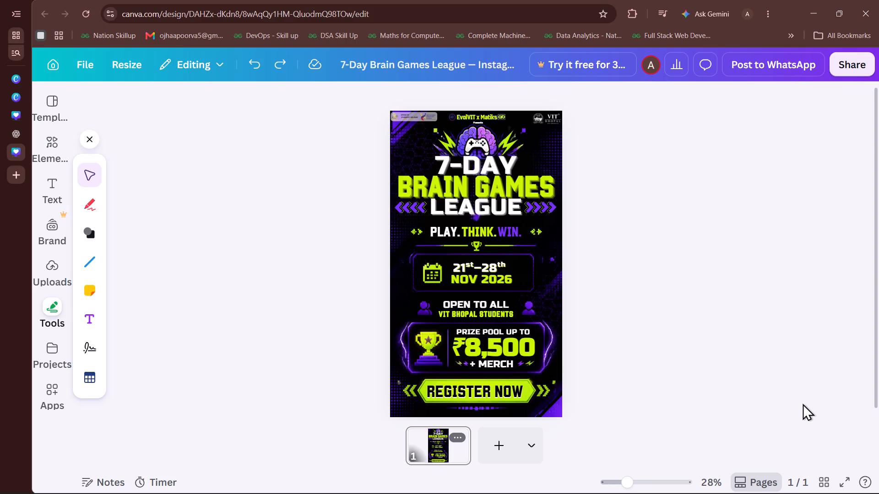
Leave the poster editor for the desktop and launch the Kuro app.
click(878, 0)
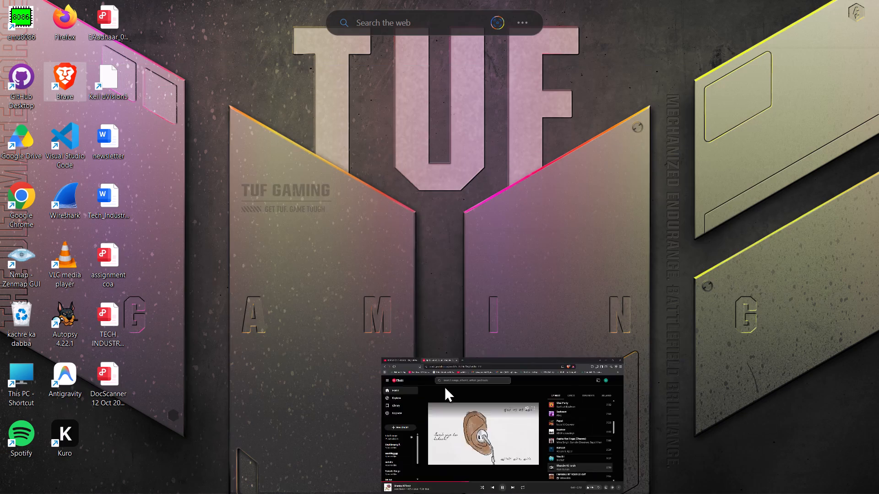
double_click(70, 428)
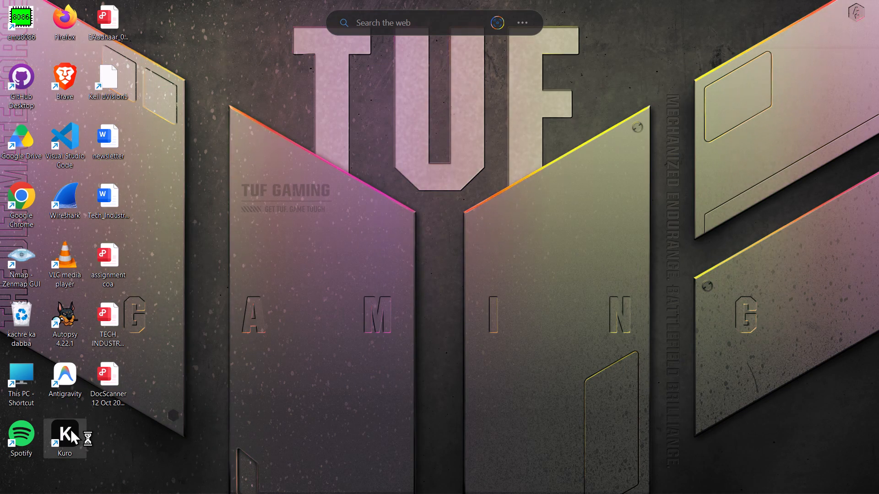